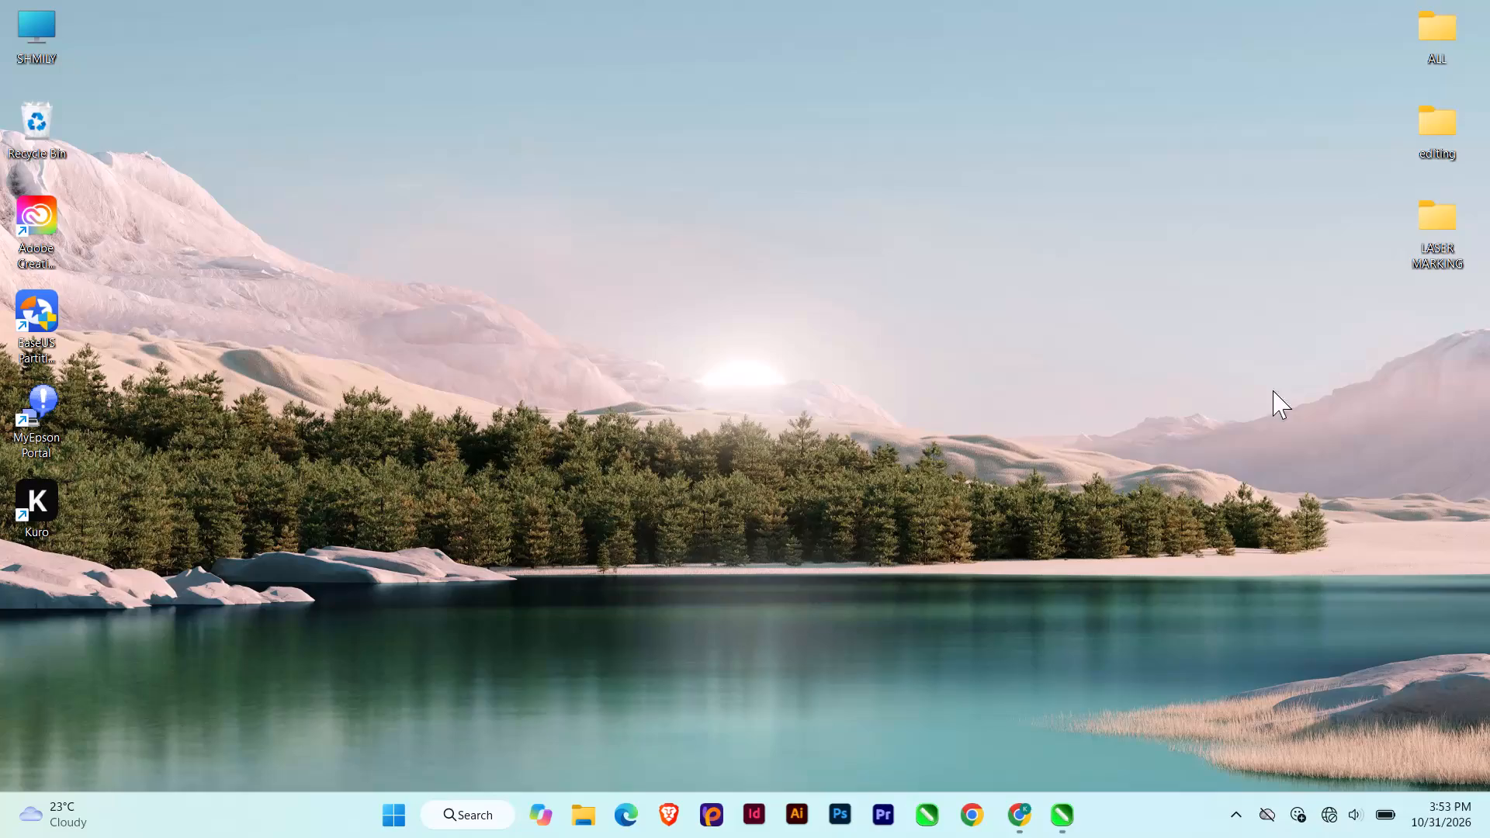
Open the system quick settings for network, sound and battery.
left_click(1346, 831)
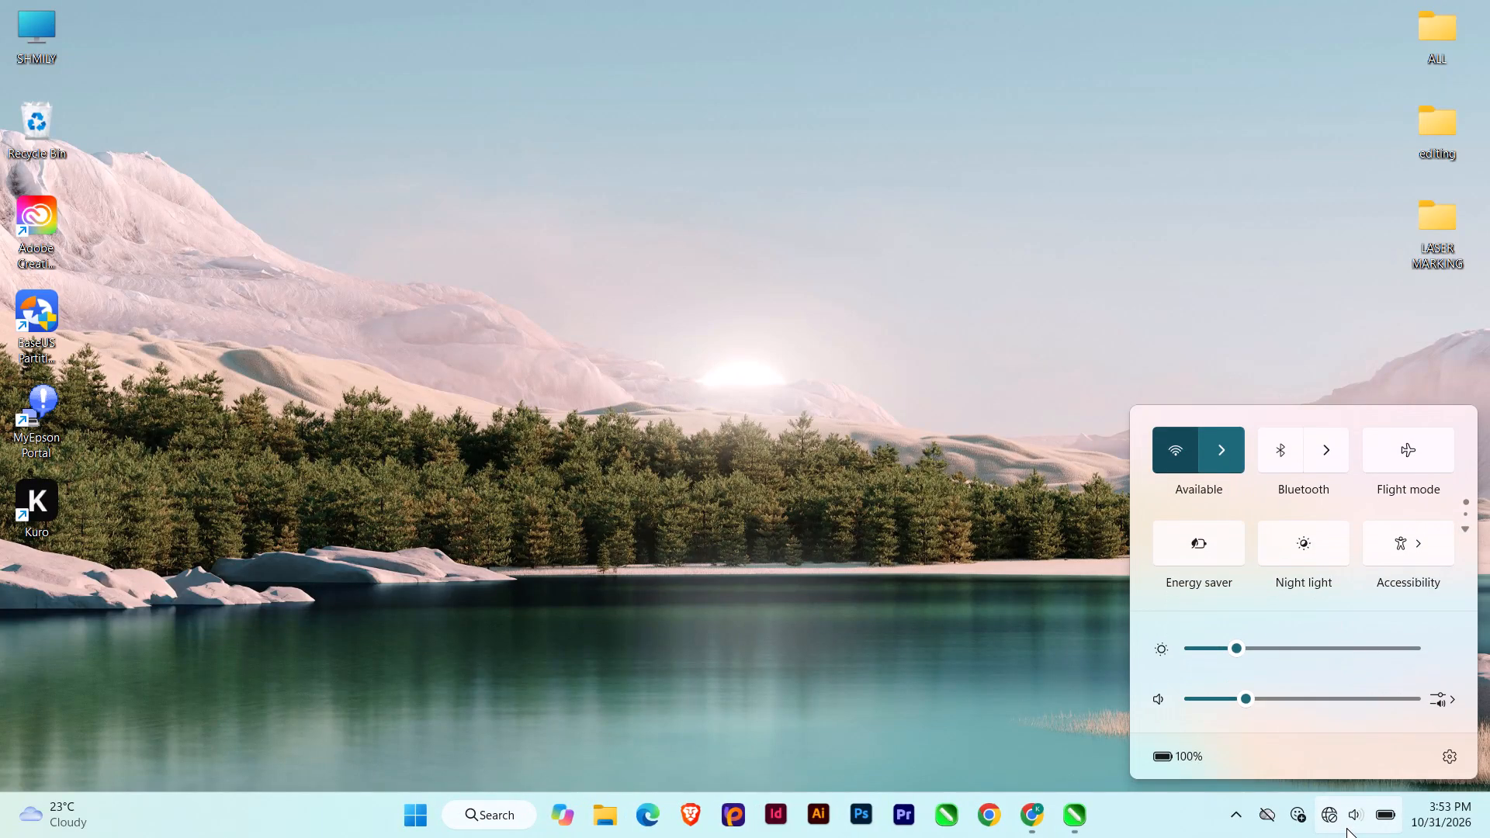
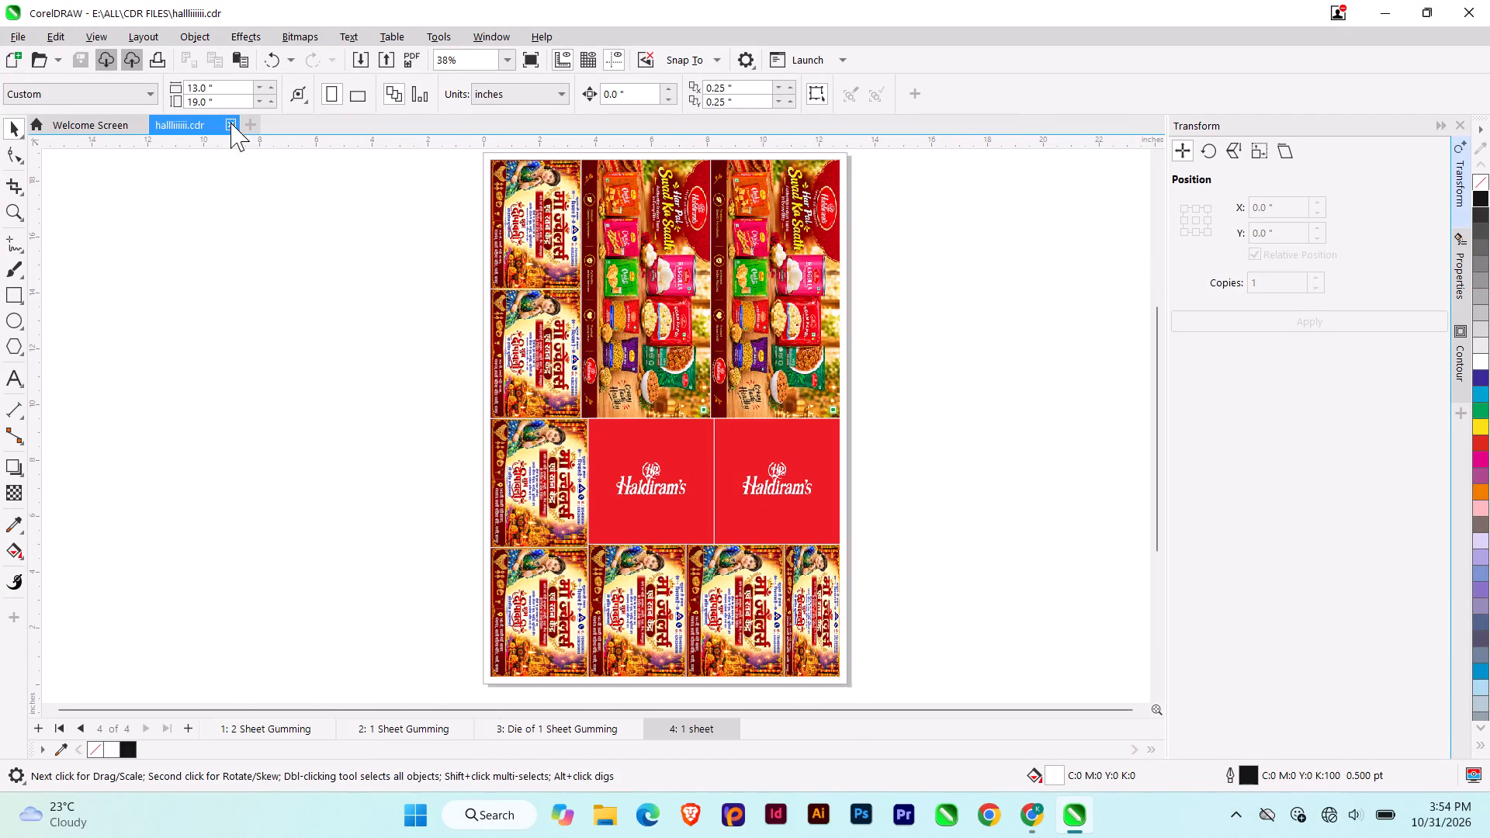
Close the open Haldiram's sheet layout document and start a new blank 13 × 19 inch document.
left_click(230, 124)
left_click(154, 123)
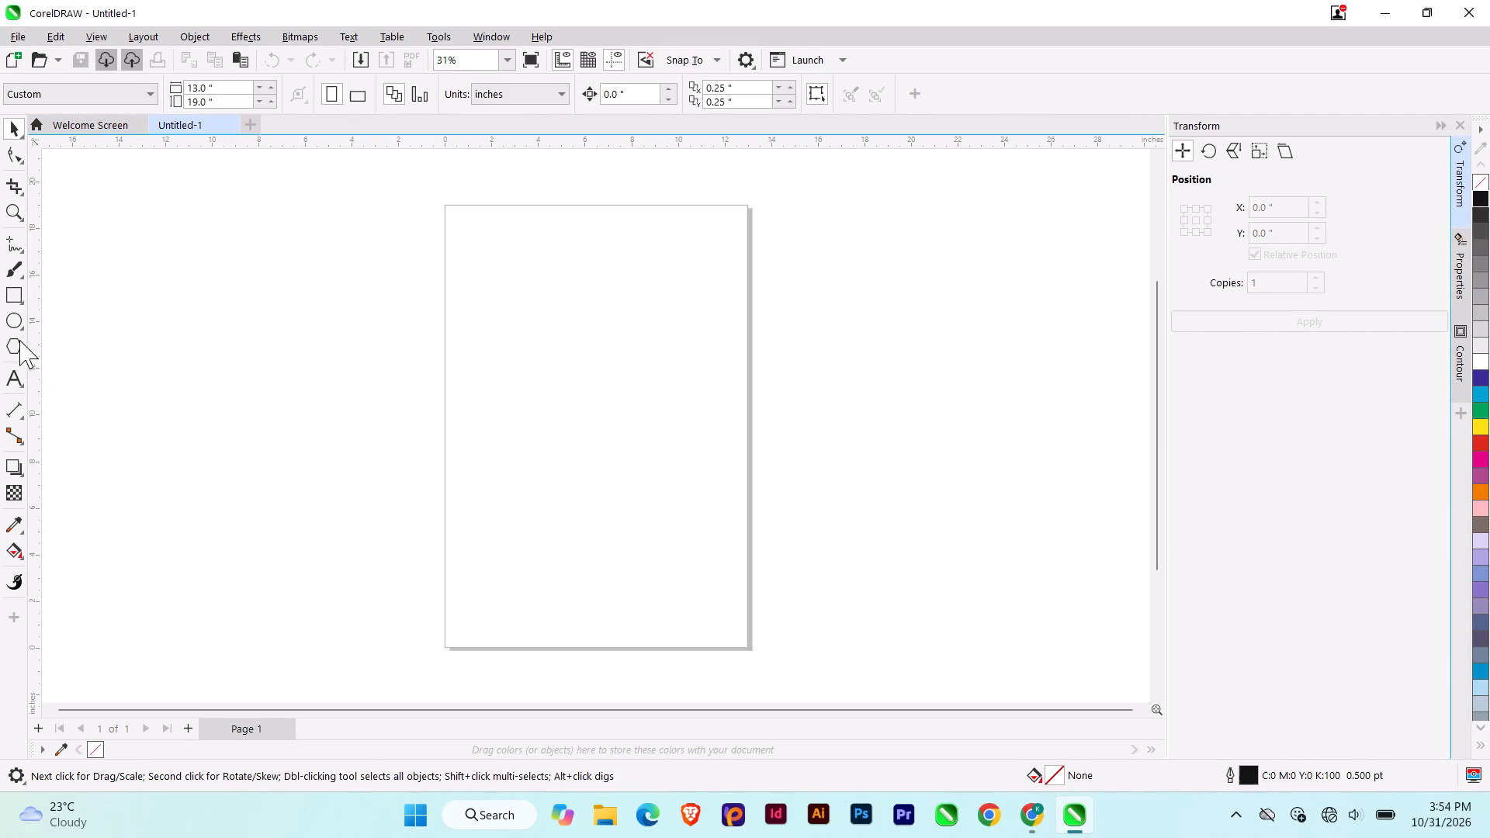
Draw a rectangle beside the page and set its size to 3.5 inches wide by 9 inches high.
left_click(15, 303)
left_click_drag(292, 313, 449, 413)
key("ctrl+space")
left_click_drag(210, 88, 68, 86)
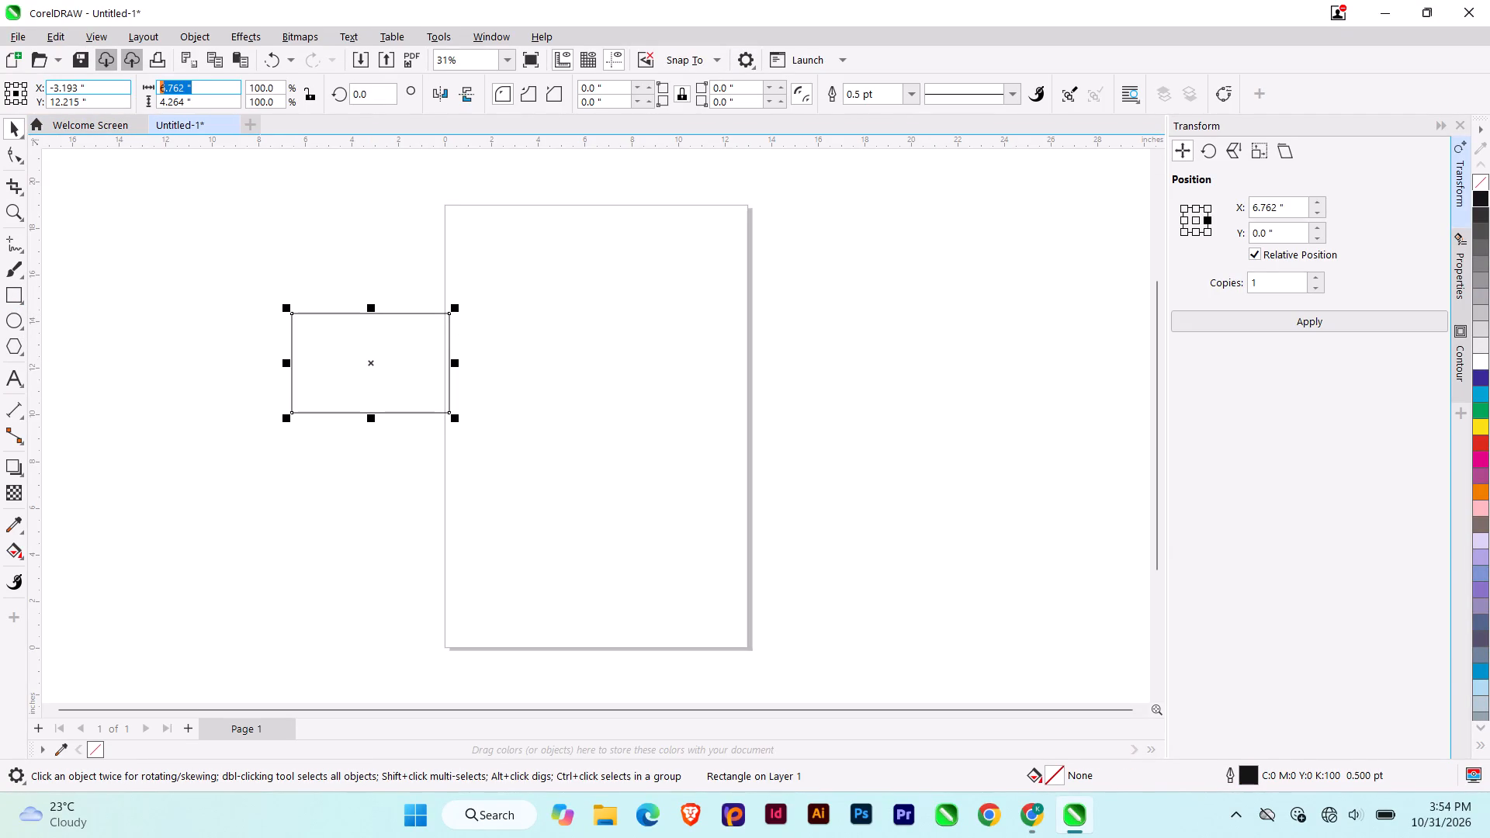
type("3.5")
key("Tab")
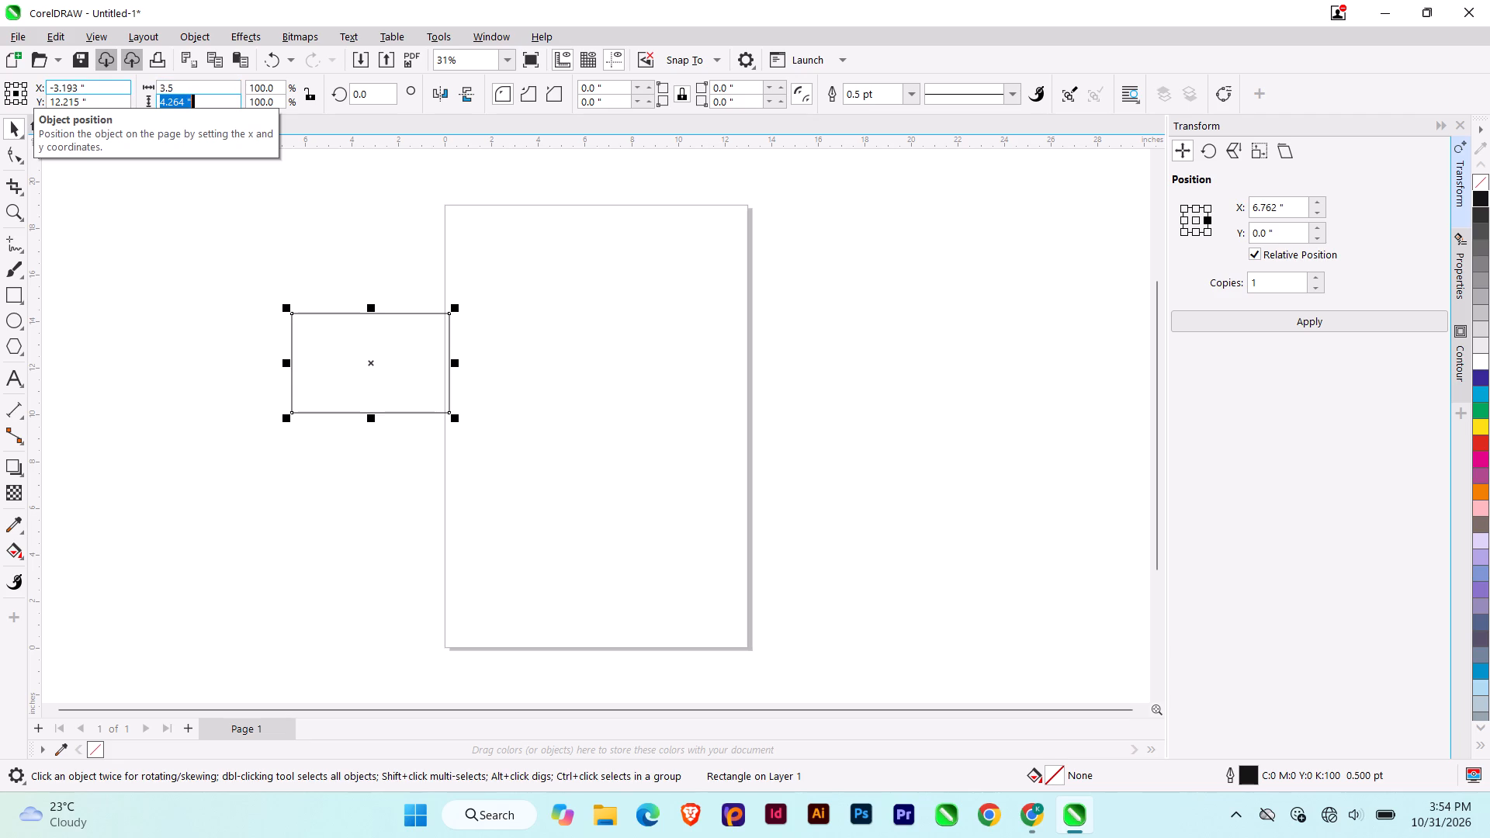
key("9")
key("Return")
Rotate the rectangle to 270 degrees so it lies horizontally, centre it on the page, and leave it deselected.
left_click(384, 386)
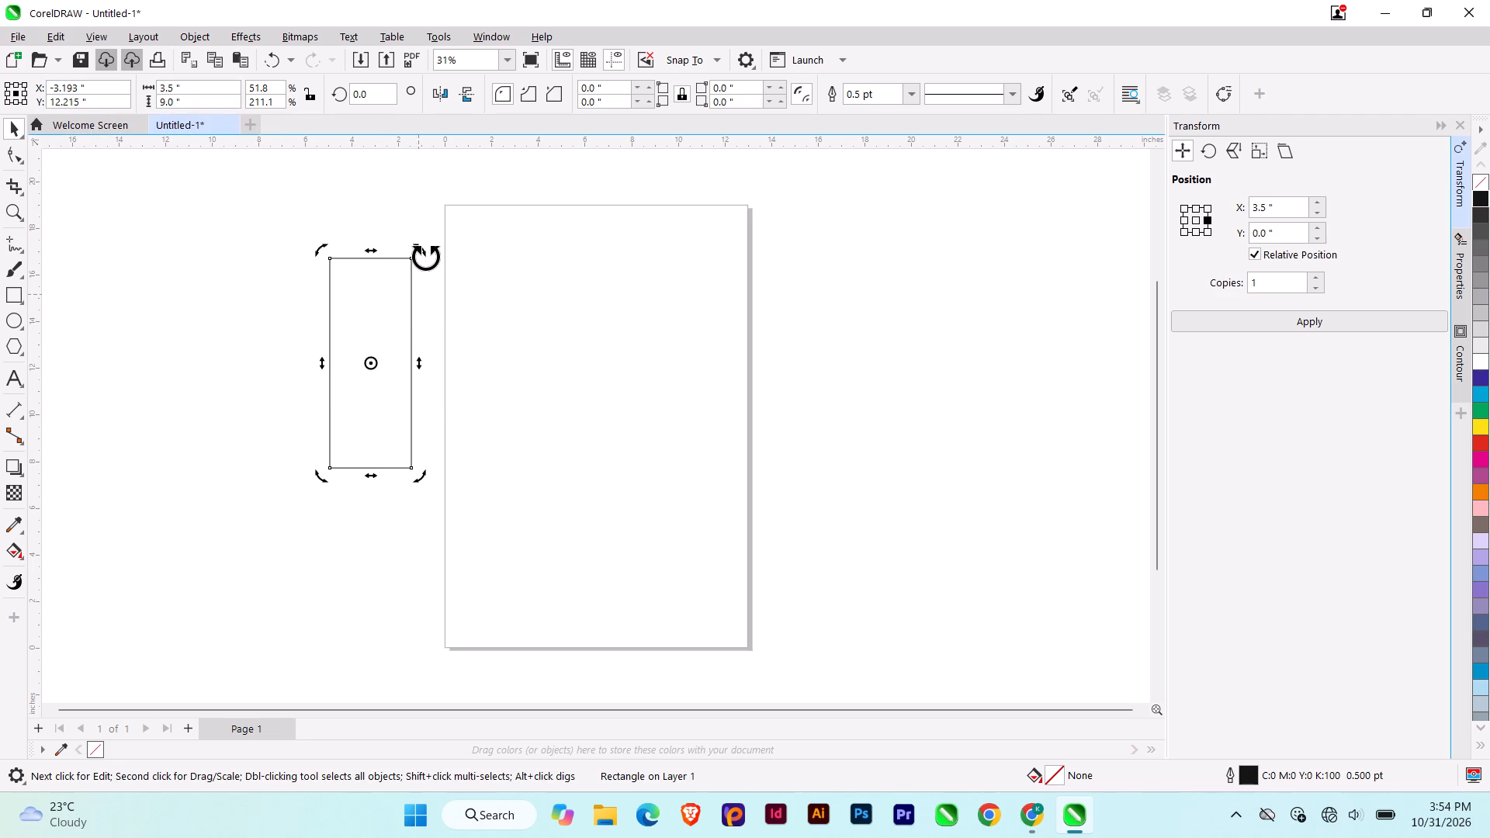
left_click_drag(425, 249, 515, 414)
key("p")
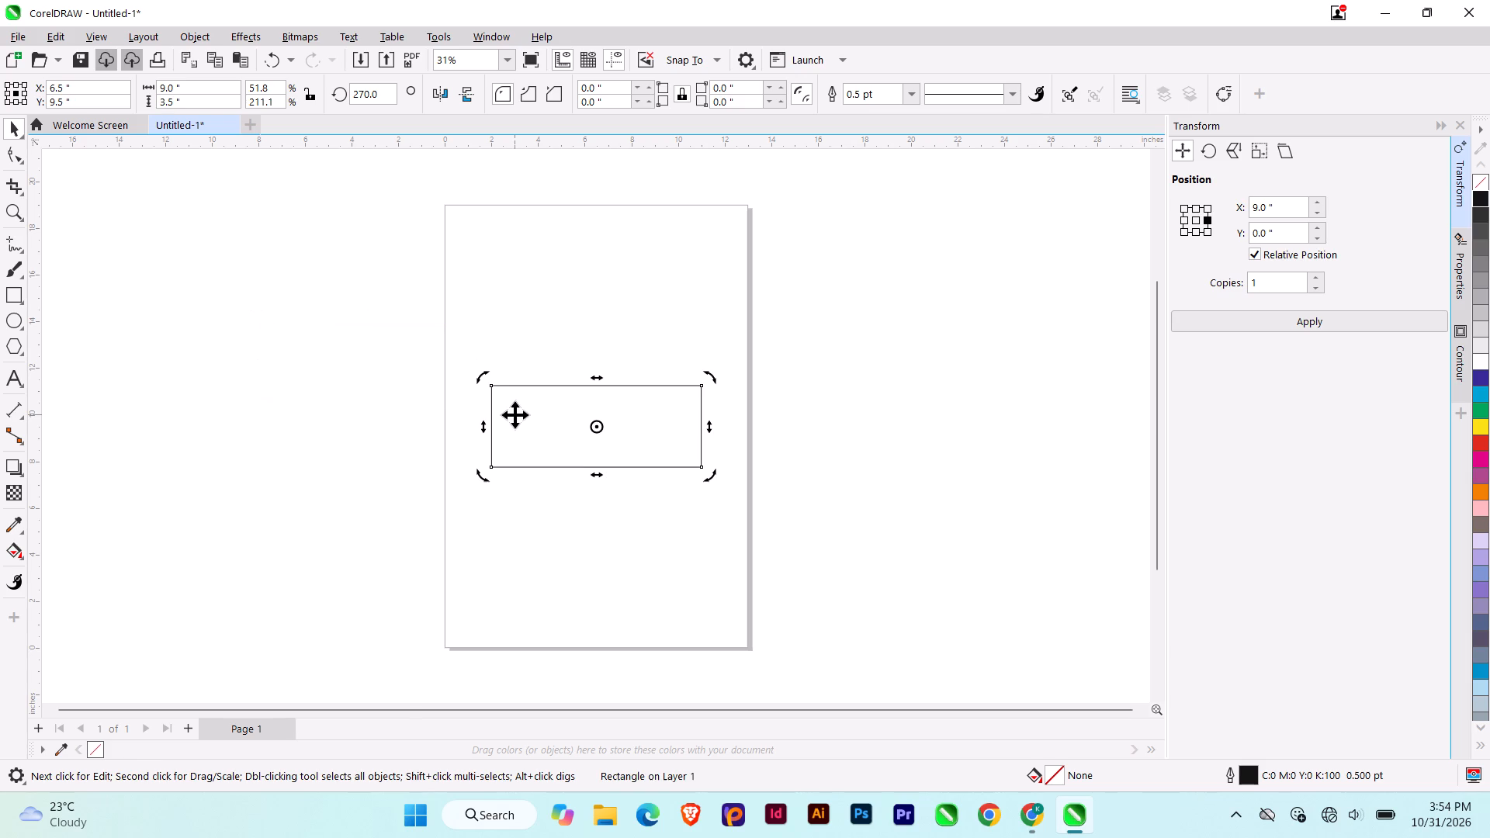
key("shift+F2")
key("Escape")
scroll(549, 402, "down", 5)
left_click(549, 403)
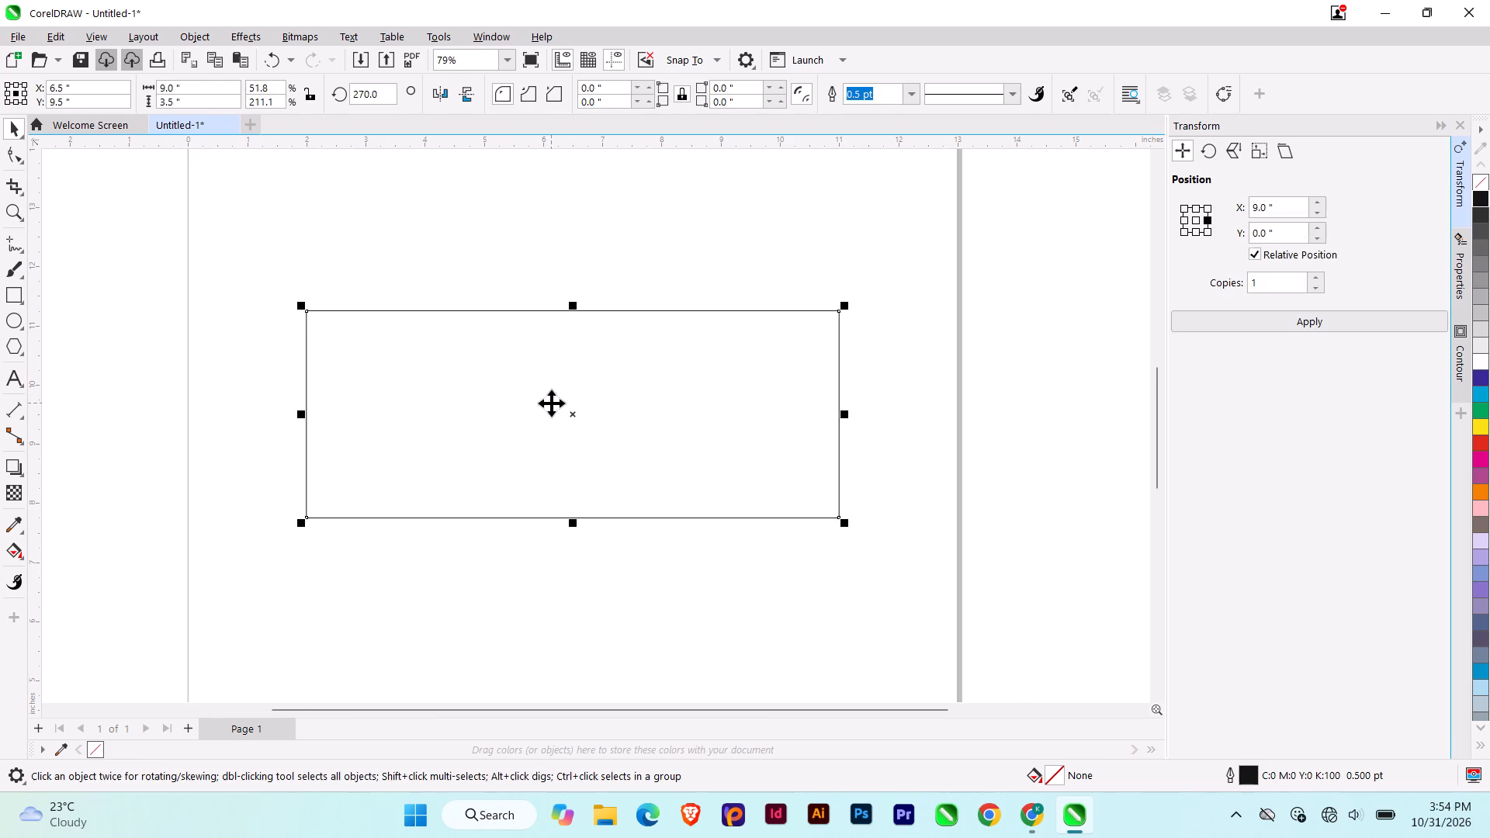
left_click(867, 327)
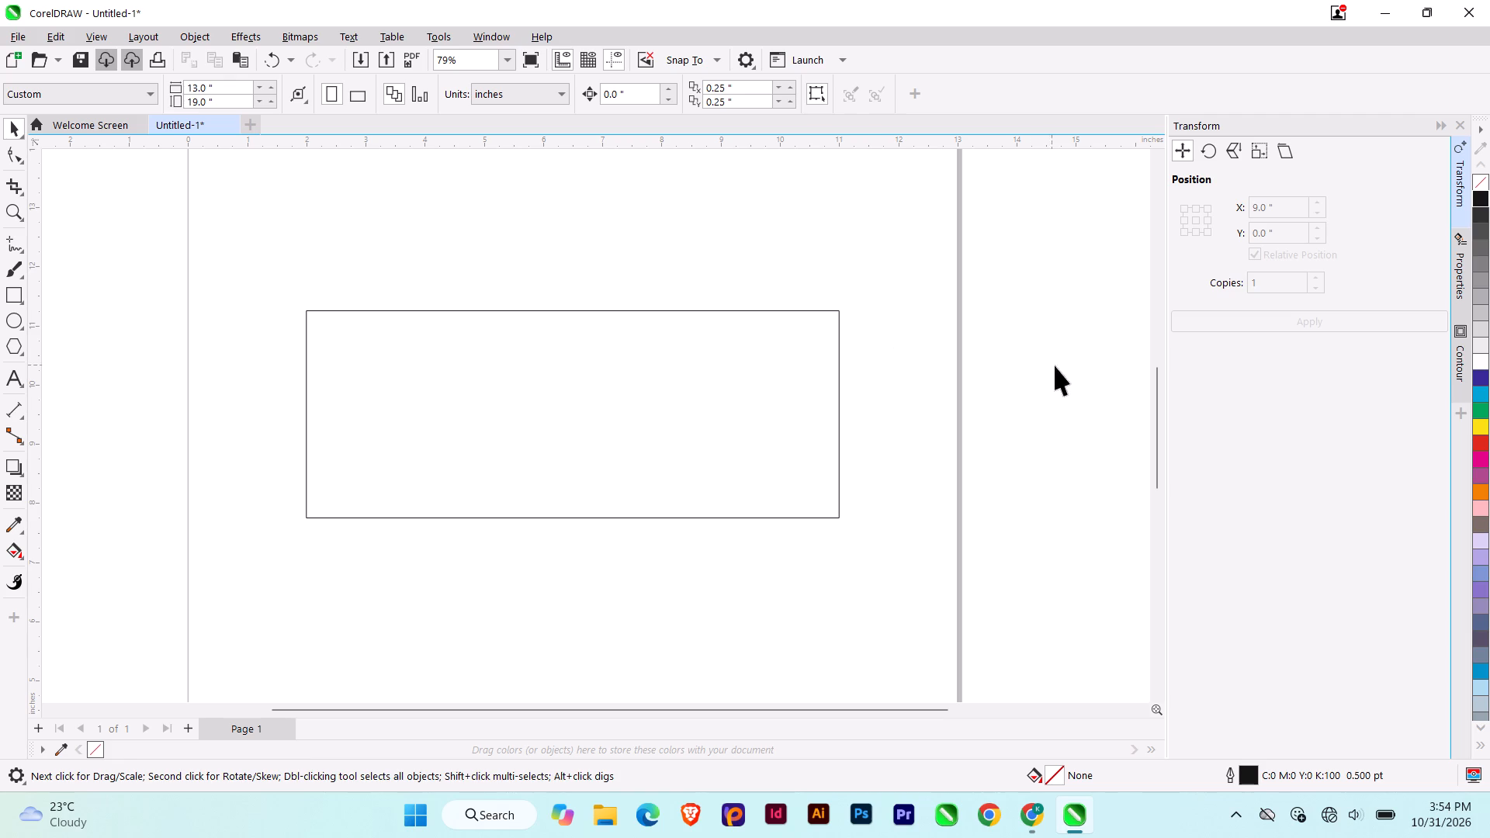
Connect the computer to the Galaxy F54 5G 7962 Wi-Fi network and return to the drawing.
left_click(1353, 801)
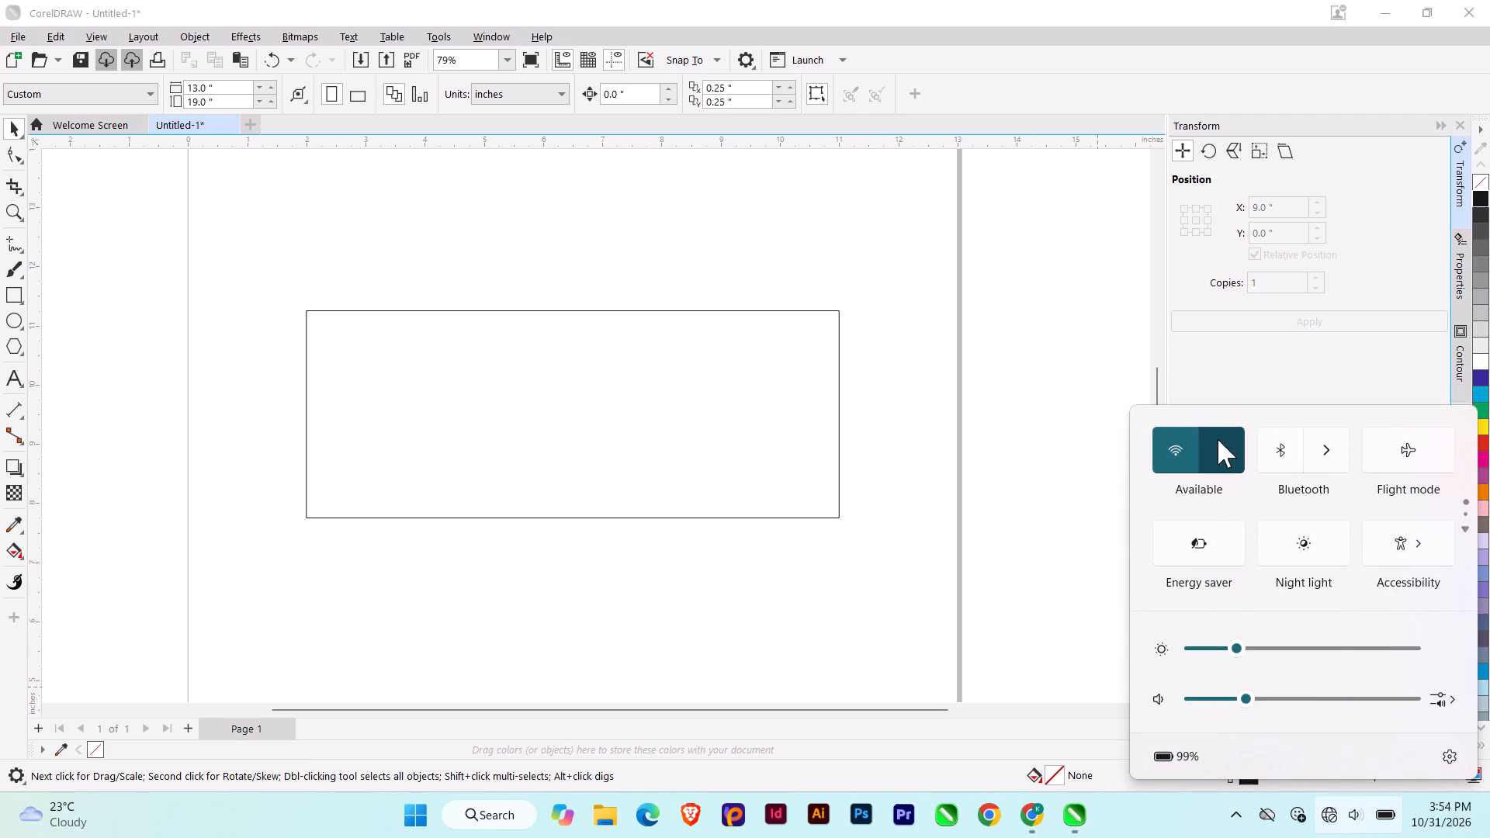
left_click(1220, 439)
left_click(1315, 472)
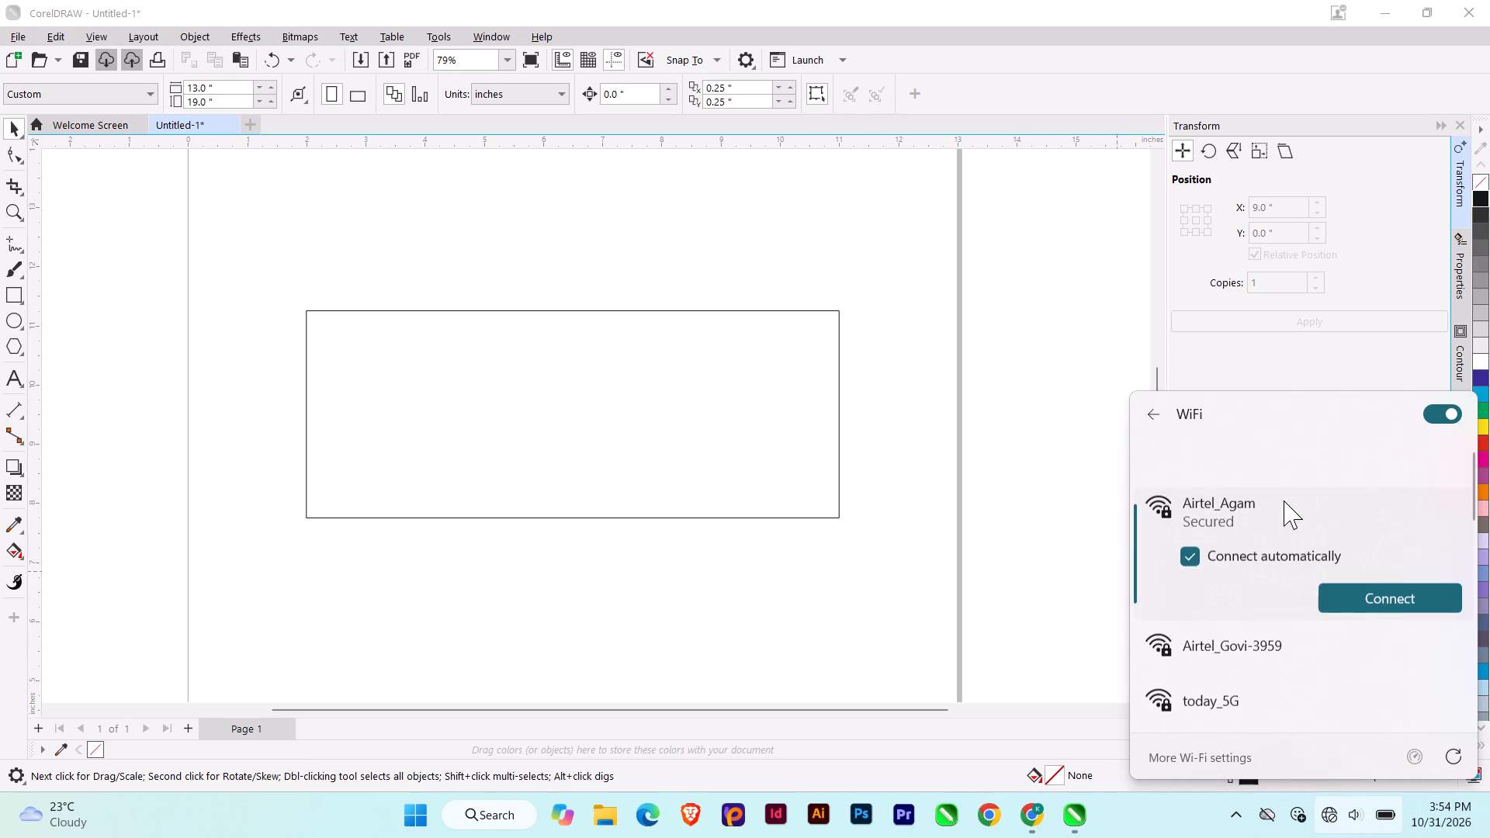
scroll(1284, 500, "up", 6)
left_click(1259, 452)
left_click(1362, 540)
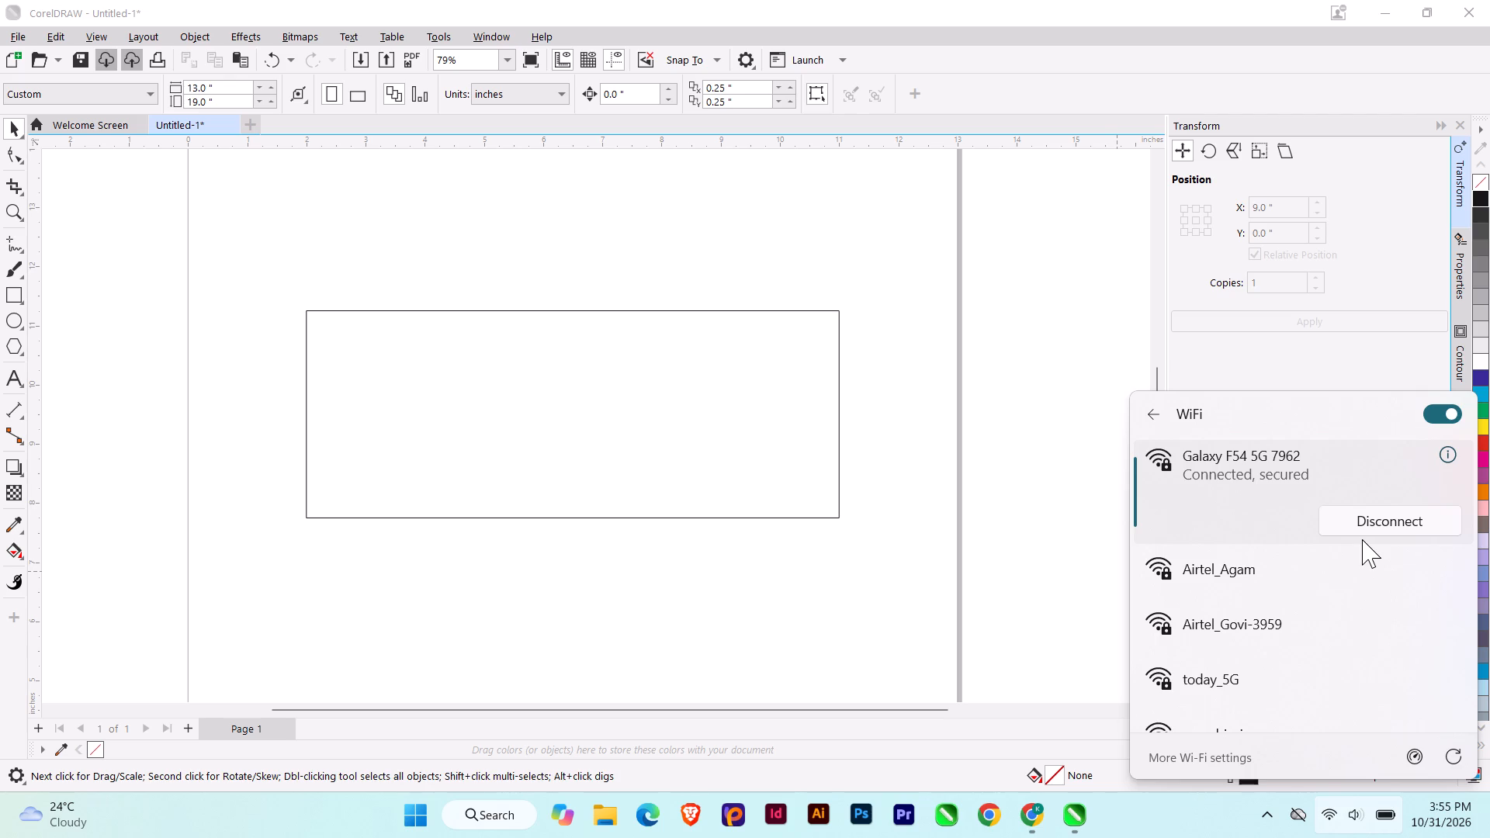
left_click(979, 212)
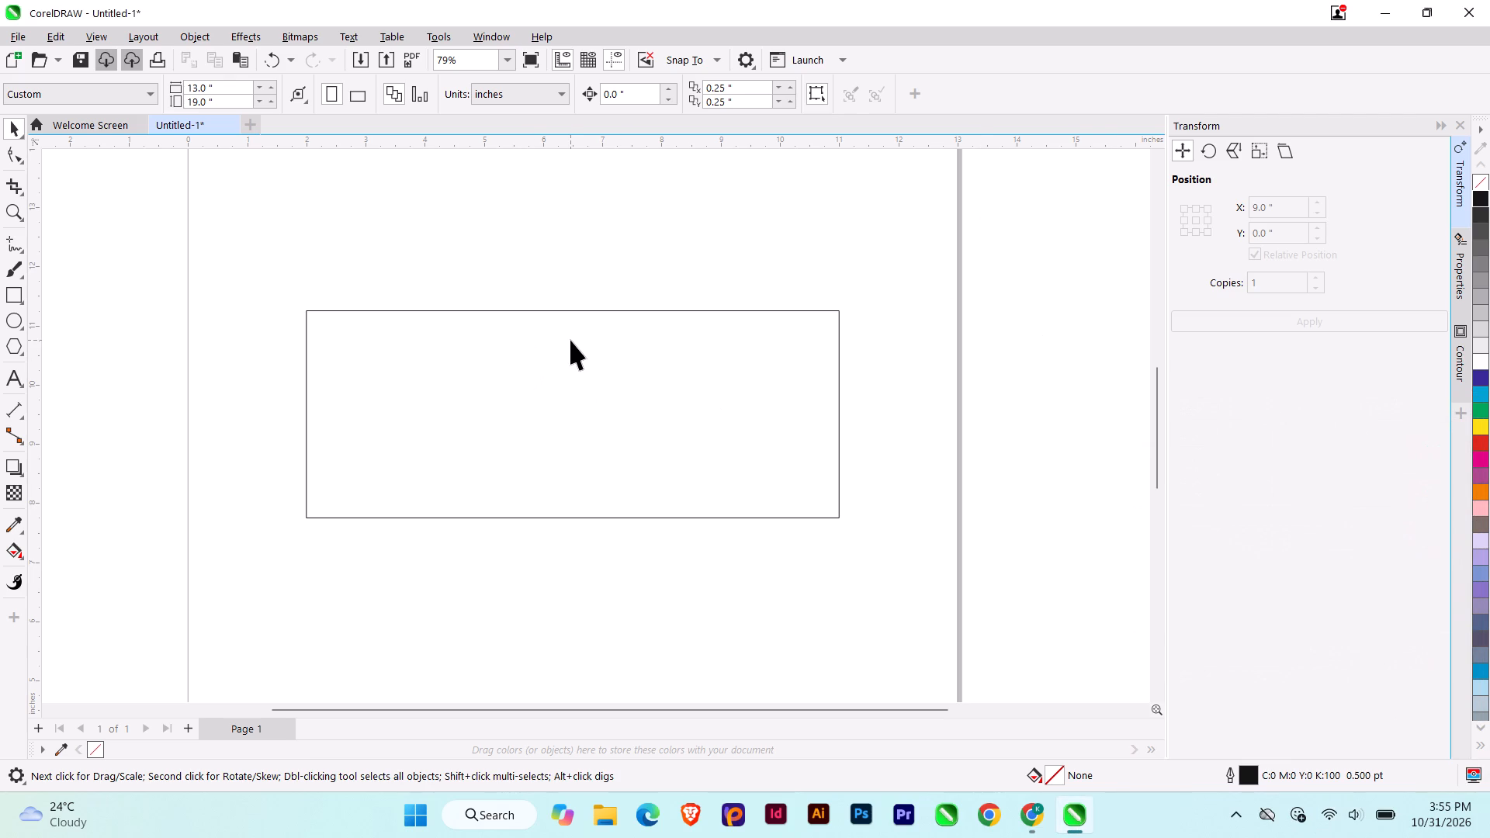
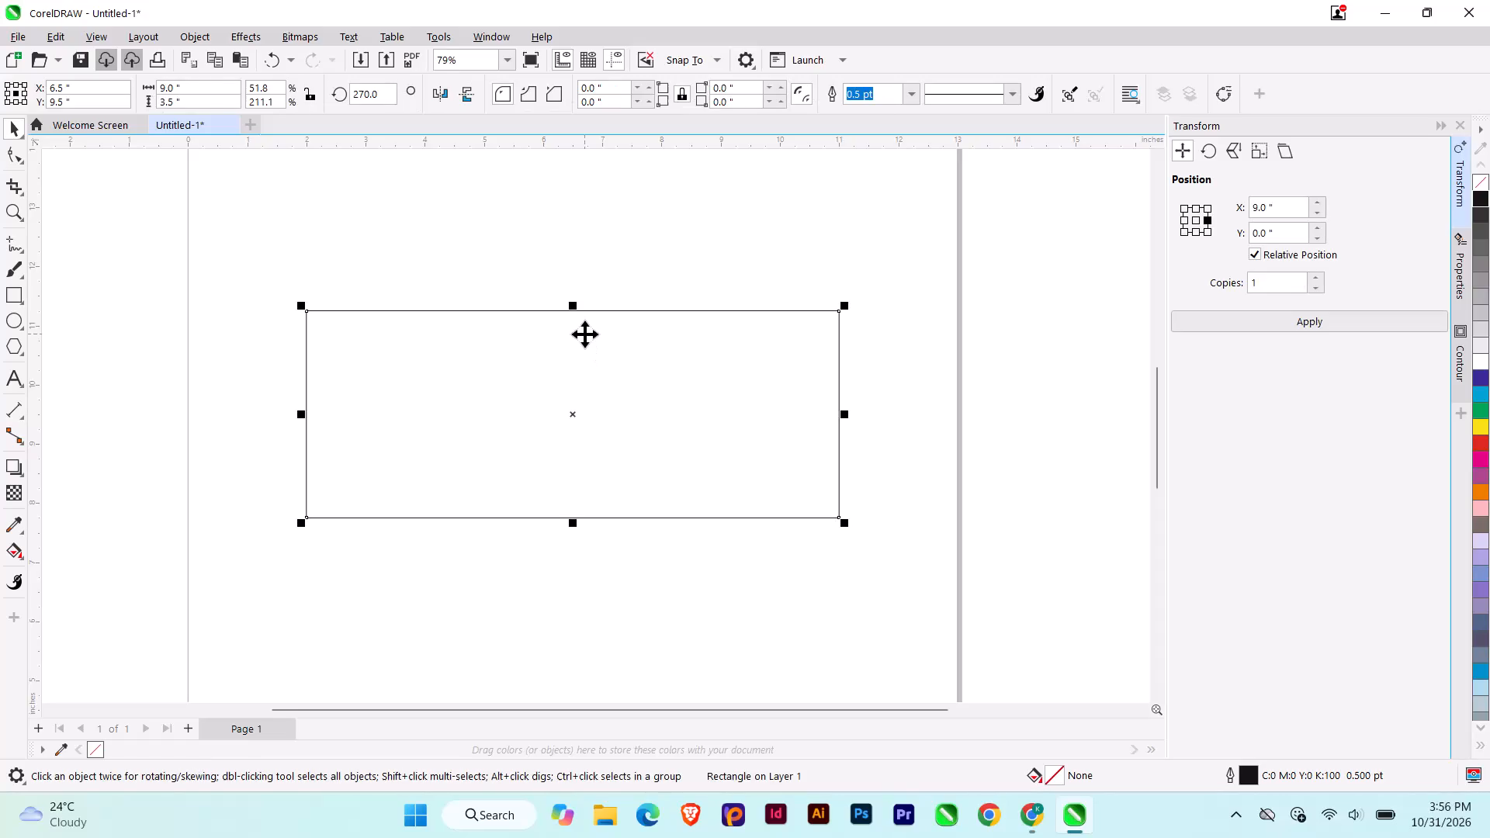
Scallop the upper-left corner of the 9 × 3.5 inch rectangle to about 0.813 inch with the Shape tool and copy that radius.
left_click(535, 261)
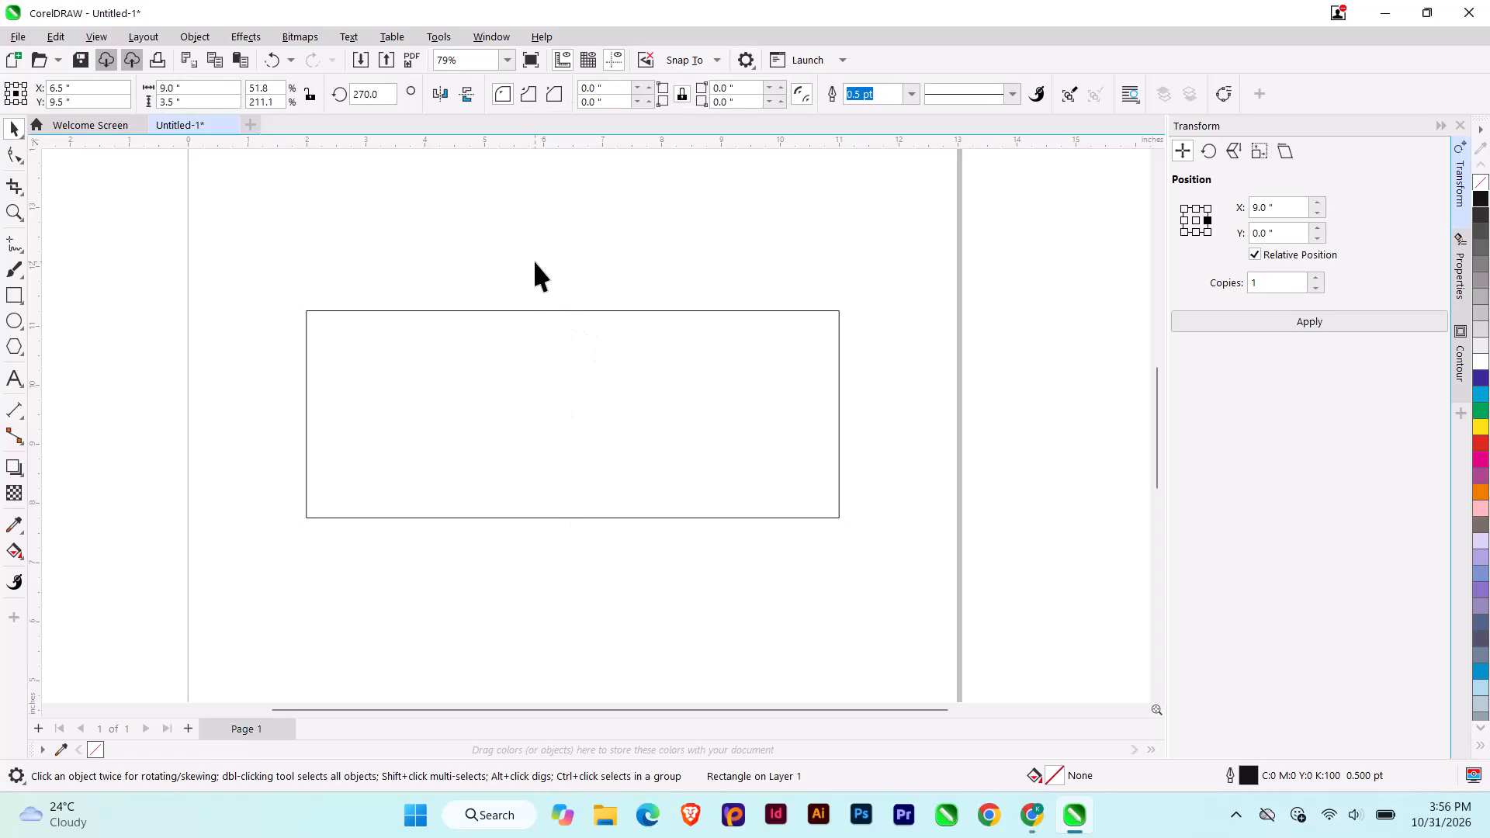
left_click(520, 335)
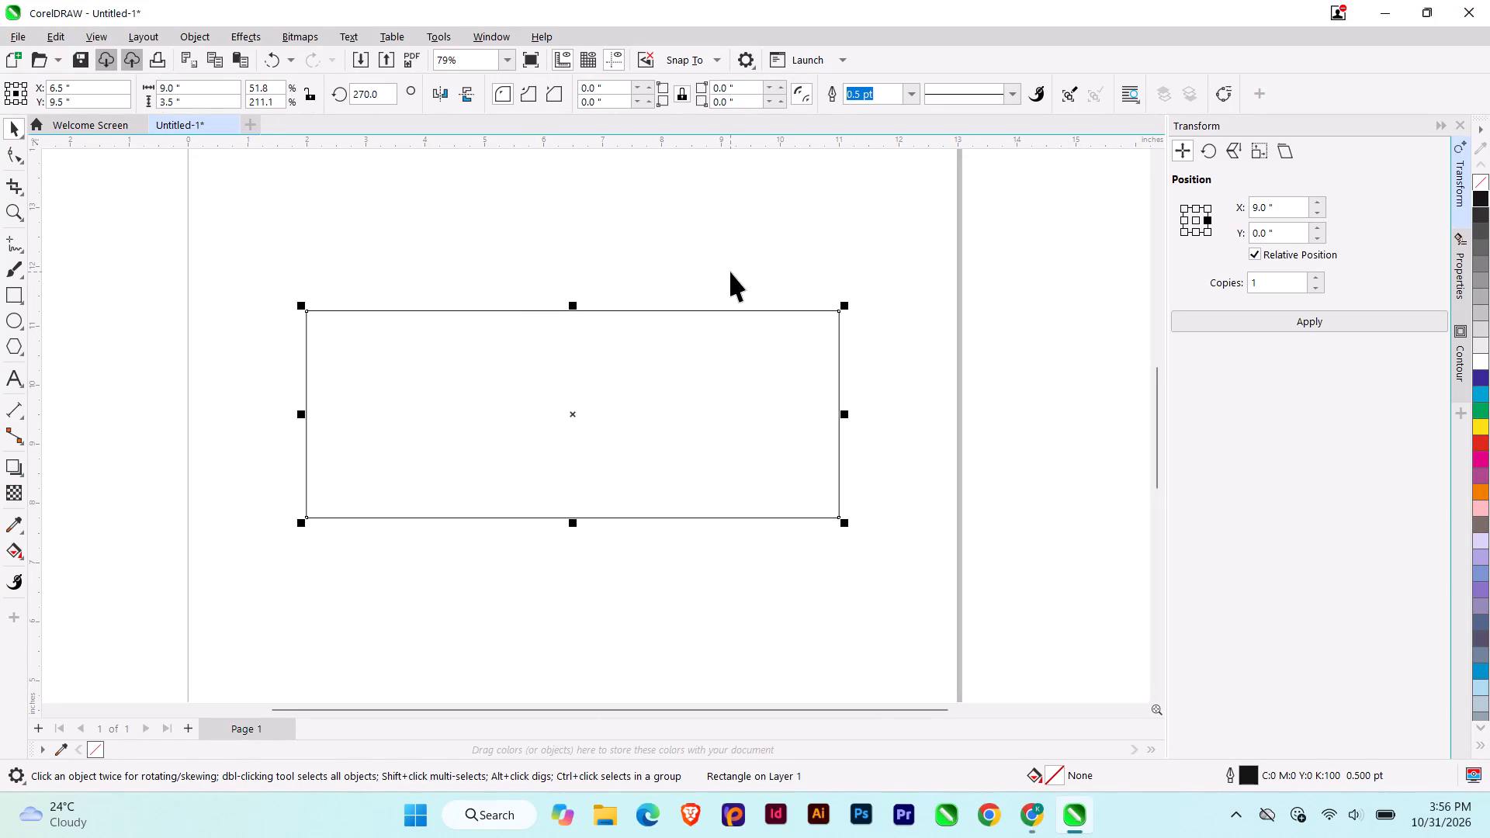
scroll(730, 272, "down", 1)
middle_click_drag(732, 275, 781, 306)
scroll(781, 306, "down", 1)
scroll(750, 421, "up", 2)
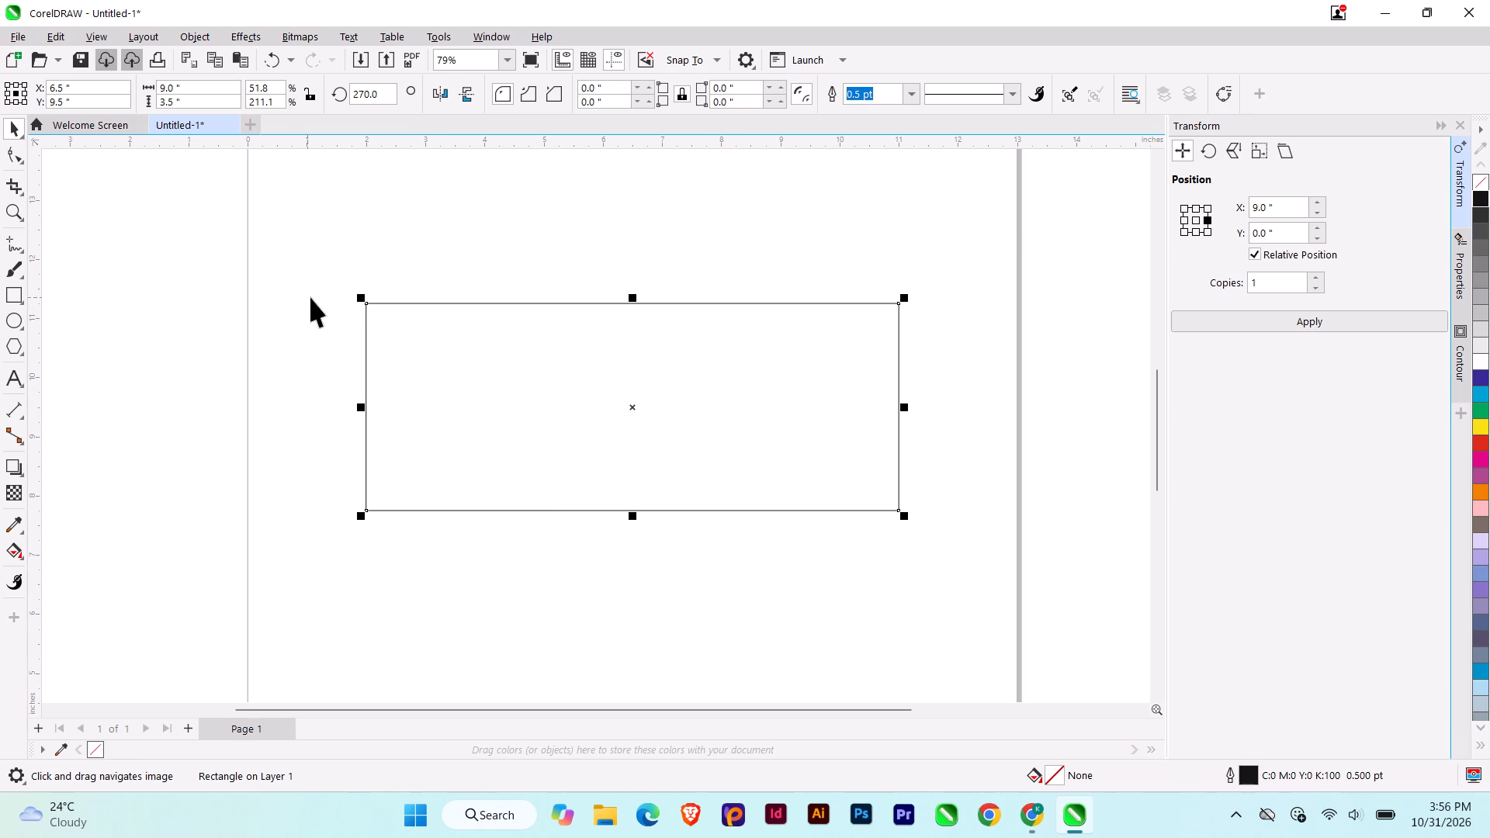
key("F10")
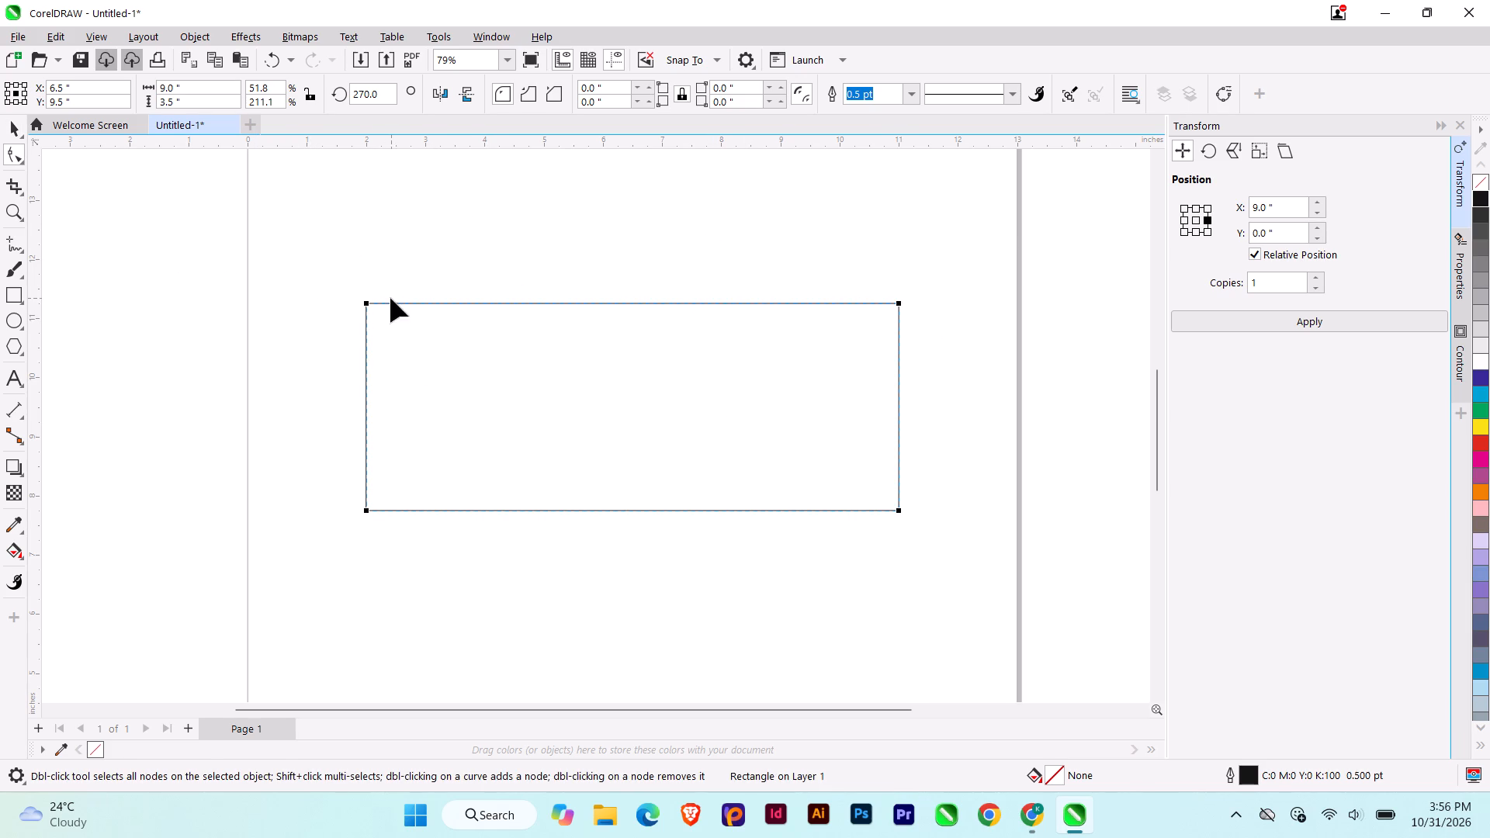
left_click(366, 303)
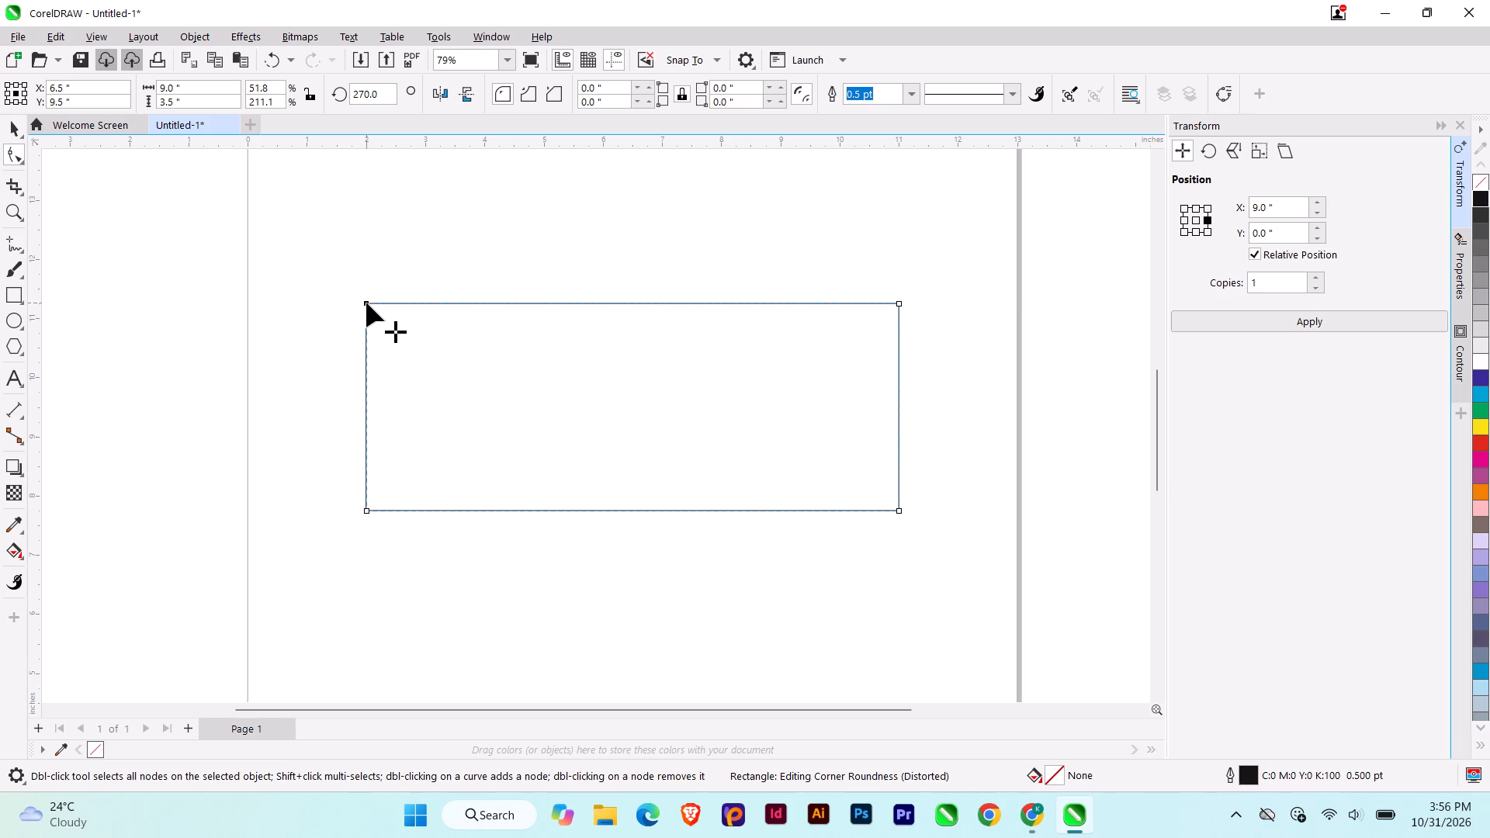
left_click(524, 96)
left_click_drag(366, 303, 366, 351)
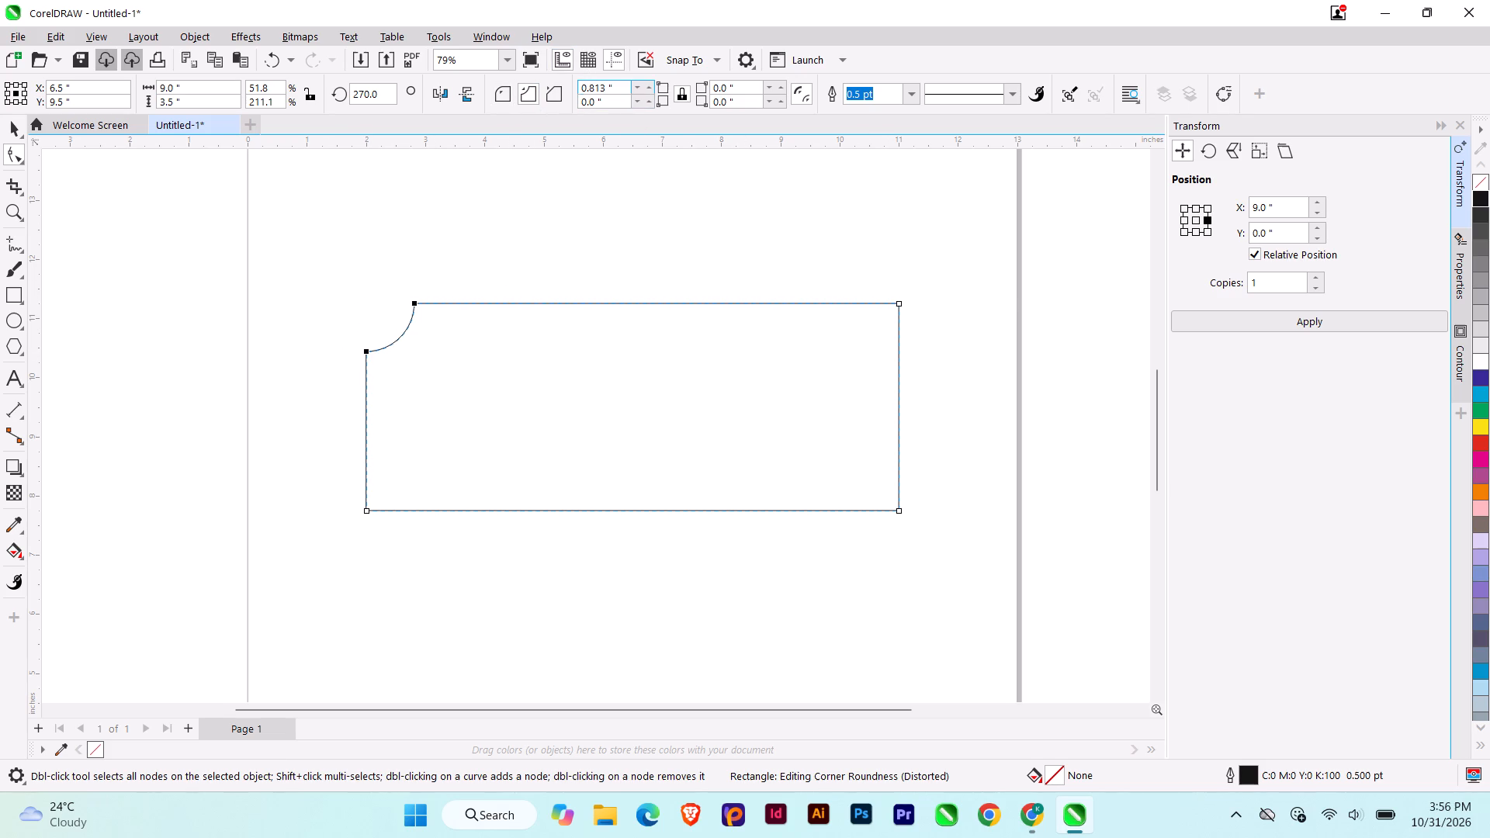
left_click_drag(620, 87, 514, 111)
key("ctrl+c")
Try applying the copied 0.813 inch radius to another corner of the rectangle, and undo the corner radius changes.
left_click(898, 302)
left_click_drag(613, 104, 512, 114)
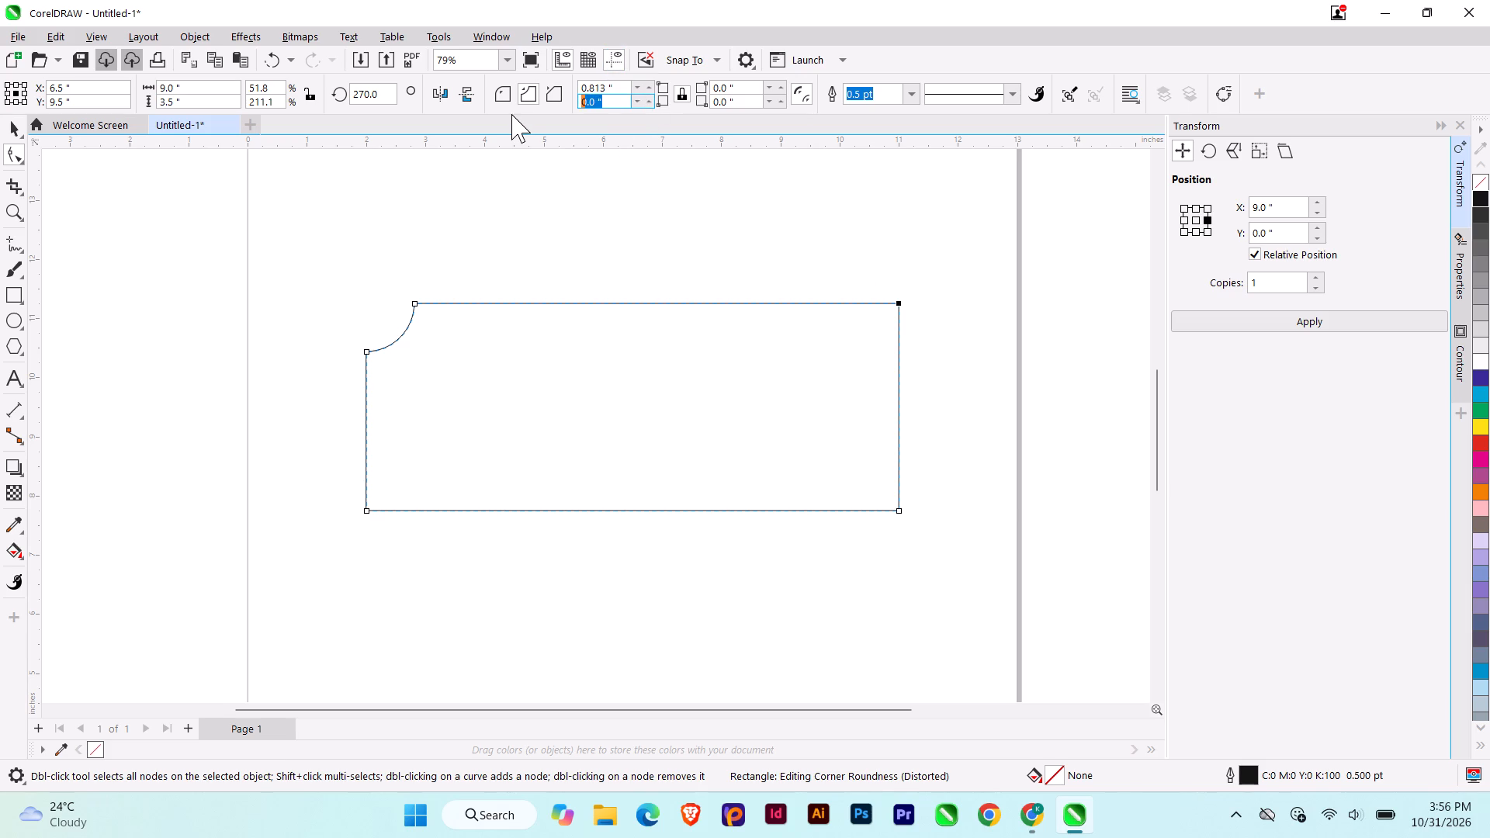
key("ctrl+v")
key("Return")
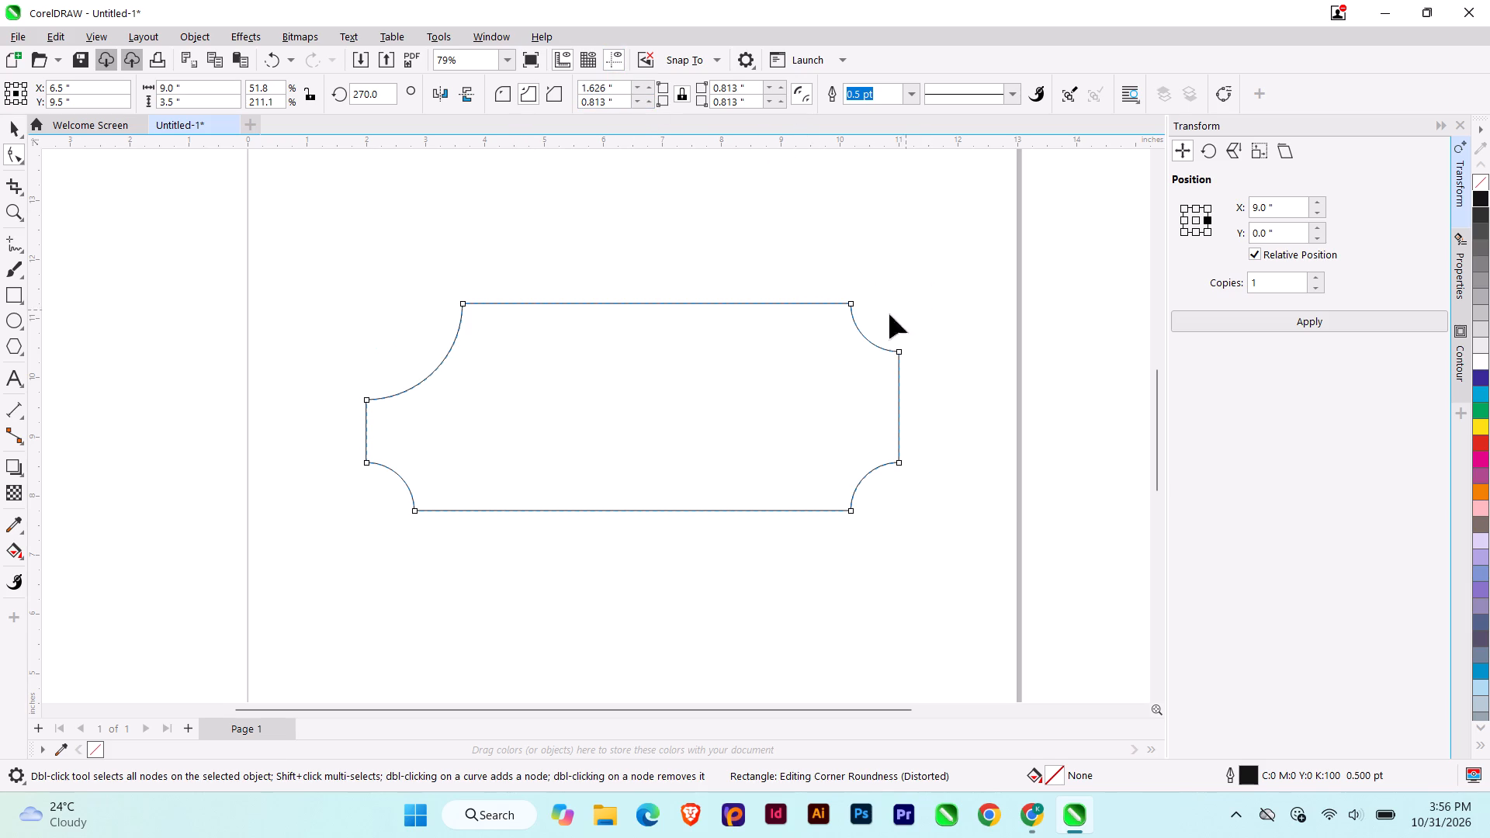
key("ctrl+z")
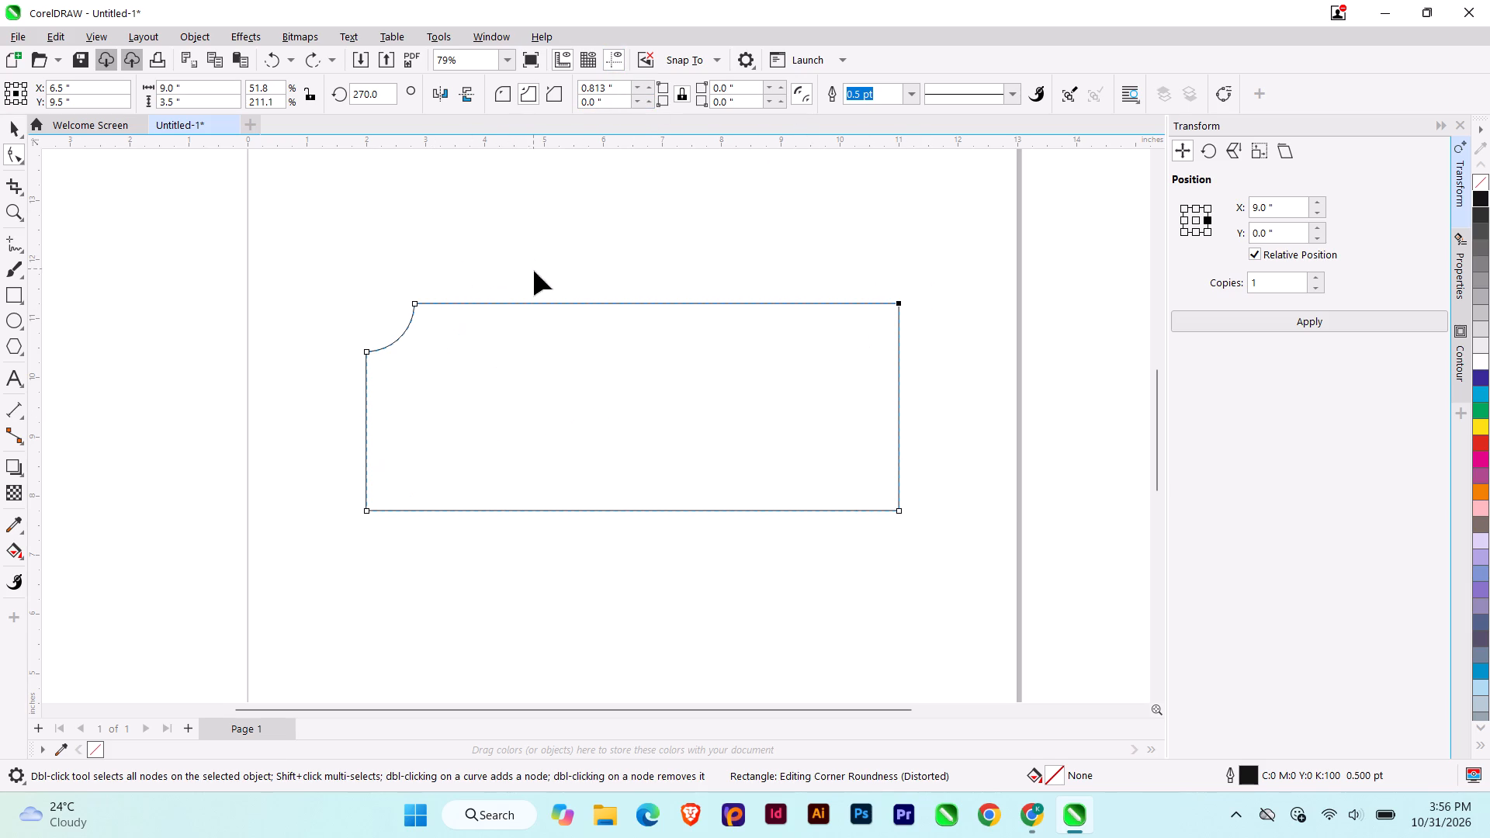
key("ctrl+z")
Apply the copied 0.813 inch scallop radius to all four corners of the plain rectangle and deselect it.
left_click_drag(614, 79, 591, 87)
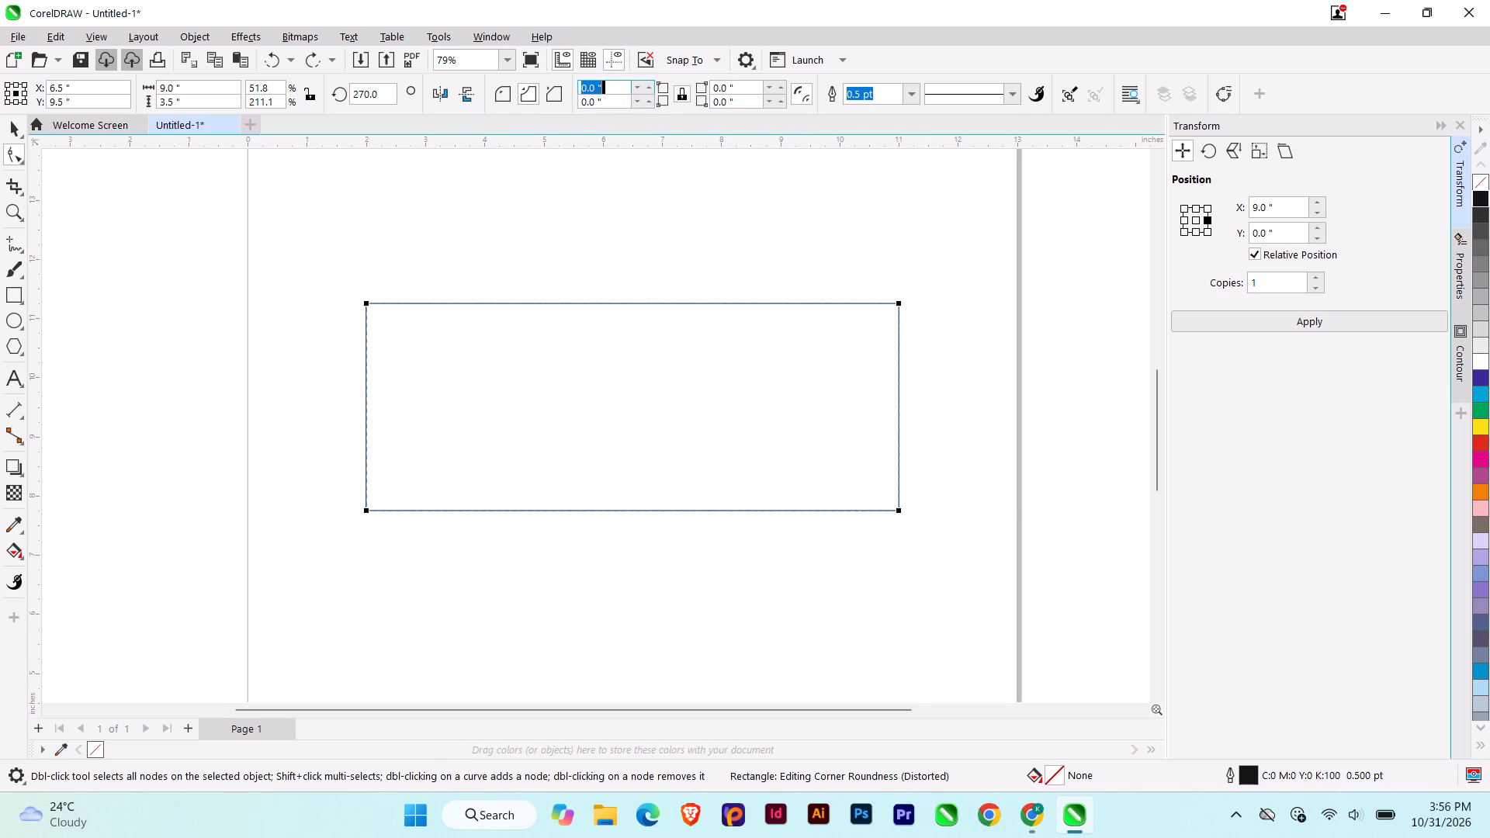
key("ctrl+v")
left_click_drag(612, 104, 535, 118)
key("ctrl+v")
key("Return")
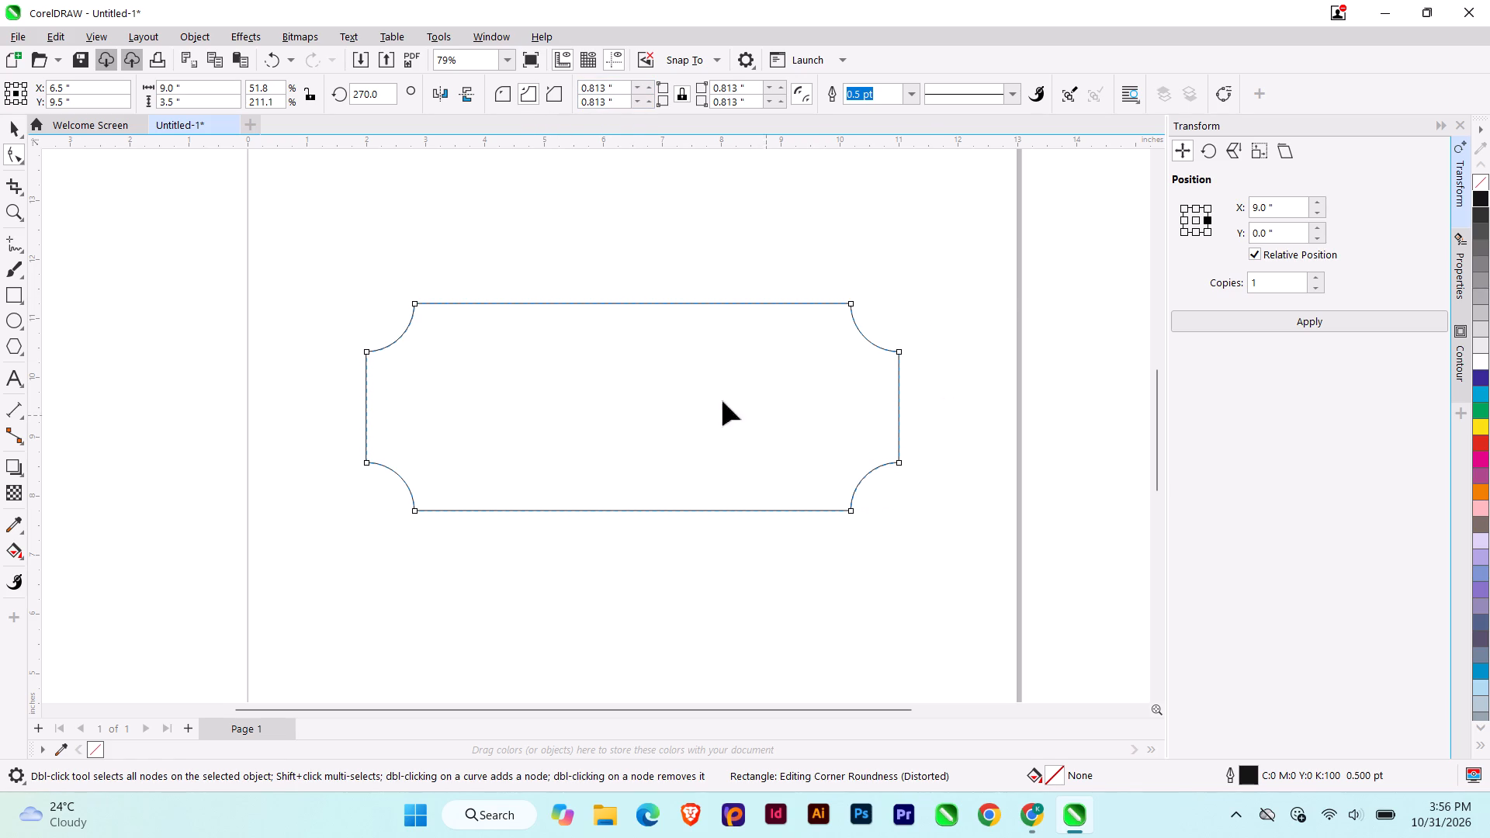
left_click(10, 119)
left_click(412, 254)
scroll(493, 394, "up", 1)
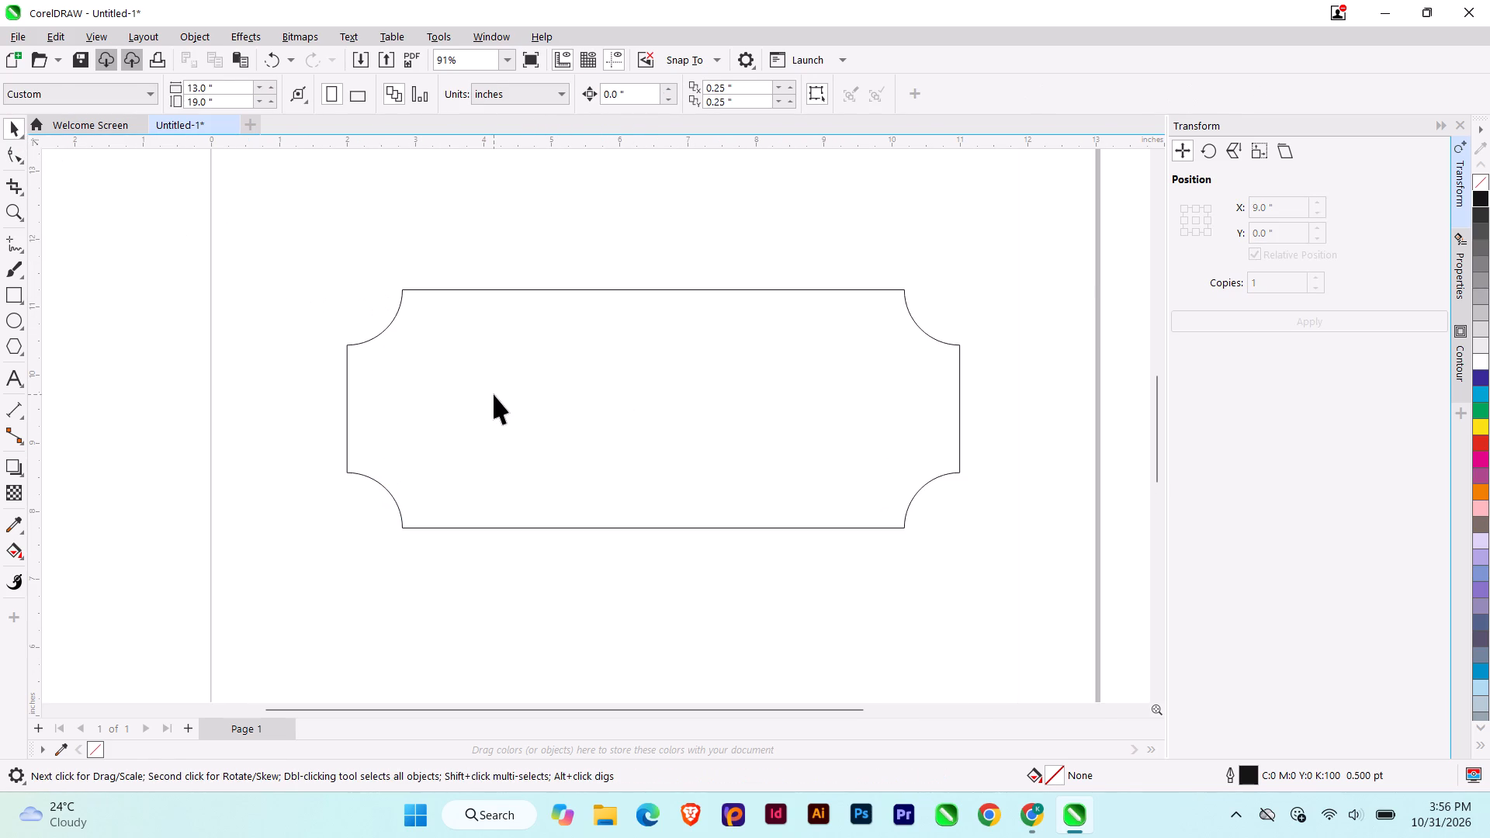
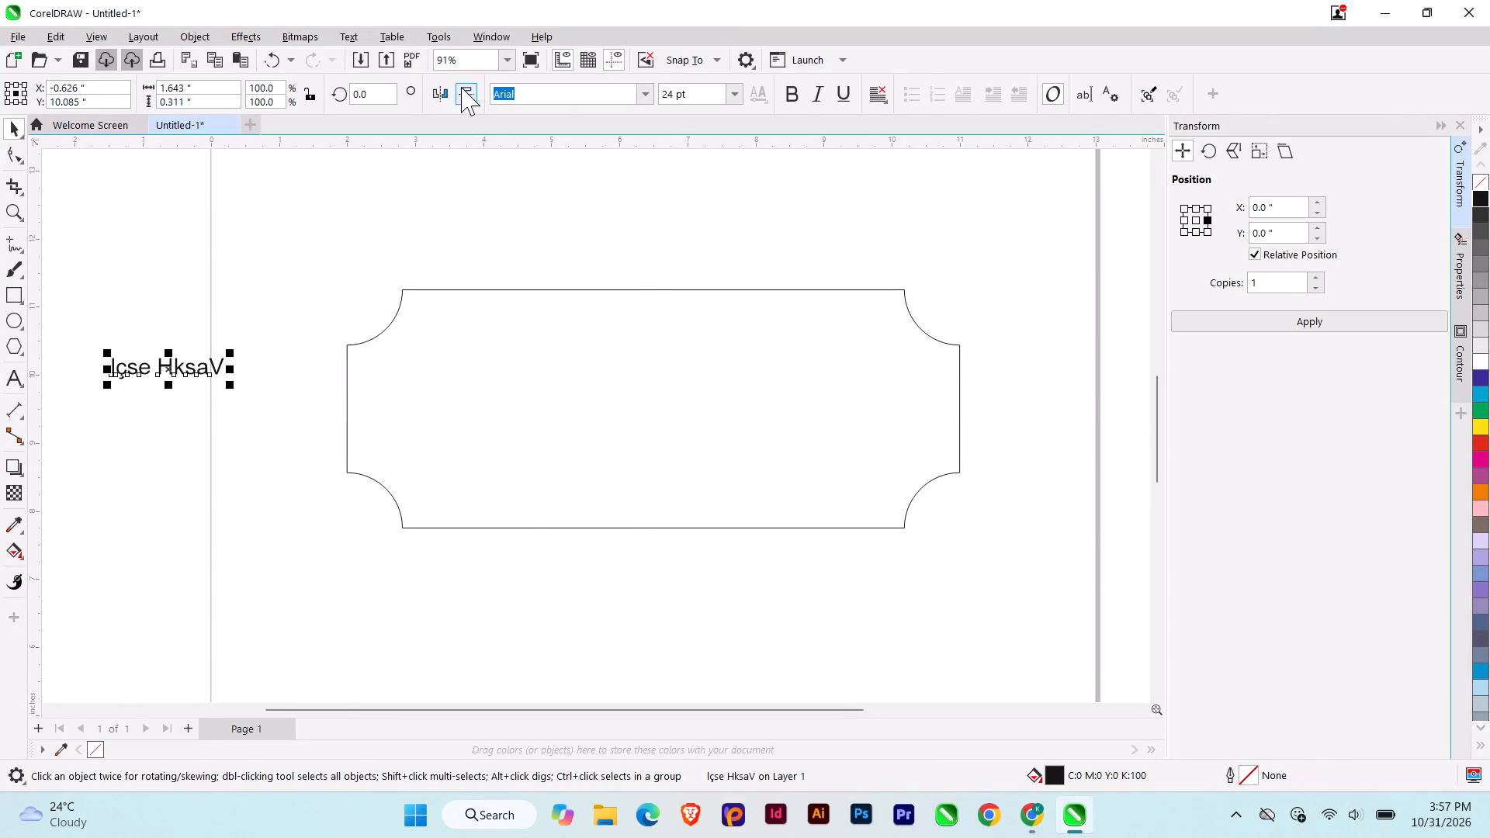
Set the font of the short text beside the scalloped rectangle to Kruti Dev 040.
left_click(546, 96)
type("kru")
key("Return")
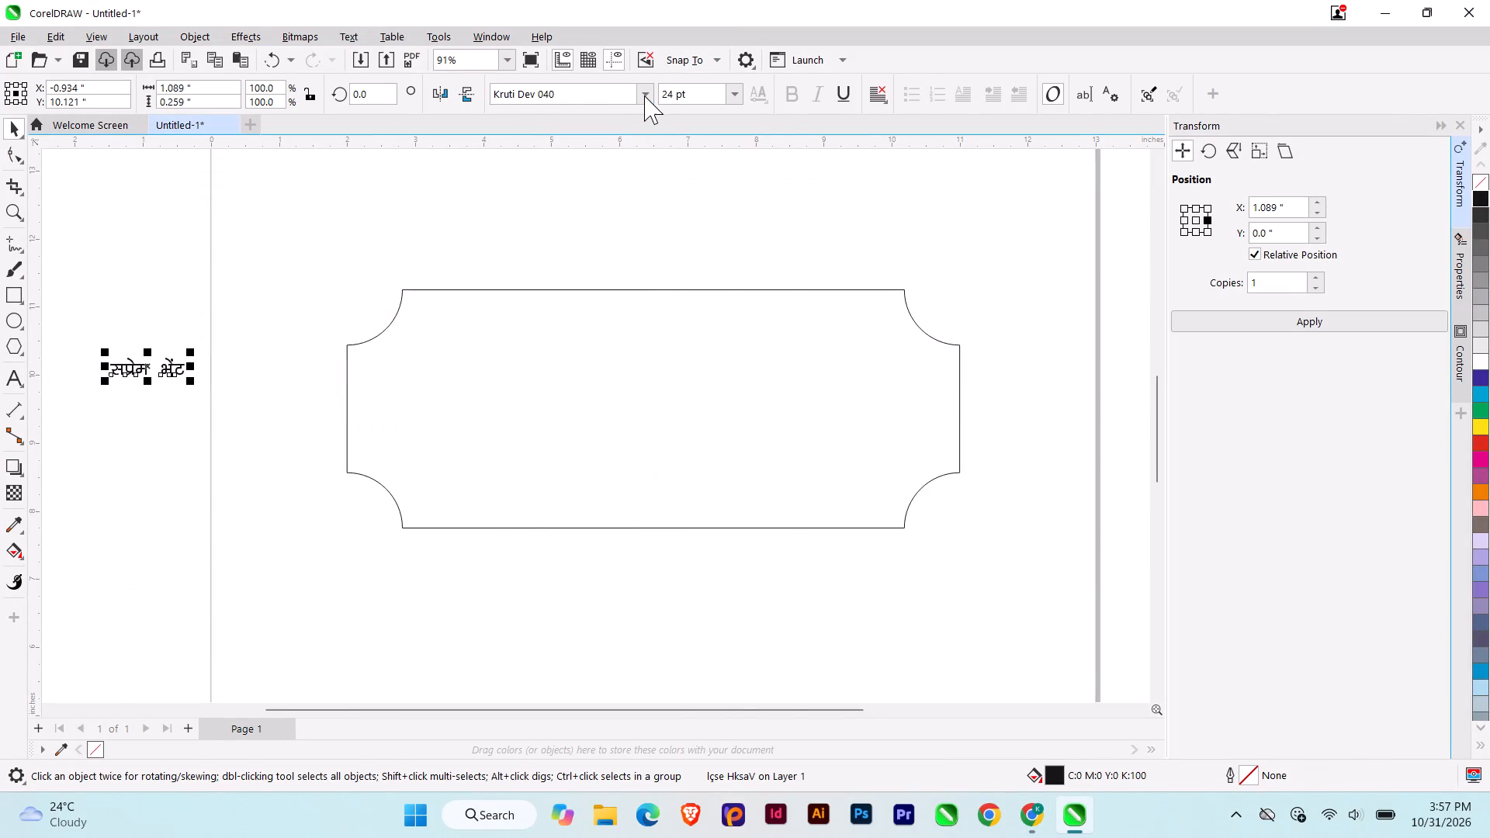
Open the list of available fonts for the selected Hindi text beside the scalloped rectangle.
left_click(644, 95)
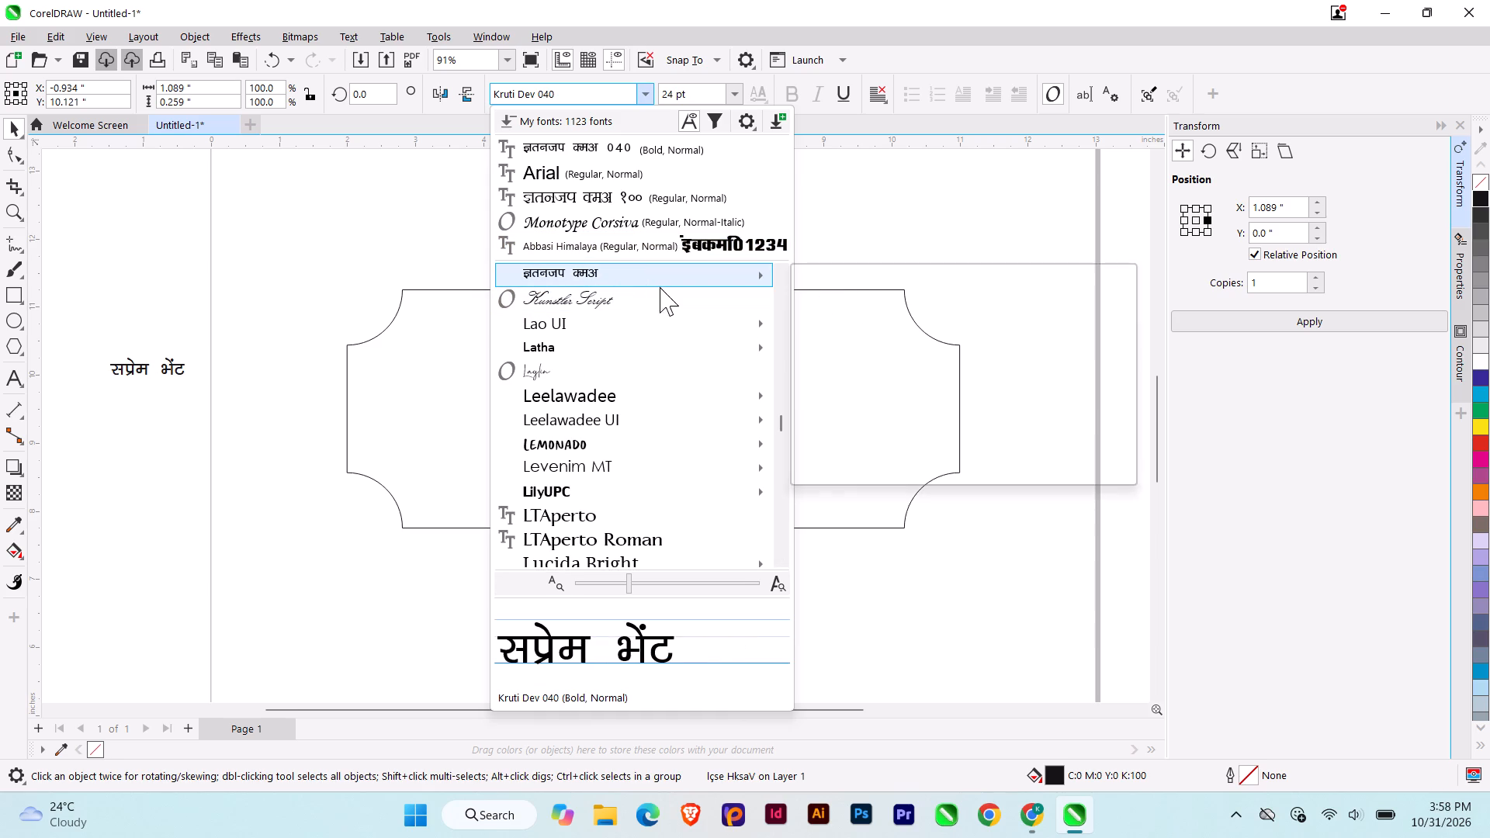
Set the font of the सप्रेम भेंट text to Kruti Dev 501.
left_click(868, 462)
Centre the सप्रेम भेंट text horizontally in the scalloped plaque and place it near the top edge, at about Y 10.85 inches.
scroll(205, 341, "up", 2)
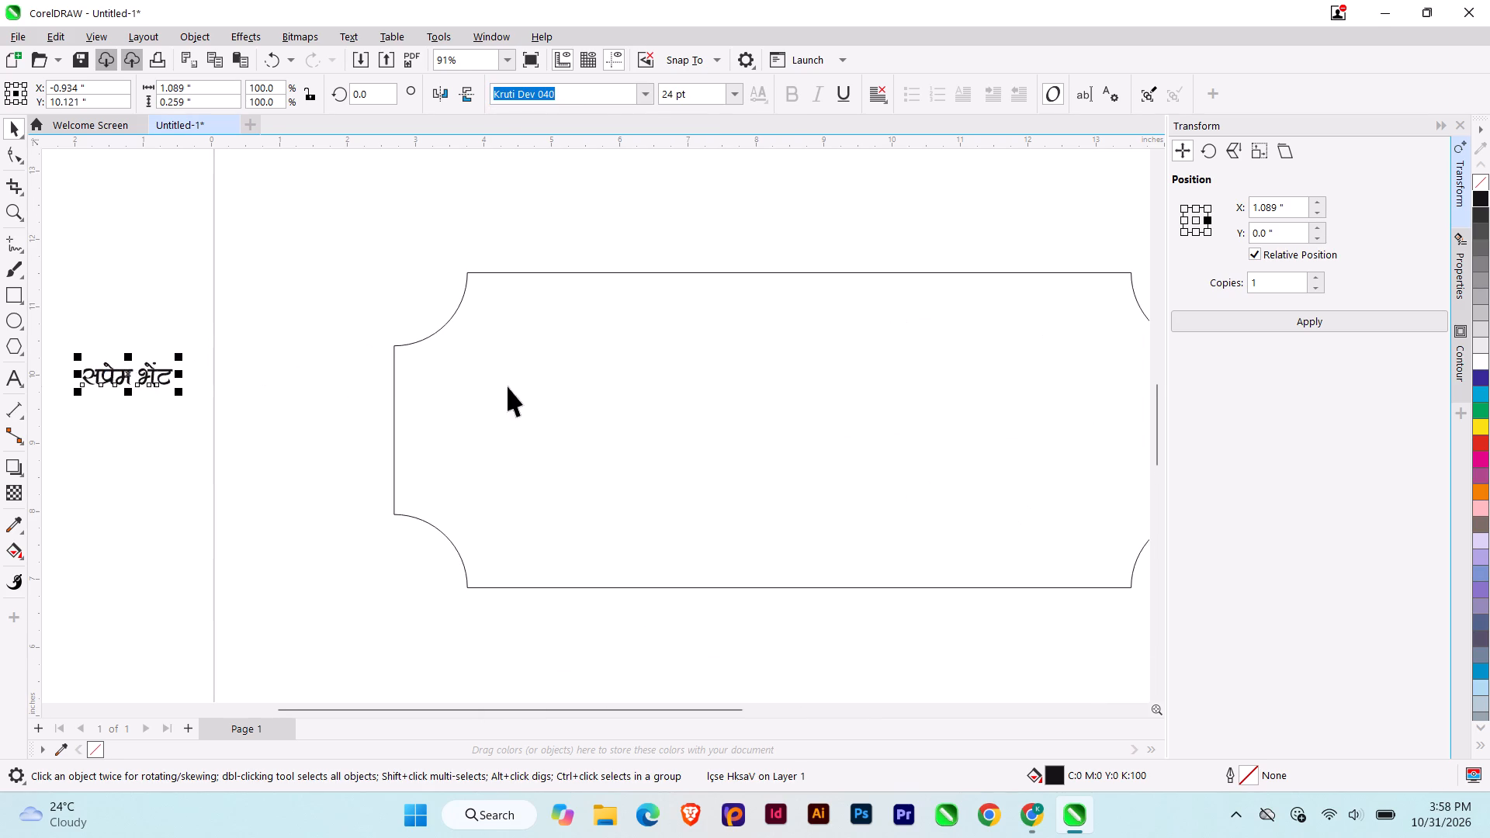
left_click(508, 386, "shift")
key("c")
key("Escape")
left_click_drag(652, 186, 913, 459)
scroll(752, 385, "up", 4)
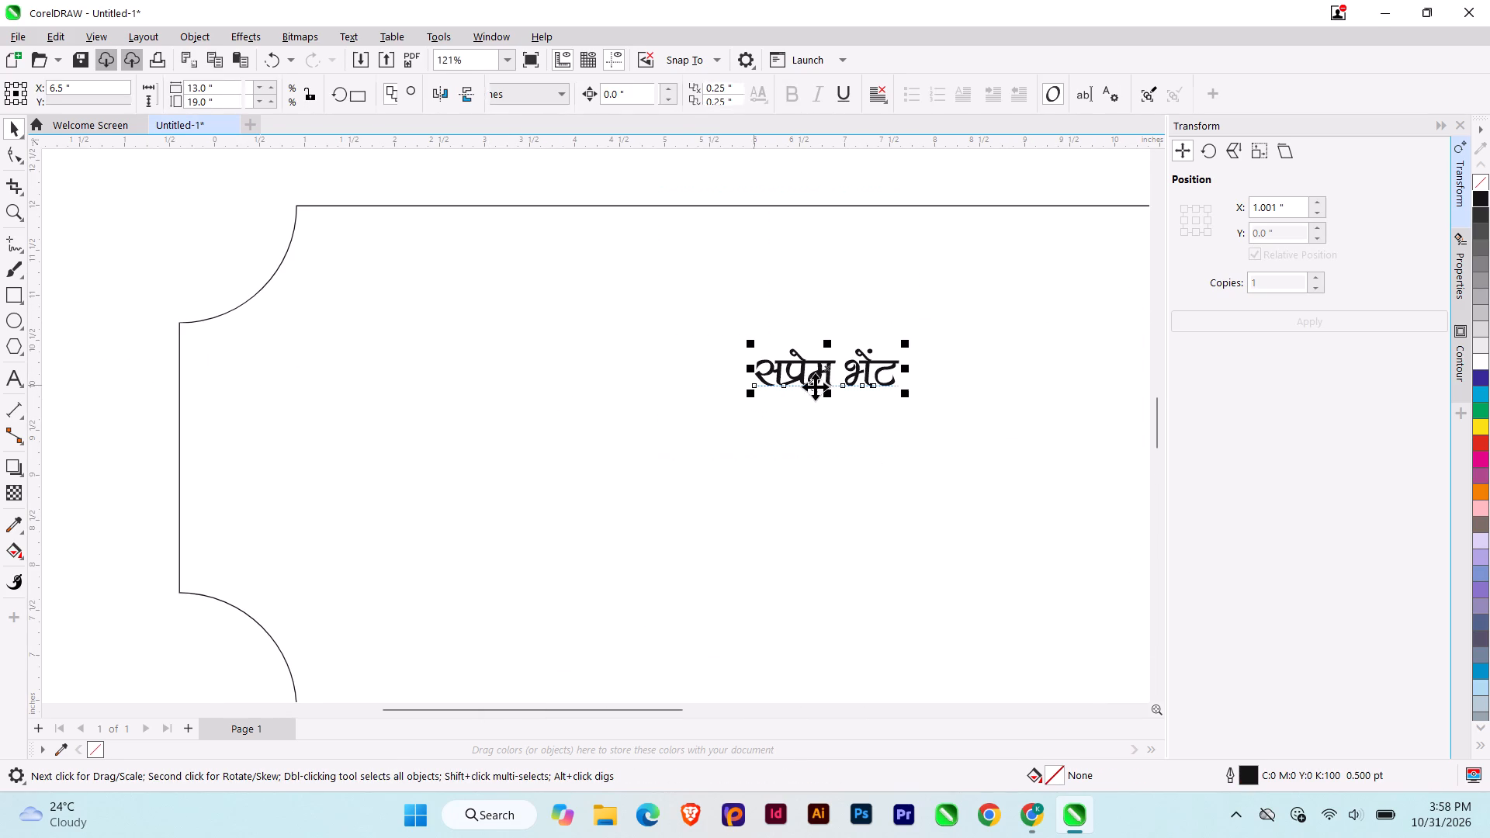
left_click_drag(824, 383, 823, 280)
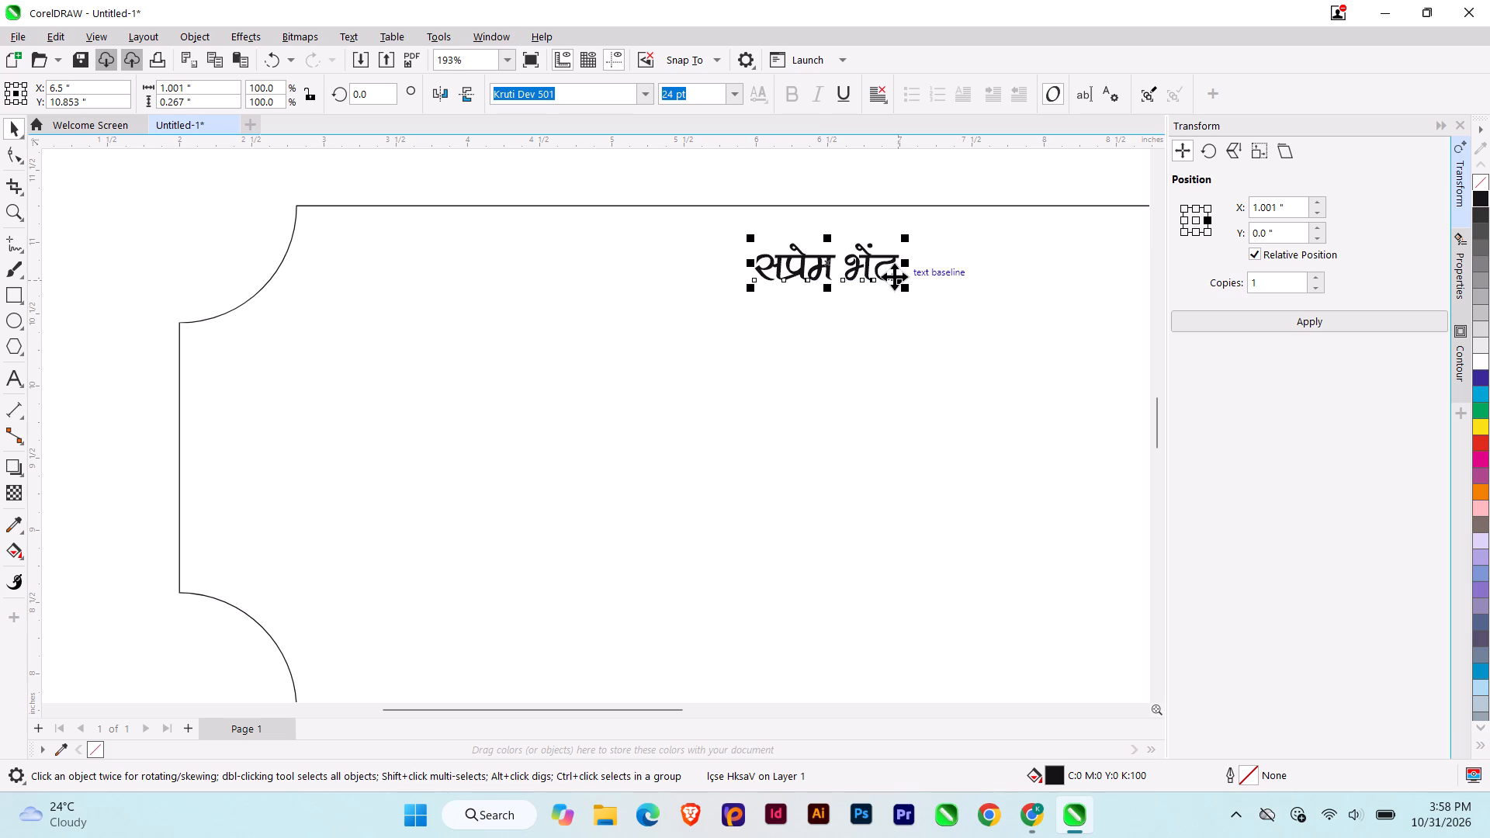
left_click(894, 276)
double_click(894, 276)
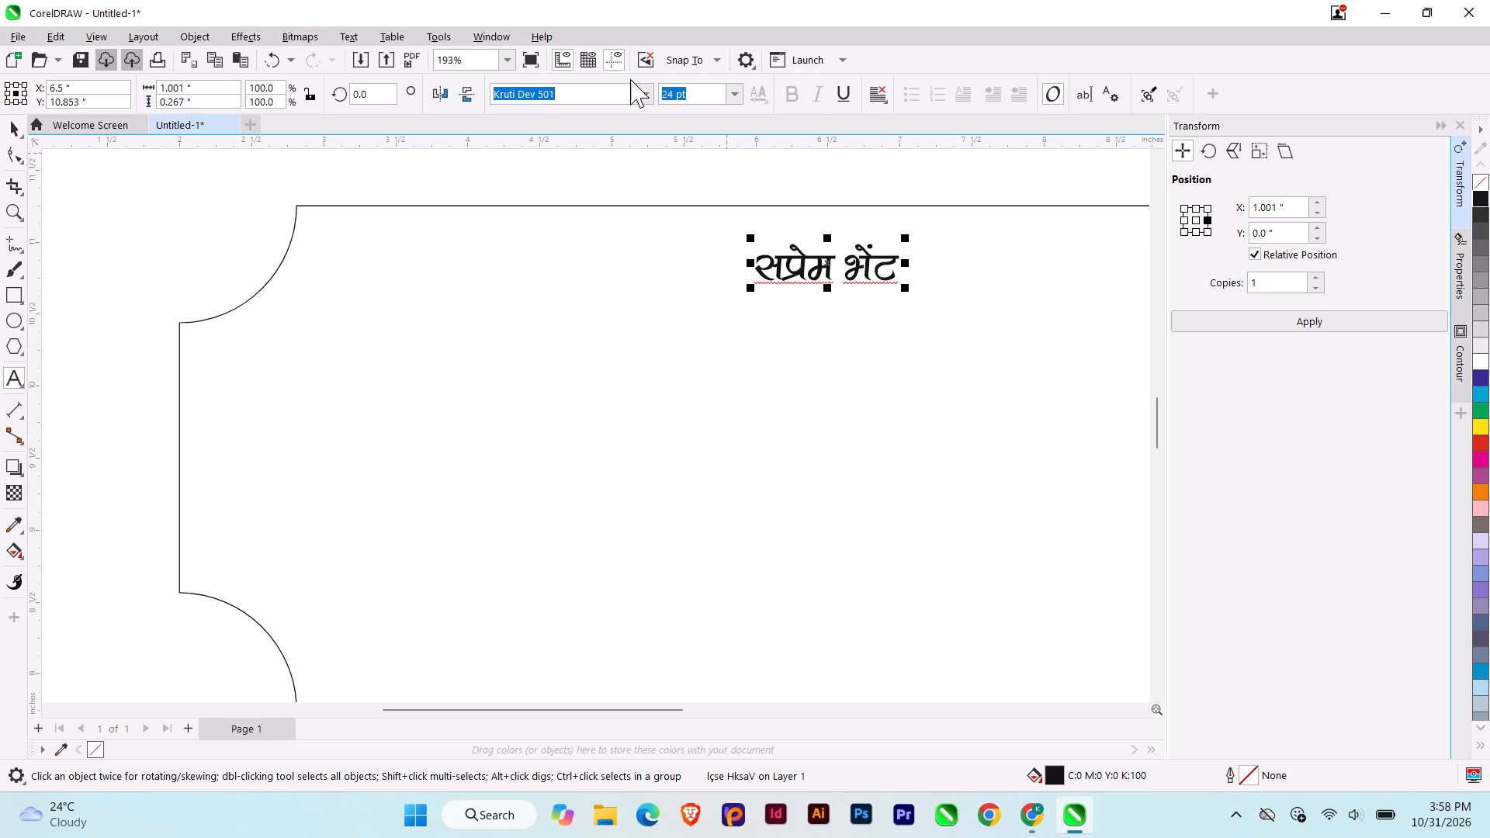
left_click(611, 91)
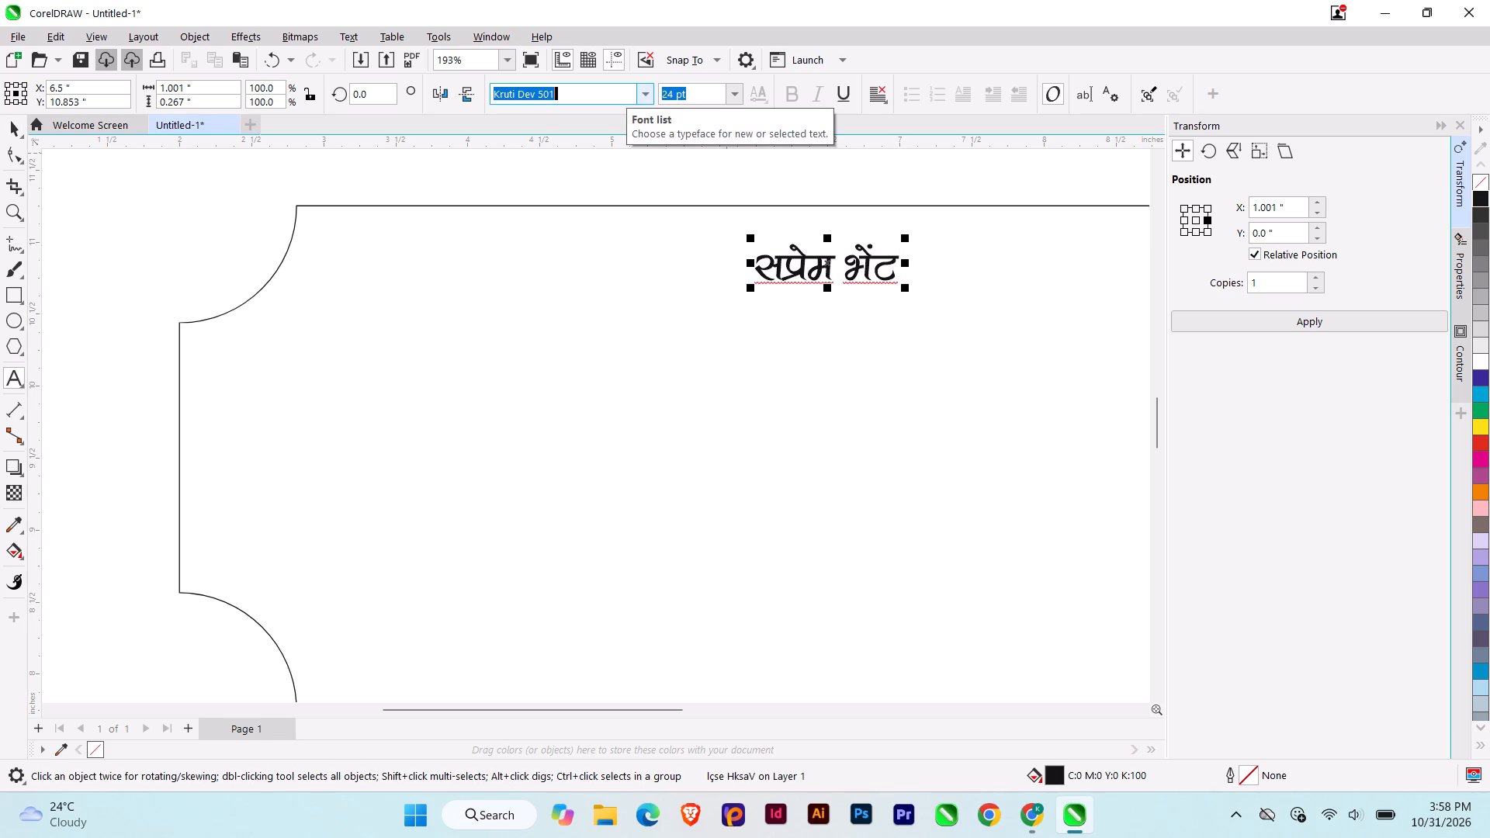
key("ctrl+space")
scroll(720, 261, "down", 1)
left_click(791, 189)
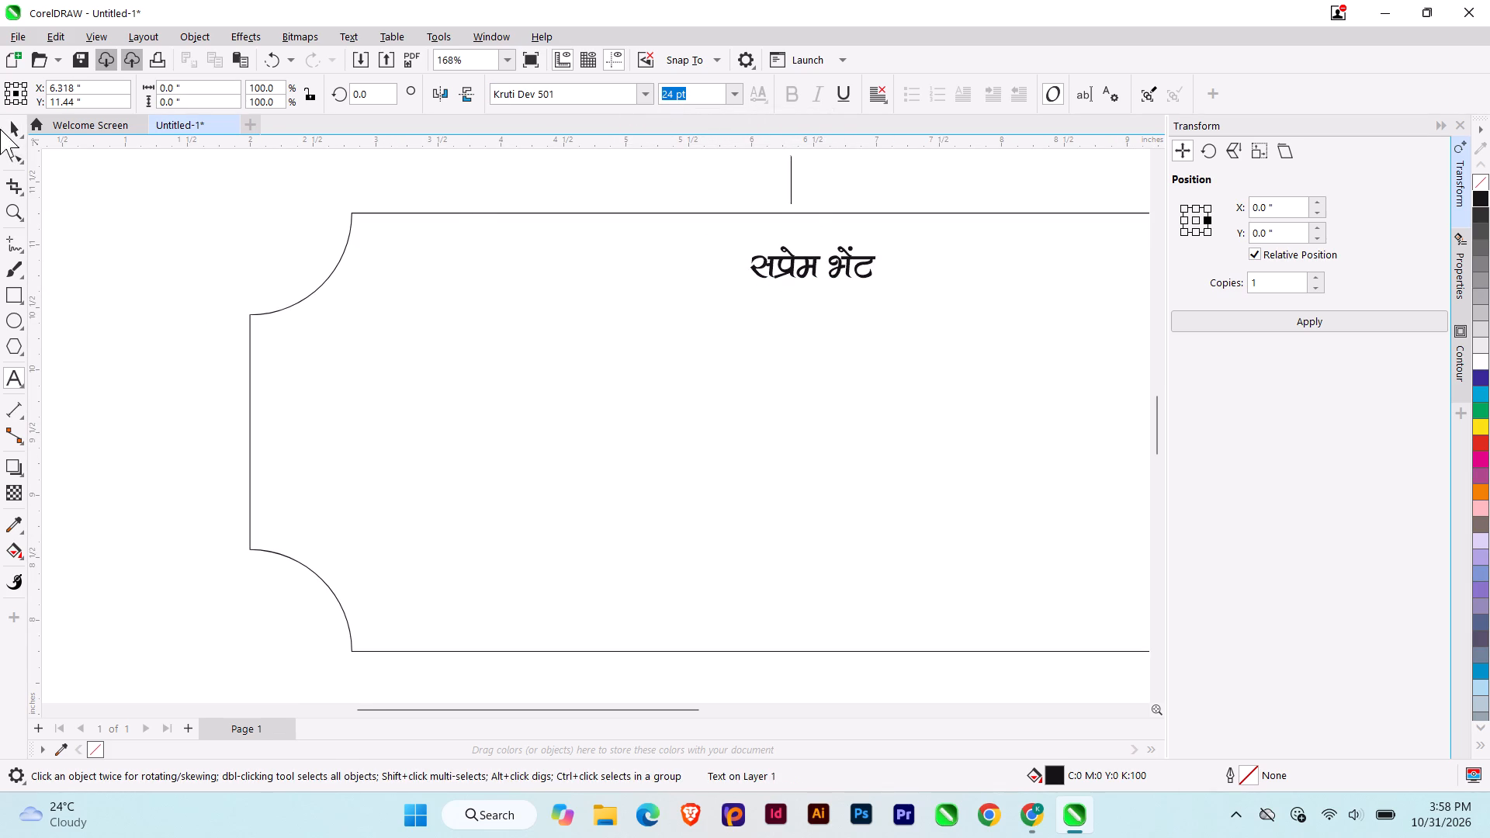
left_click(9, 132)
Duplicate the सप्रेम भेंट text directly below the original inside the plaque.
left_click(799, 274)
left_click_drag(792, 273, 794, 325)
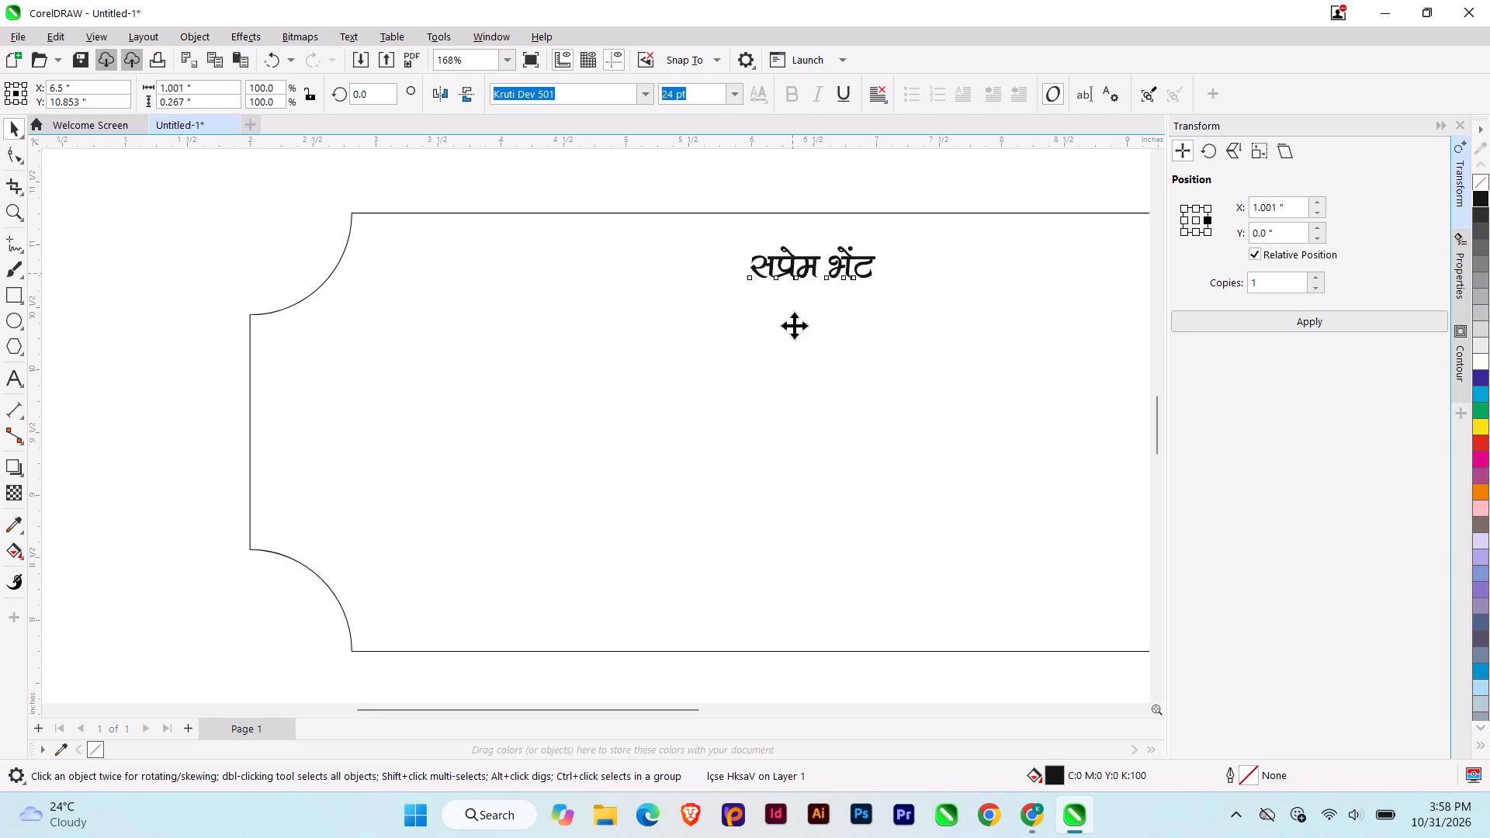
left_click_drag(794, 325, 799, 351)
right_click(799, 351, "ctrl")
Append ":-" in Arial to the end of the upper सप्रेम भेंट text.
left_click(809, 262)
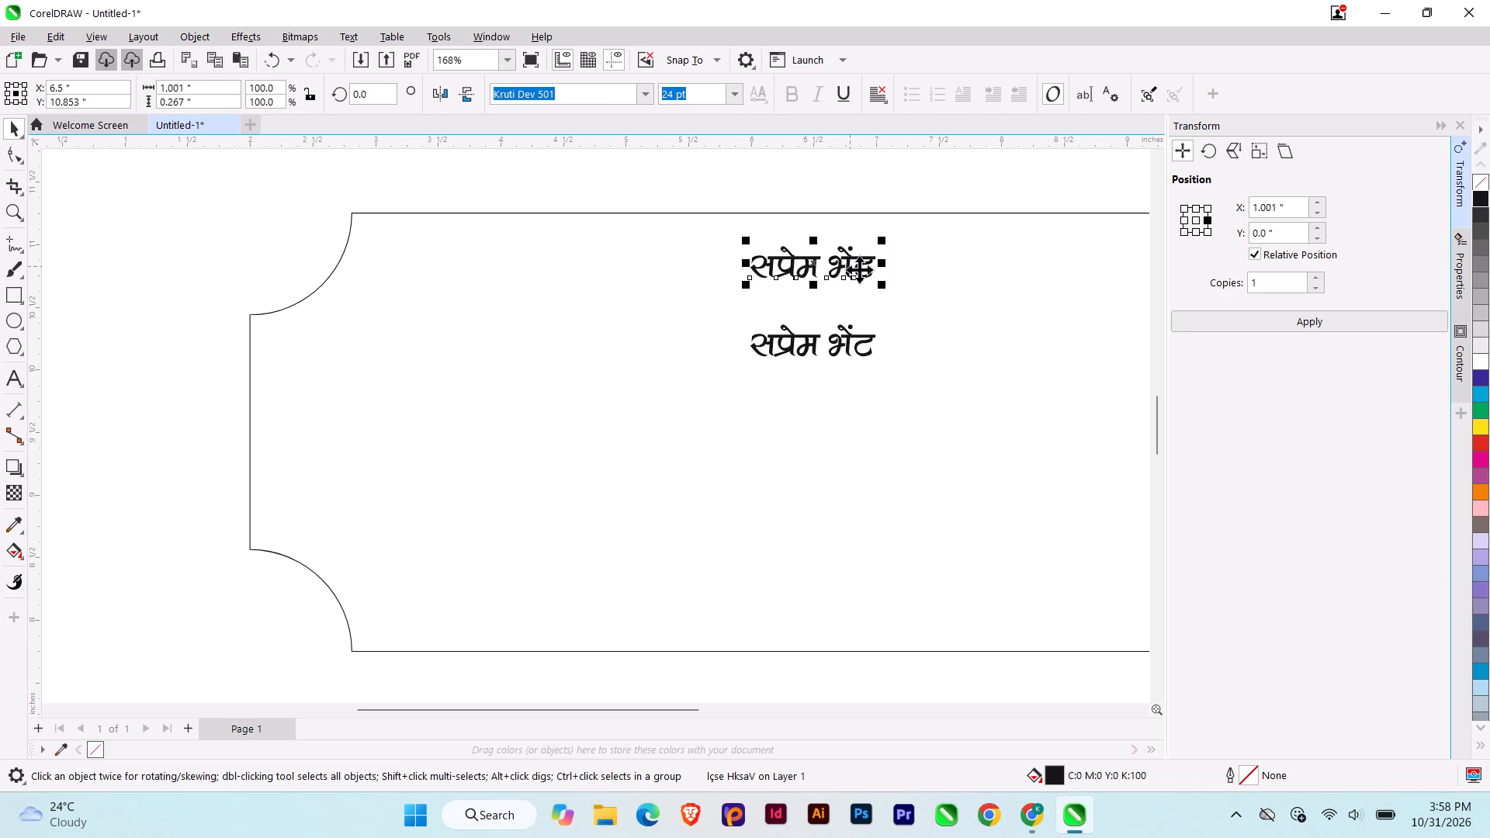
left_click(860, 271)
left_click(854, 272)
left_click(851, 268)
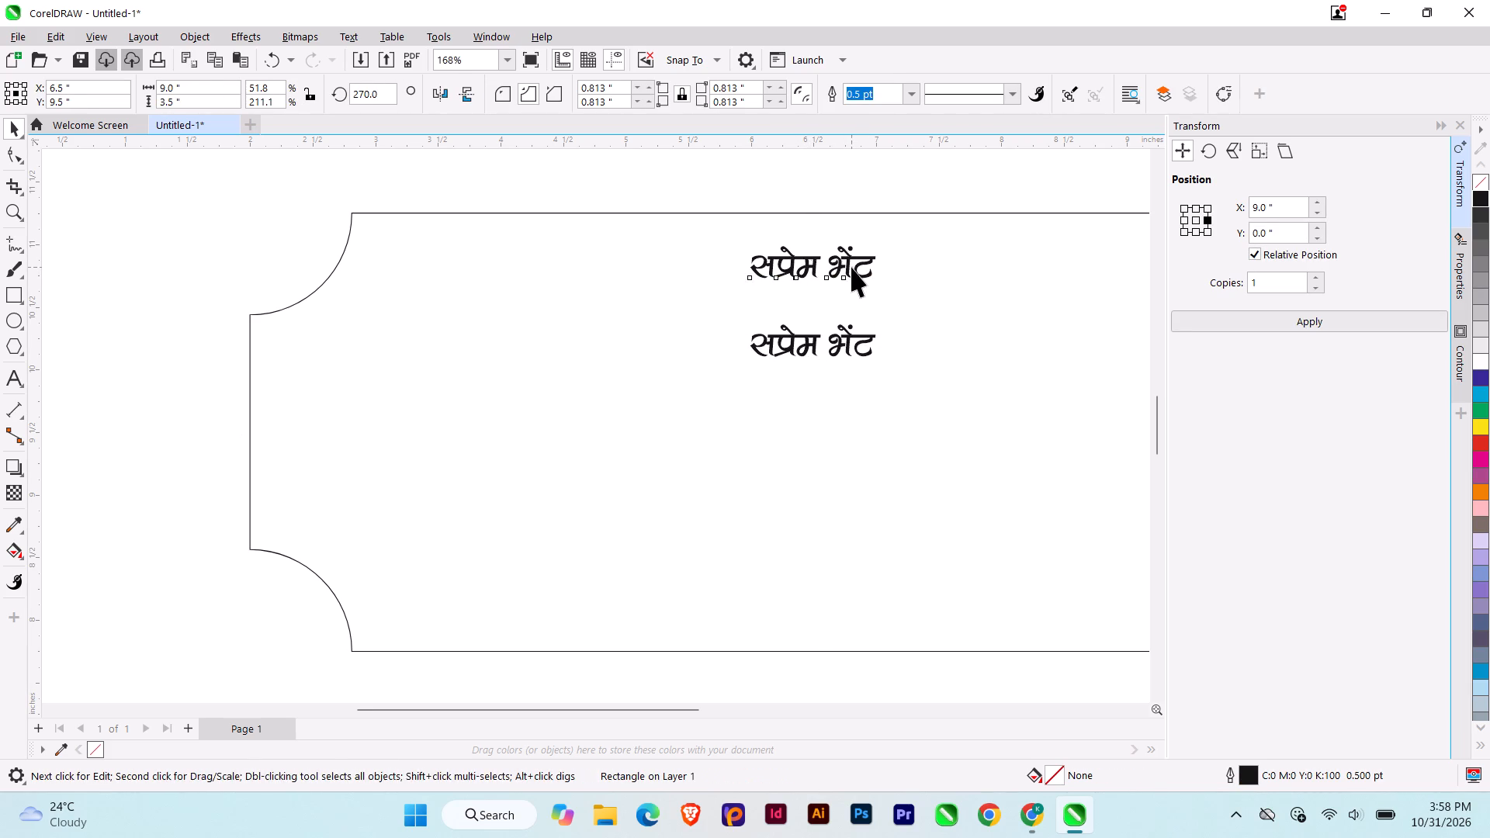
double_click(847, 267)
key("Right")
key("Right")
key("Right")
key("Right")
key("Right")
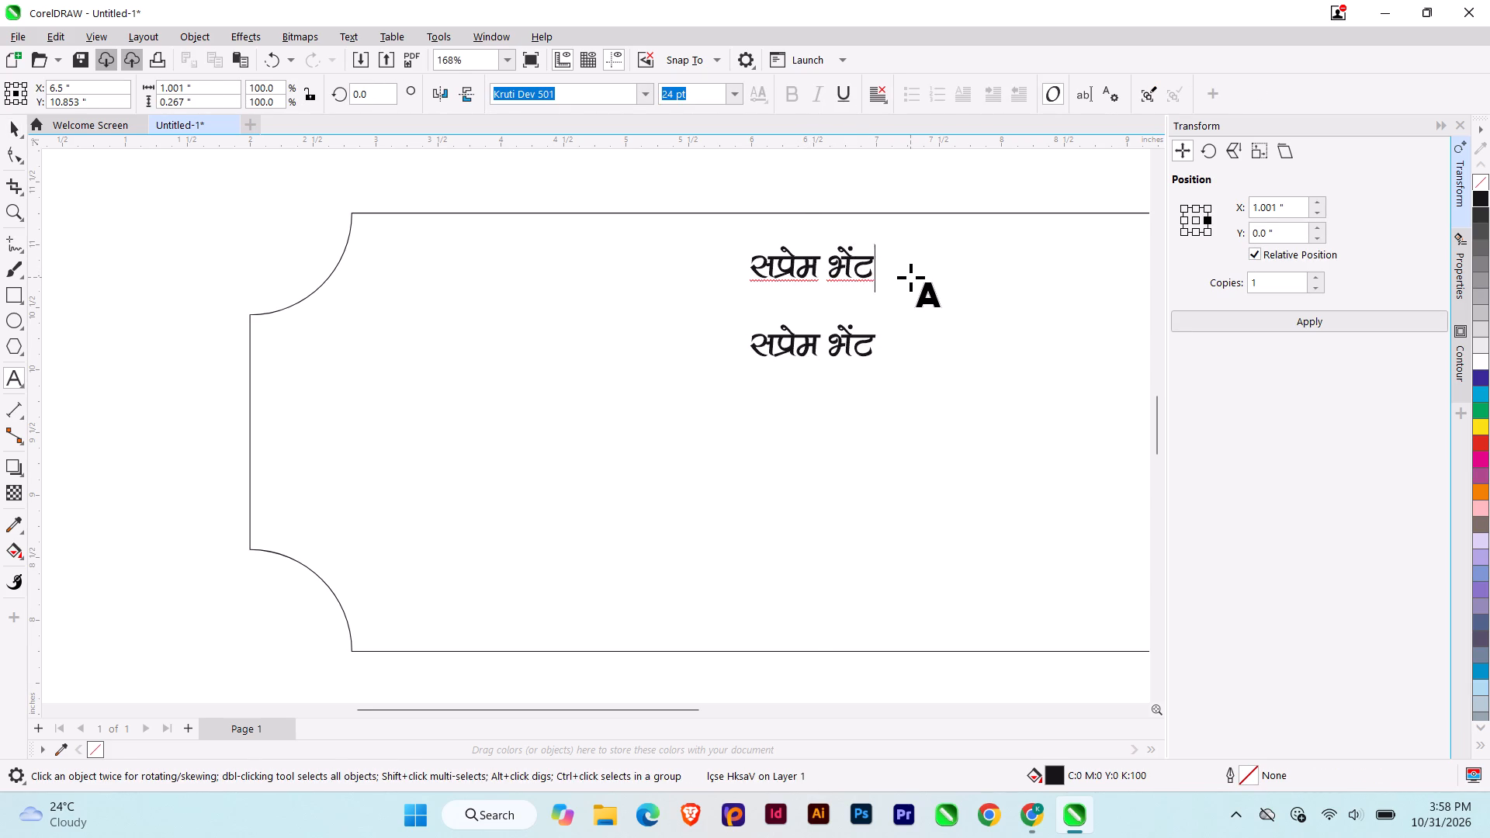
key("Right")
left_click(572, 96)
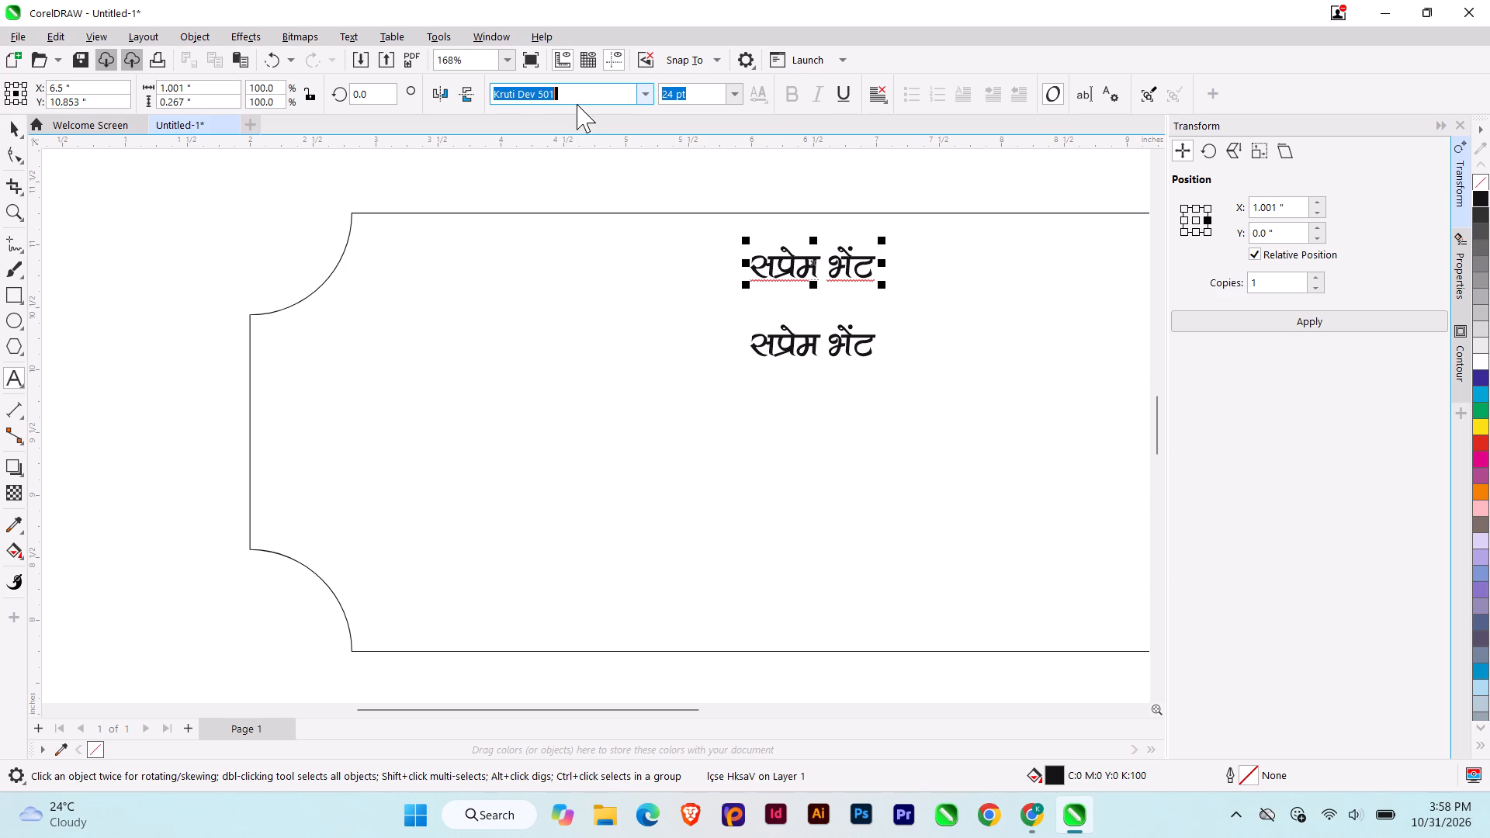
type("ra")
type("ial")
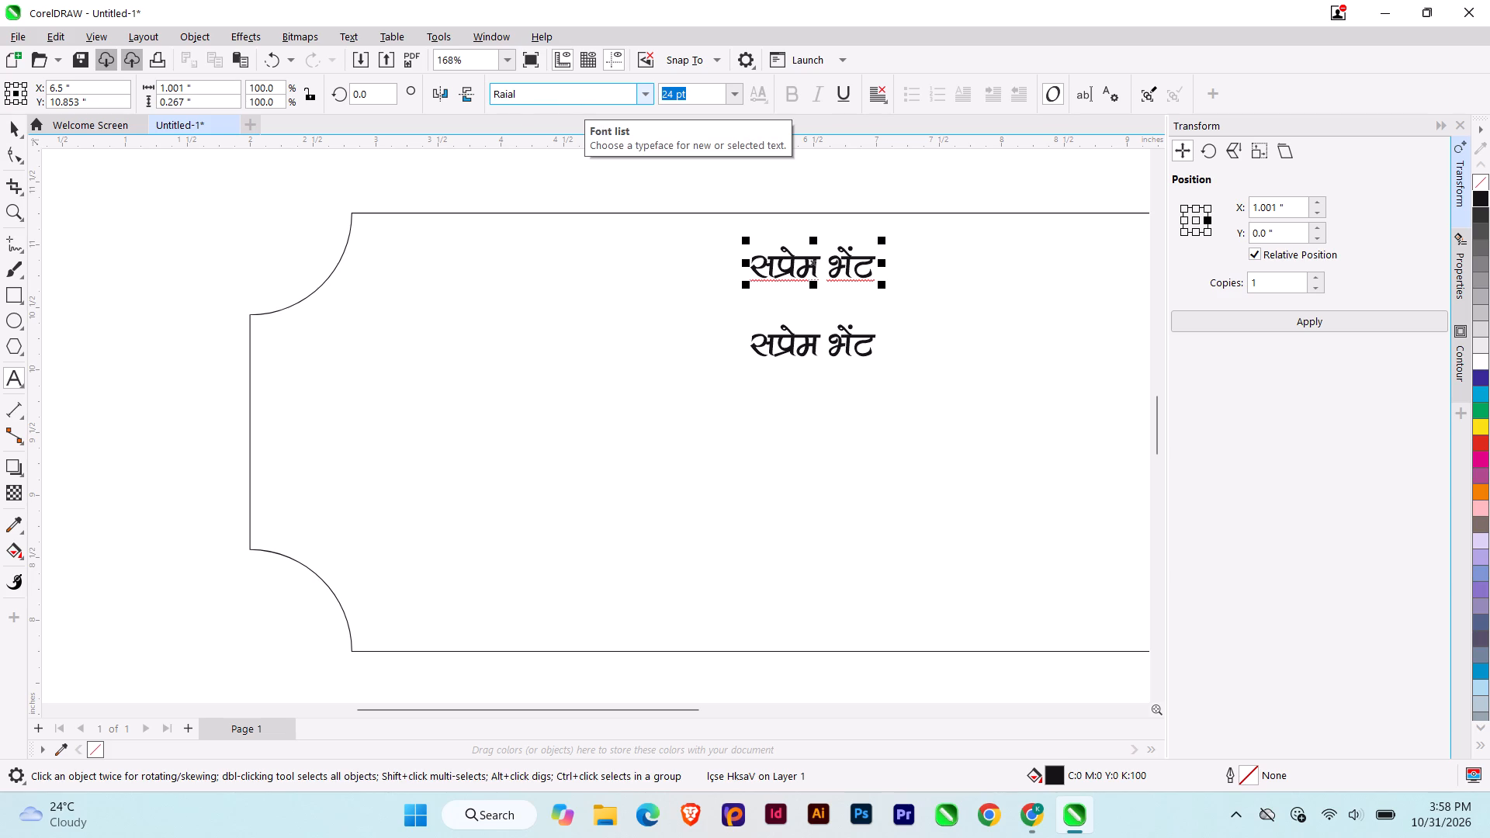
key("BackSpace")
key("BackSpace")
key("BackSpace")
key("BackSpace")
key("BackSpace")
key("BackSpace")
key("BackSpace")
key("BackSpace")
key("BackSpace")
key("BackSpace")
key("BackSpace")
key("BackSpace")
key("BackSpace")
type("ra")
key("BackSpace")
key("BackSpace")
key("BackSpace")
key("BackSpace")
type("AR")
type("IA")
key("Return")
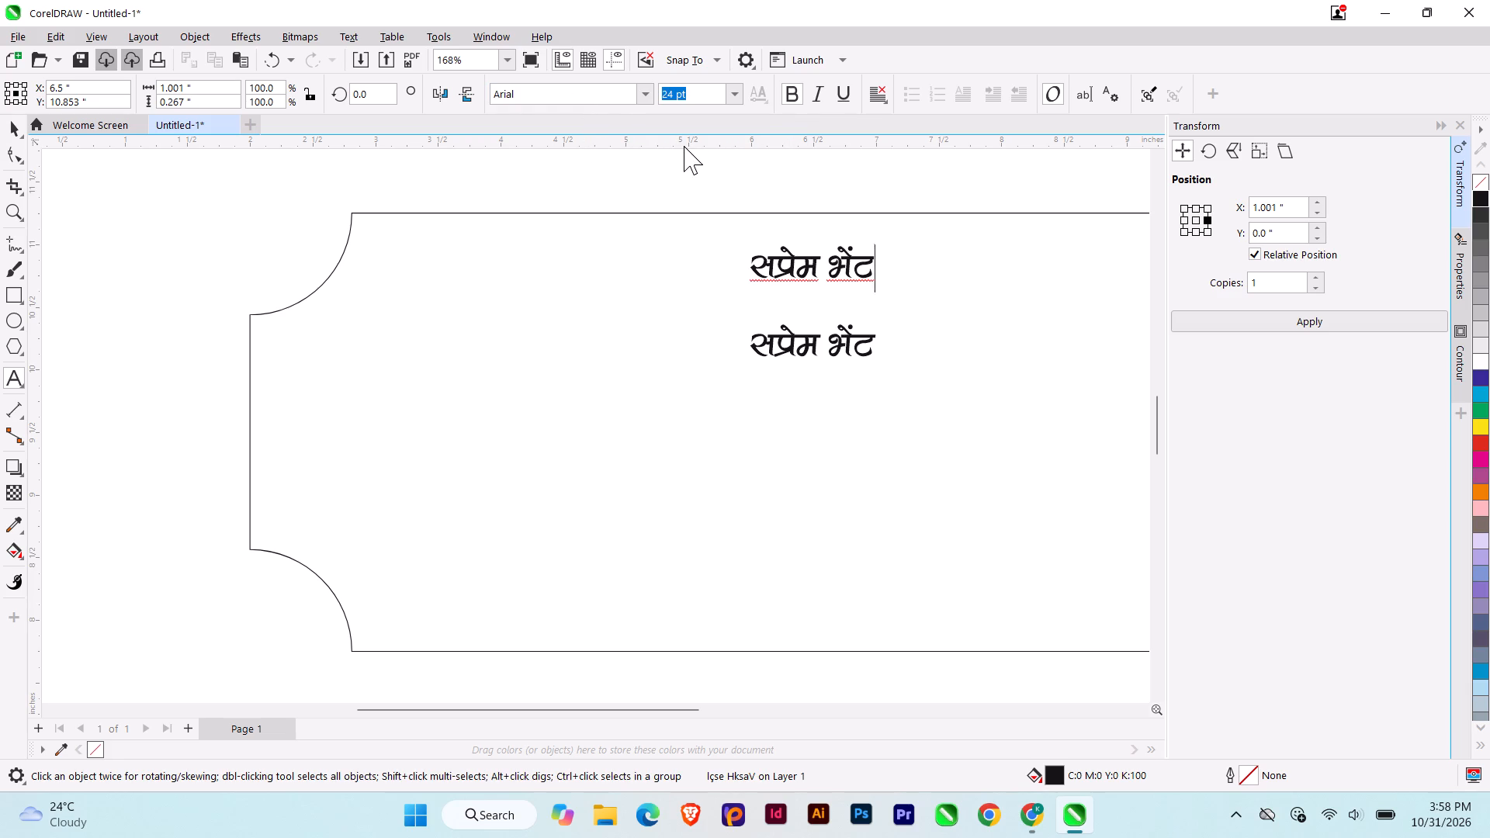
key("shift+colon")
key("minus")
key("ctrl+space")
Centre the extended सप्रेम भेंट:- text horizontally in the plaque.
left_click(639, 419, "shift")
key("c")
key("Escape")
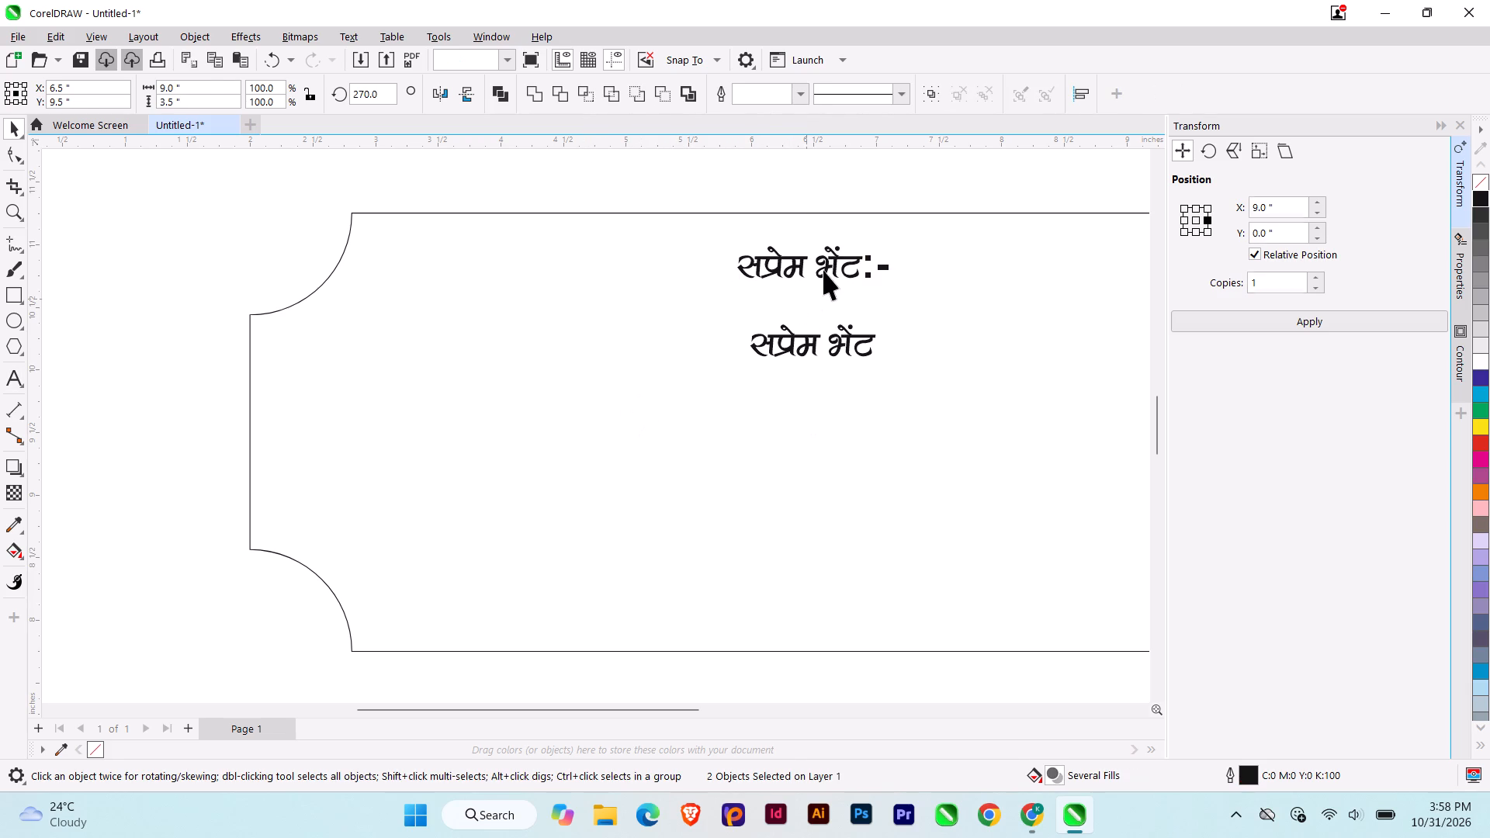
Enlarge the सप्रेम भेंट:- text to about 33.6 pt and recentre it horizontally in the plaque.
left_click(825, 273)
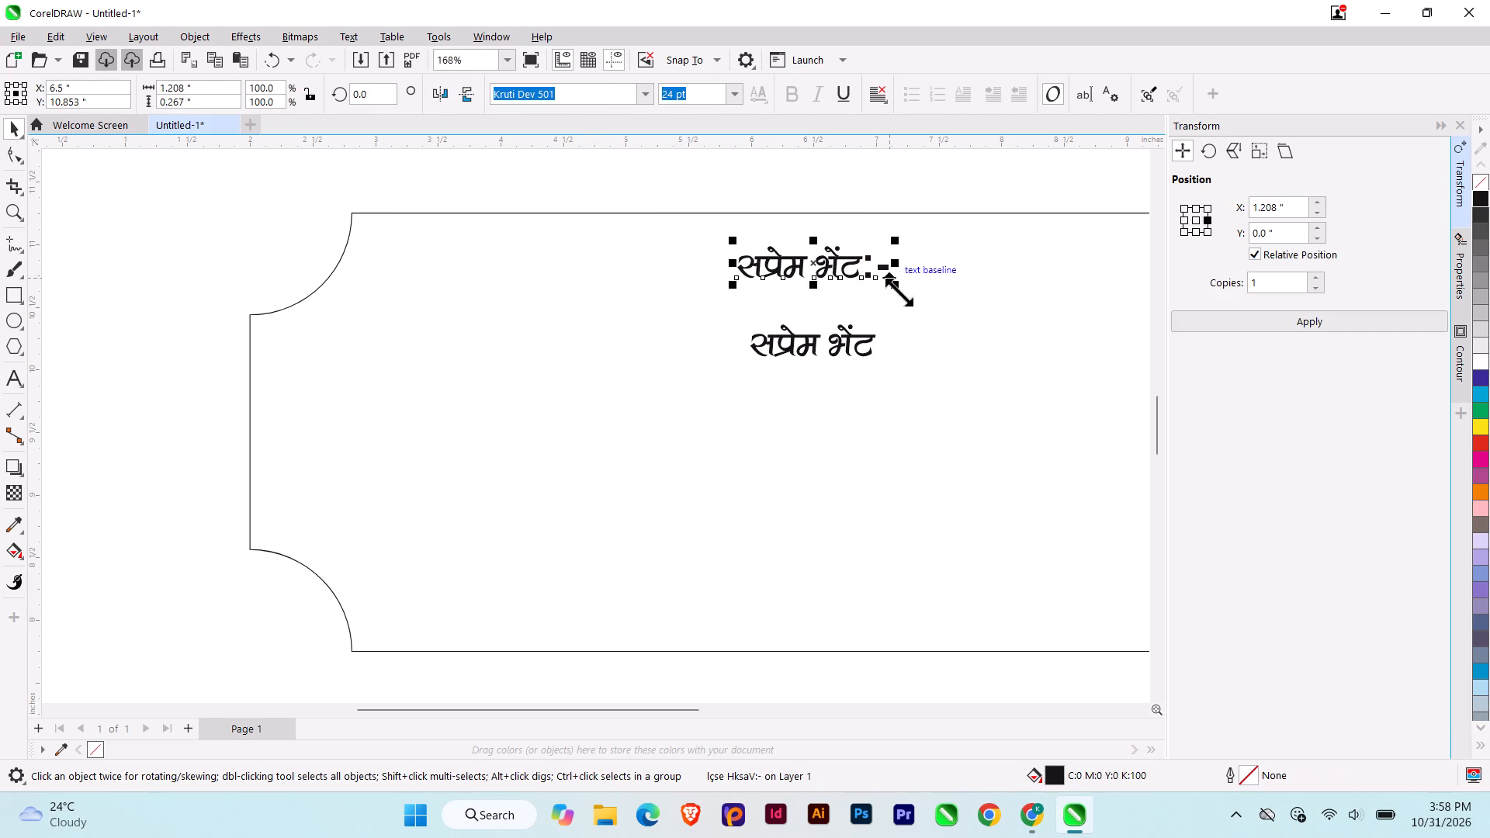
left_click_drag(899, 292, 959, 306)
left_click(926, 435, "shift")
key("c")
scroll(753, 410, "down", 3)
key("Escape")
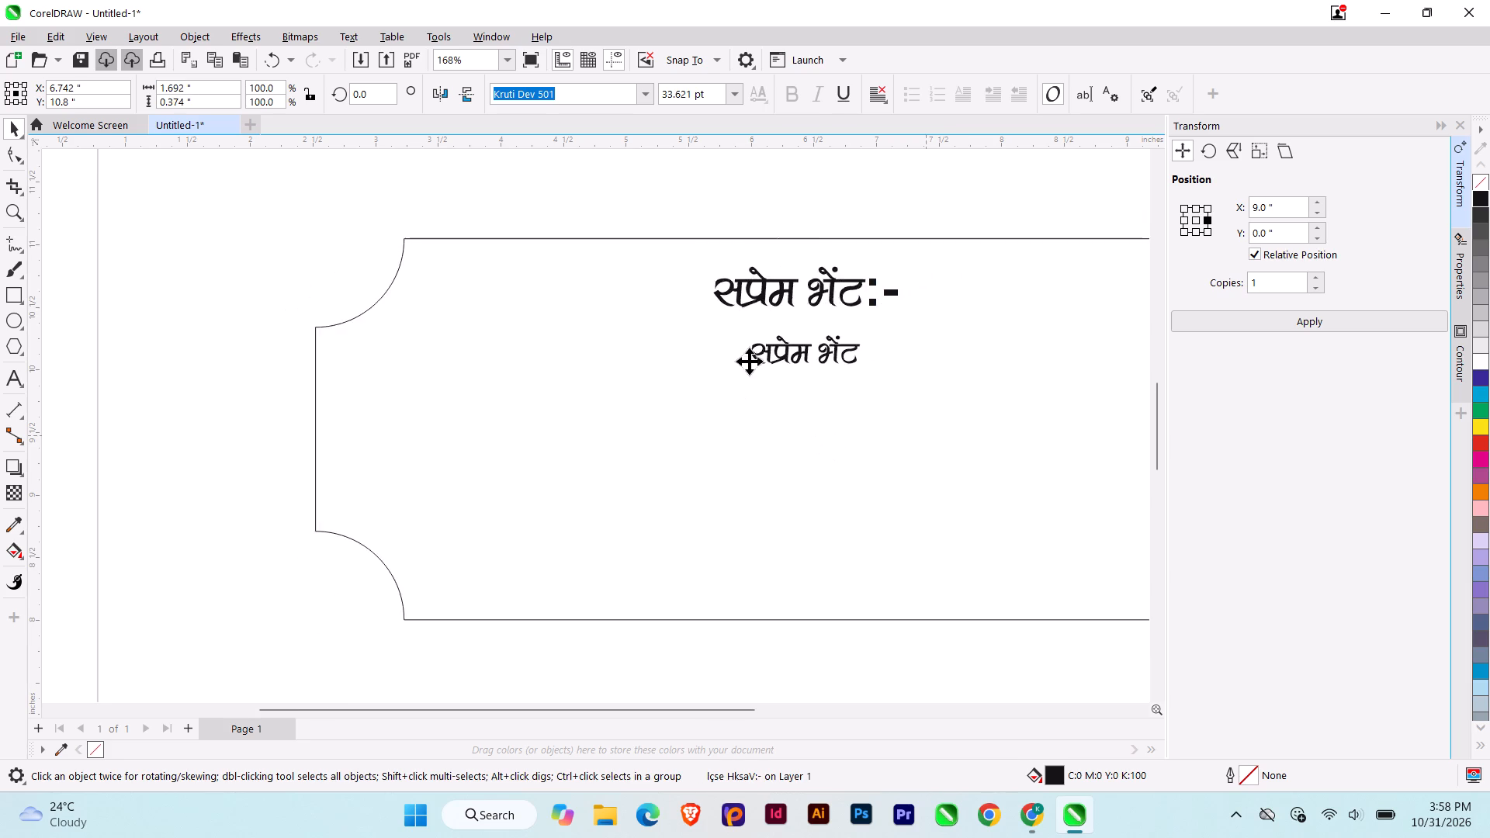
Enlarge the सप्रेम भेंट:- heading further to about 47 pt, centred horizontally in the plaque, and clear the selection.
left_click_drag(702, 223, 911, 345)
left_click_drag(872, 337, 906, 355)
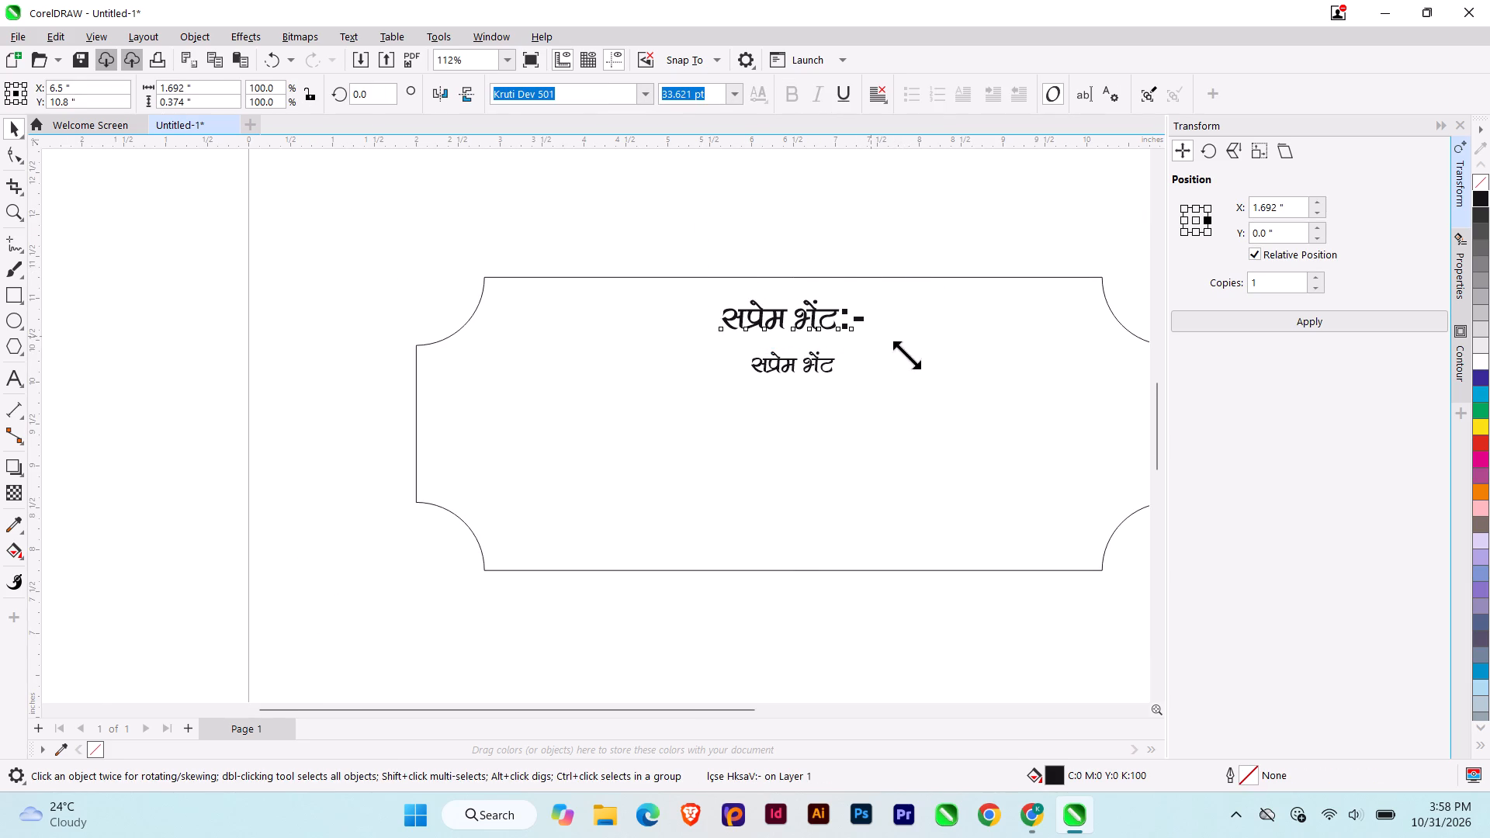
left_click_drag(906, 355, 900, 355)
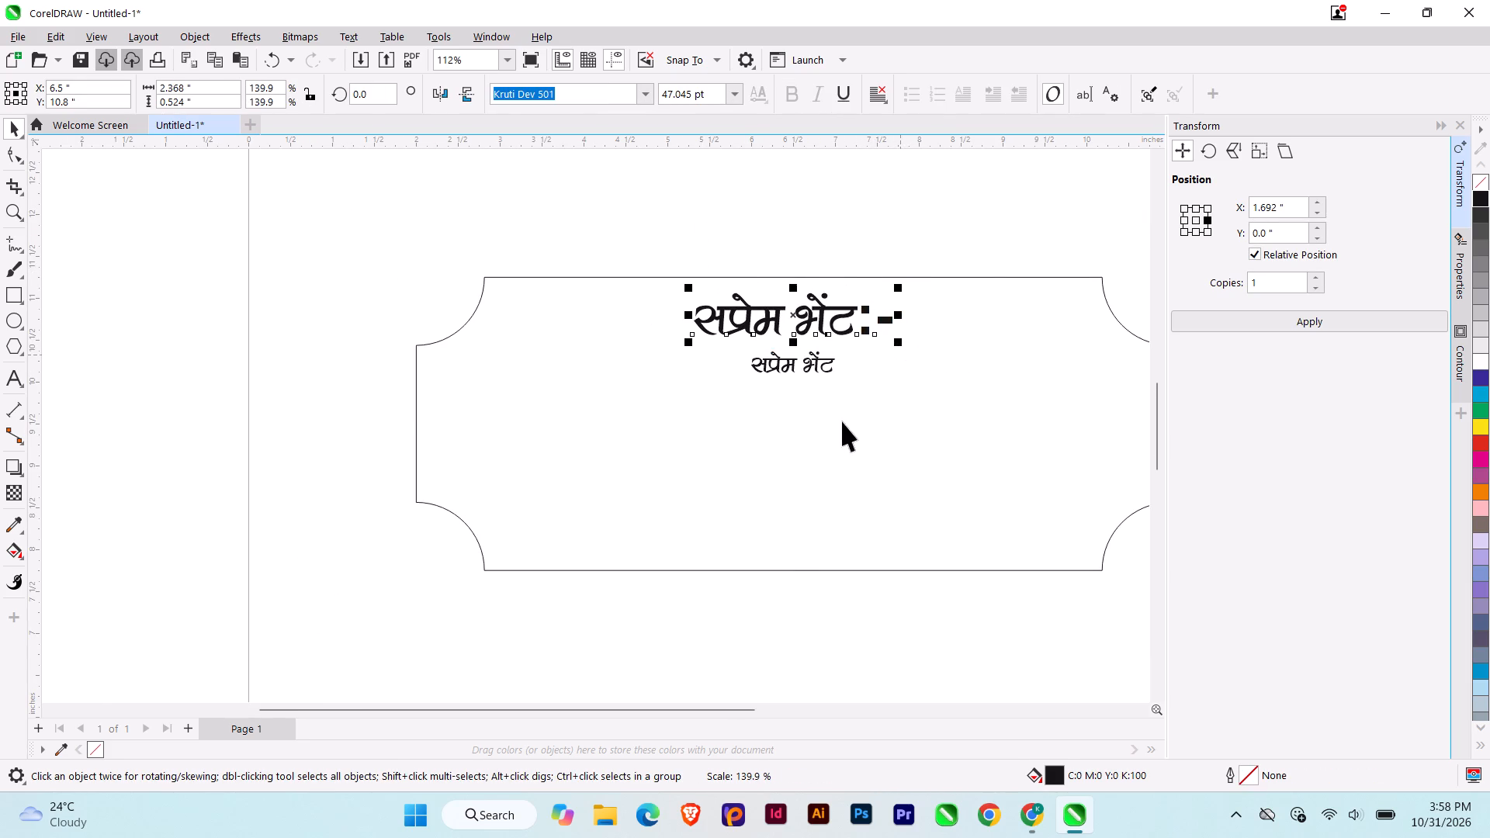
left_click(842, 421, "shift")
key("c")
left_click(711, 209)
left_click_drag(677, 248, 688, 216)
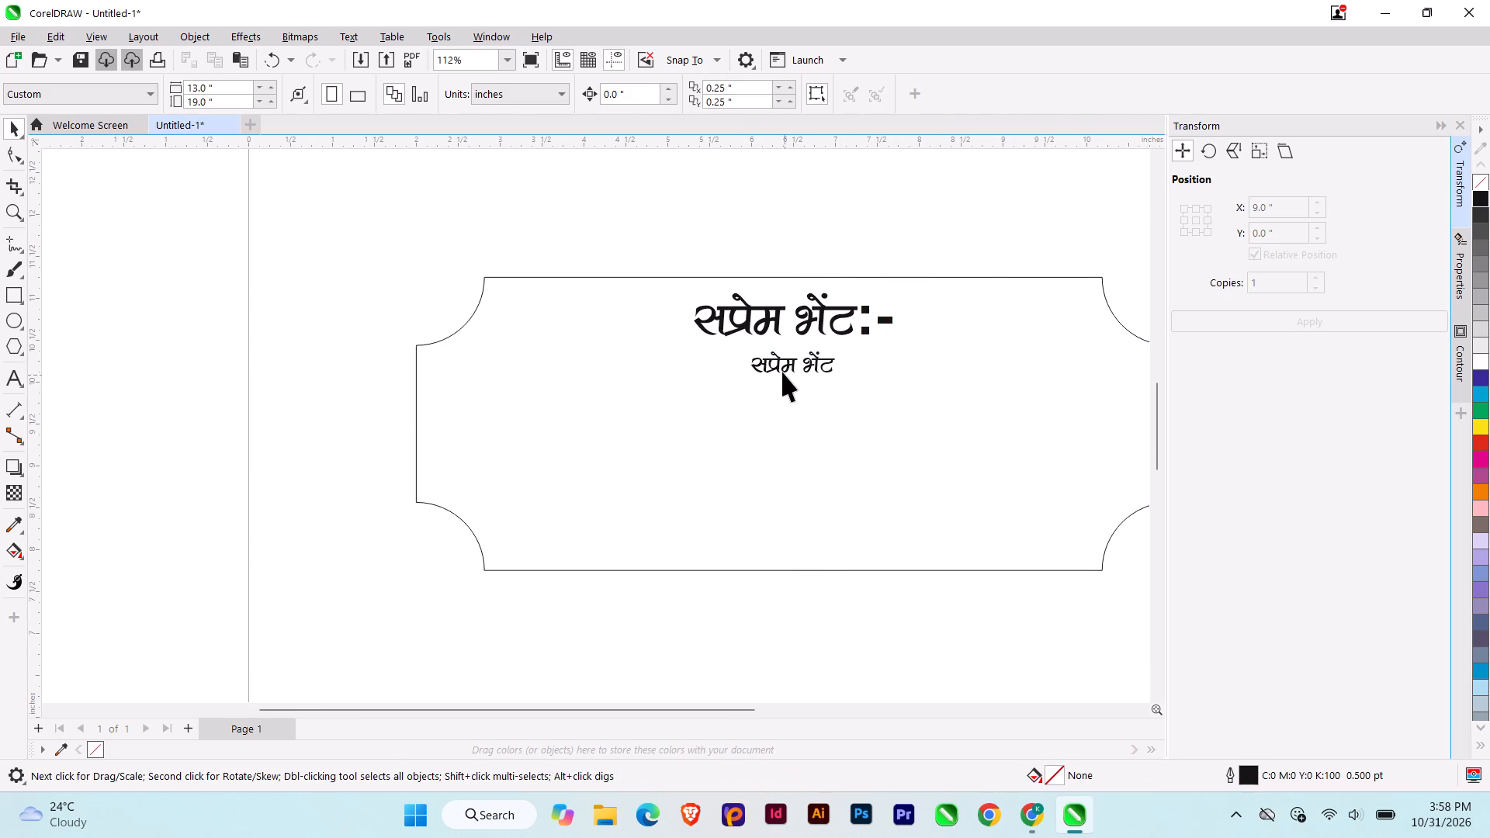
Enlarge the duplicate सप्रेम भेंट text to about 46 pt and move it outside the plaque, beside its lower-left corner.
left_click(782, 372)
left_click_drag(844, 380, 920, 431)
left_click_drag(827, 374, 287, 537)
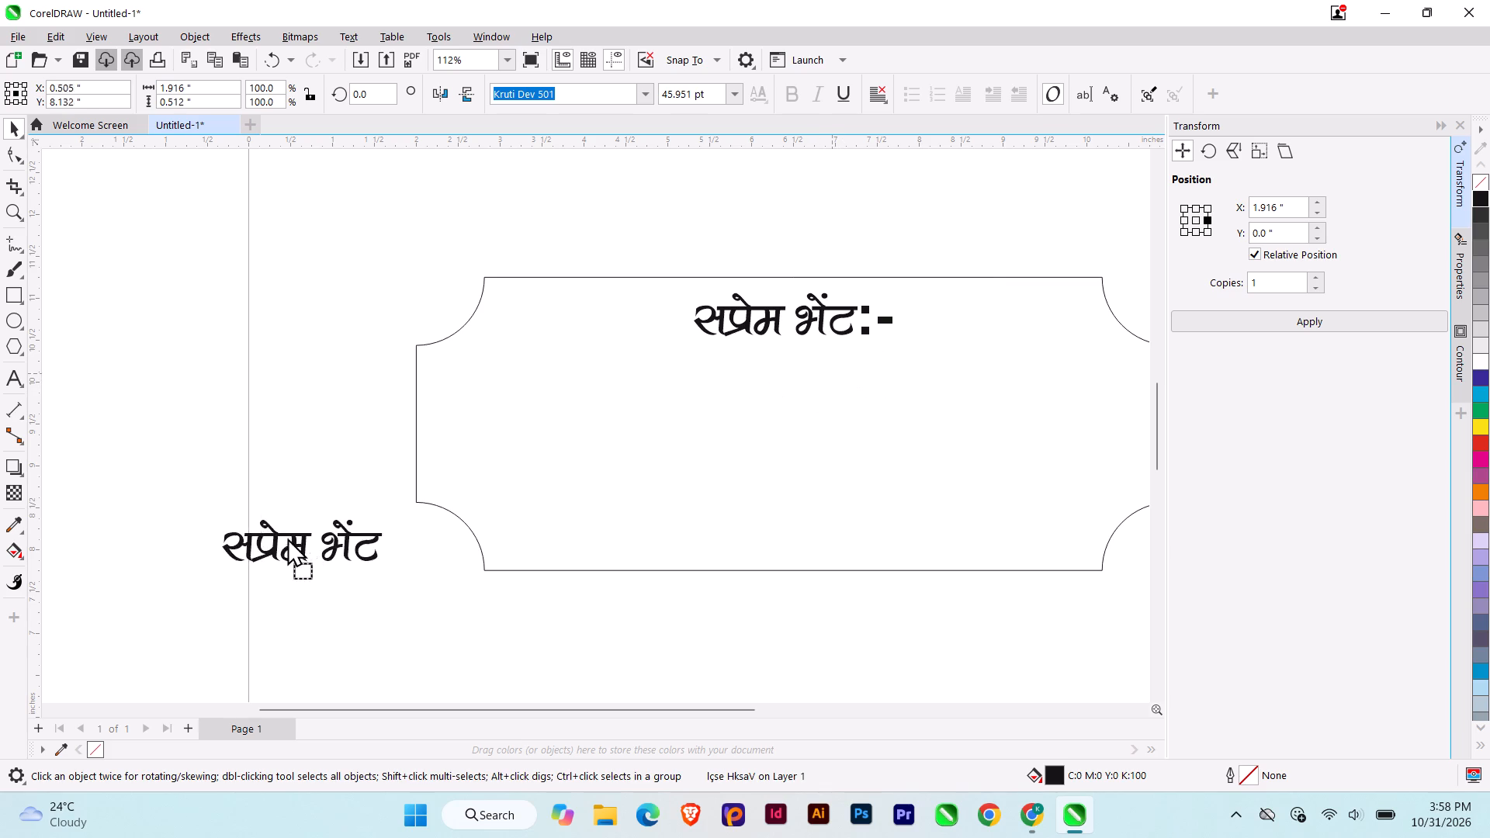
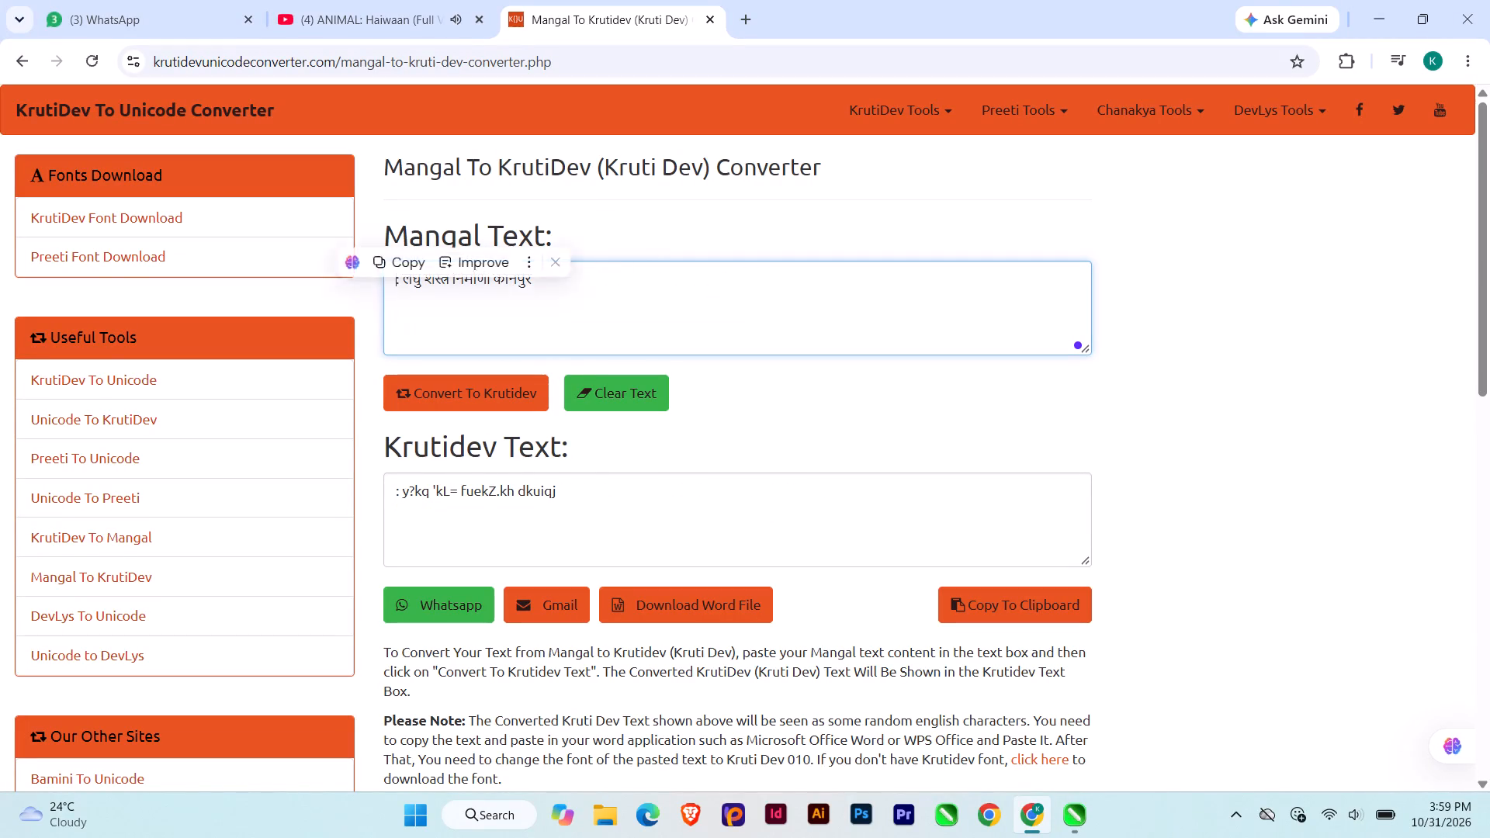
Undo the deletion in the Mangal text and remove only the chat timestamp and sender before लघु शस्त्र निर्माणी कानपुर.
key("ctrl+z")
left_click(627, 294)
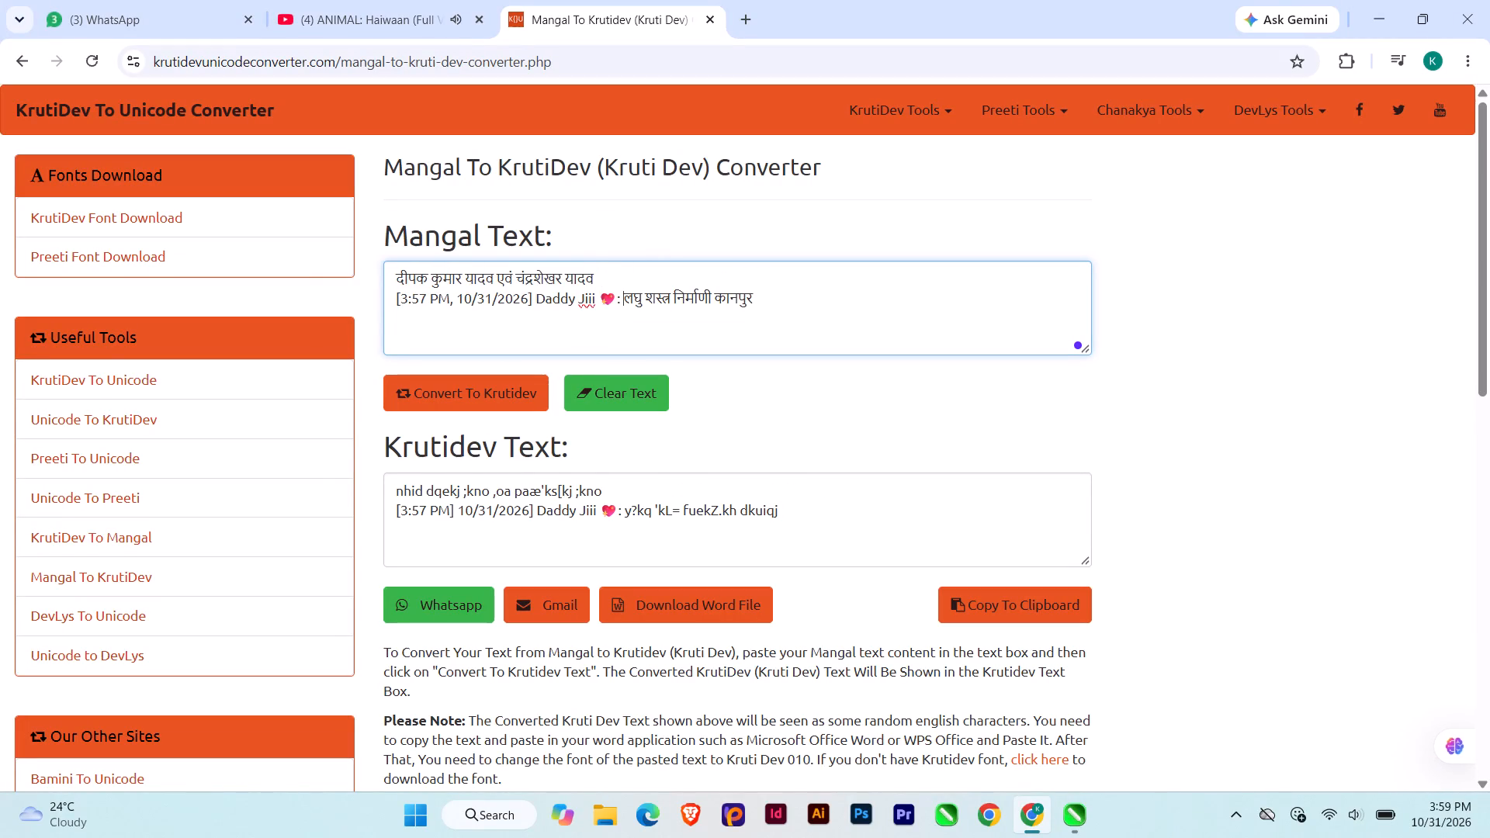
left_click_drag(625, 295, 362, 340)
key("BackSpace")
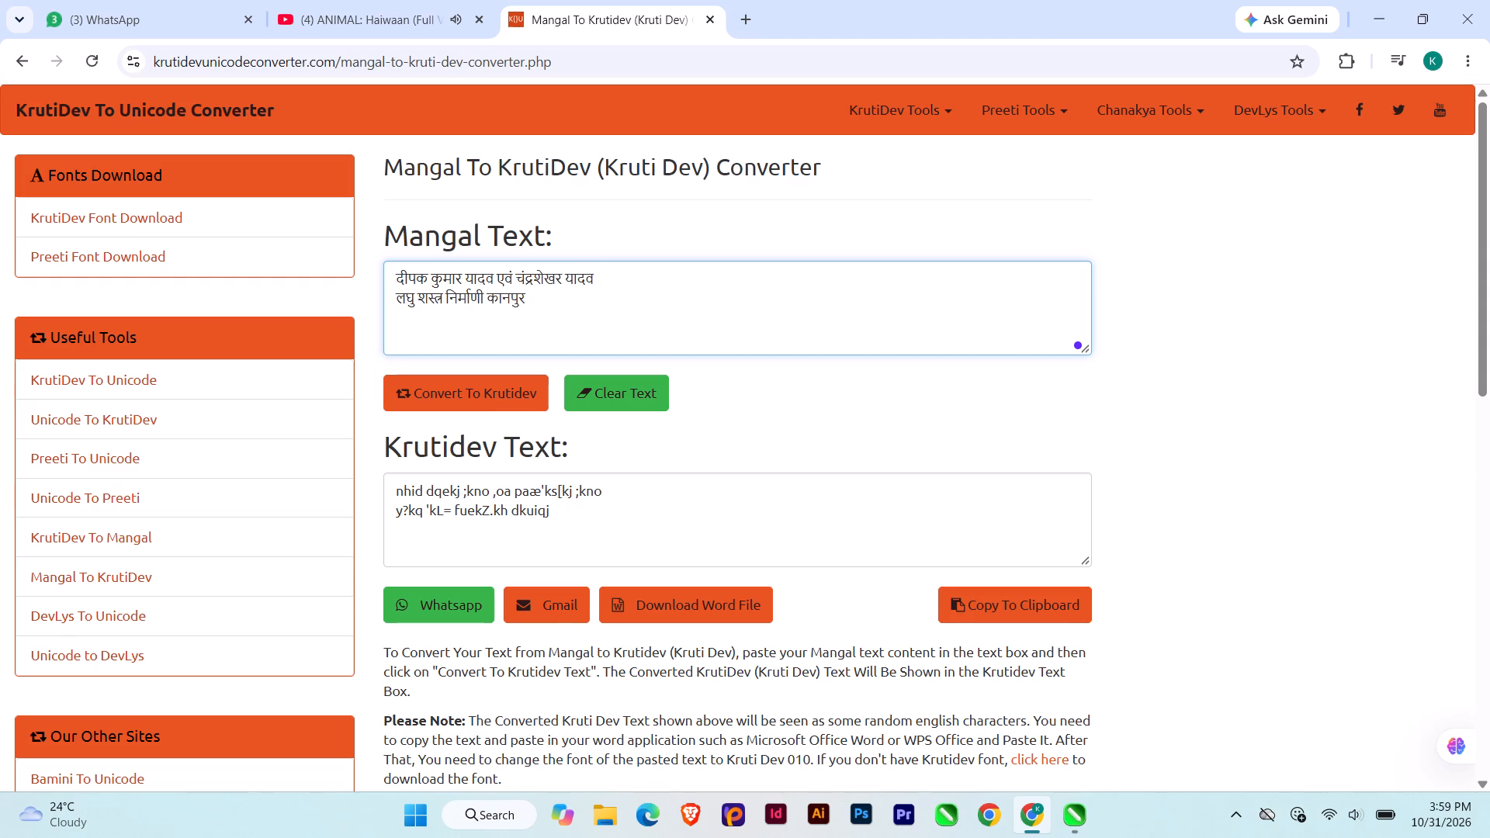
left_click_drag(672, 317, 705, 301)
left_click(704, 303)
Copy both converted Krutidev lines and paste them in CorelDRAW over the duplicate सप्रेम भेंट text beside the plaque.
left_click_drag(664, 513, 307, 437)
key("ctrl+c")
key("alt+Tab")
scroll(501, 448, "down", 4)
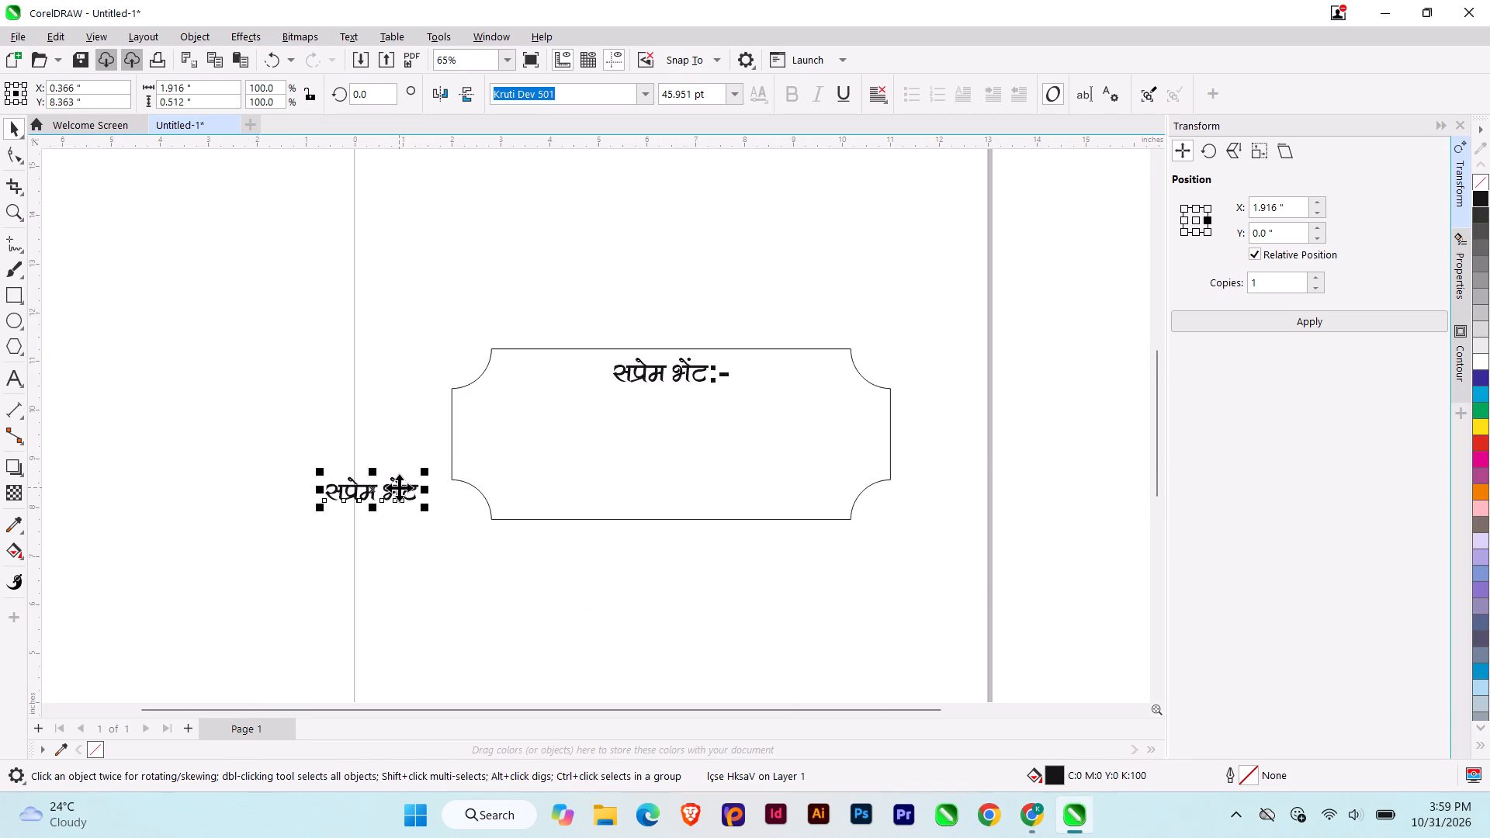
middle_click_drag(404, 486, 484, 438)
double_click(482, 441)
key("ctrl+a")
key("ctrl+v")
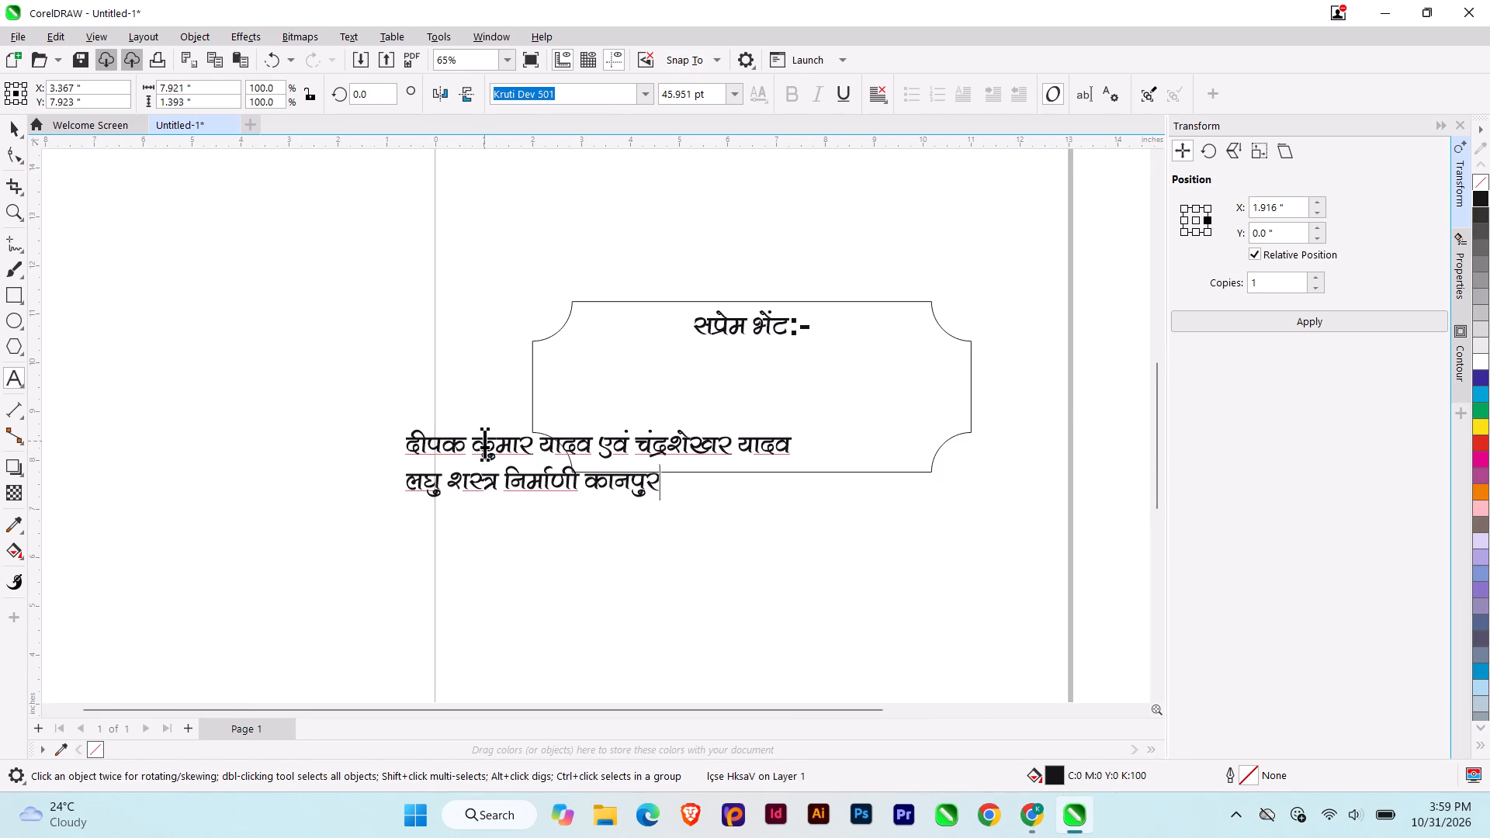
key("ctrl+space")
Place a duplicate of the two-line text well left of the plaque, and move the original below the plaque's lower-left corner.
middle_click_drag(562, 483, 702, 448)
left_click_drag(740, 425, 643, 425)
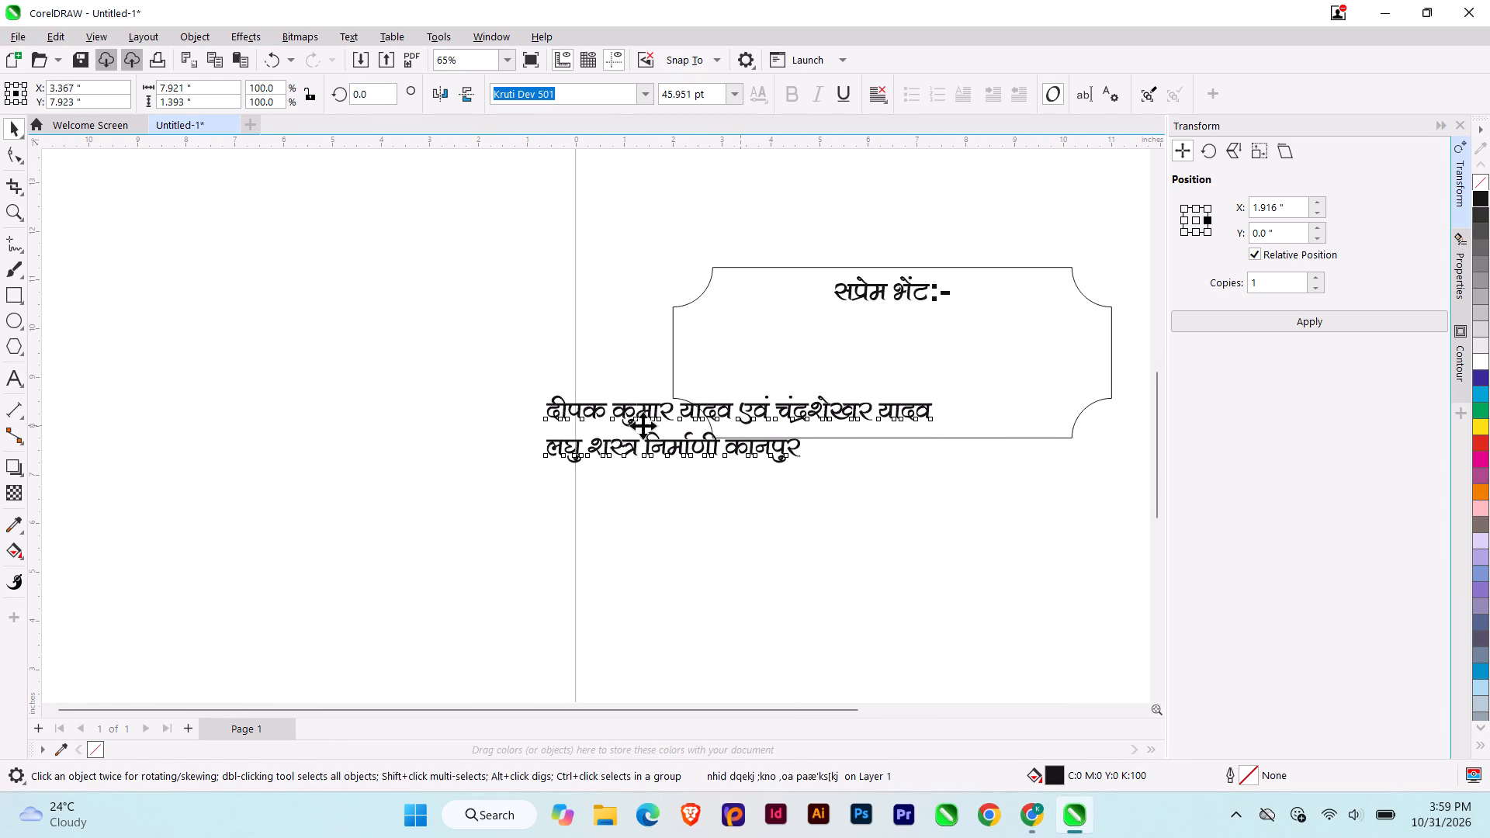
left_click_drag(643, 425, 313, 303)
right_click(313, 303)
left_click(696, 406)
left_click_drag(693, 415, 619, 525)
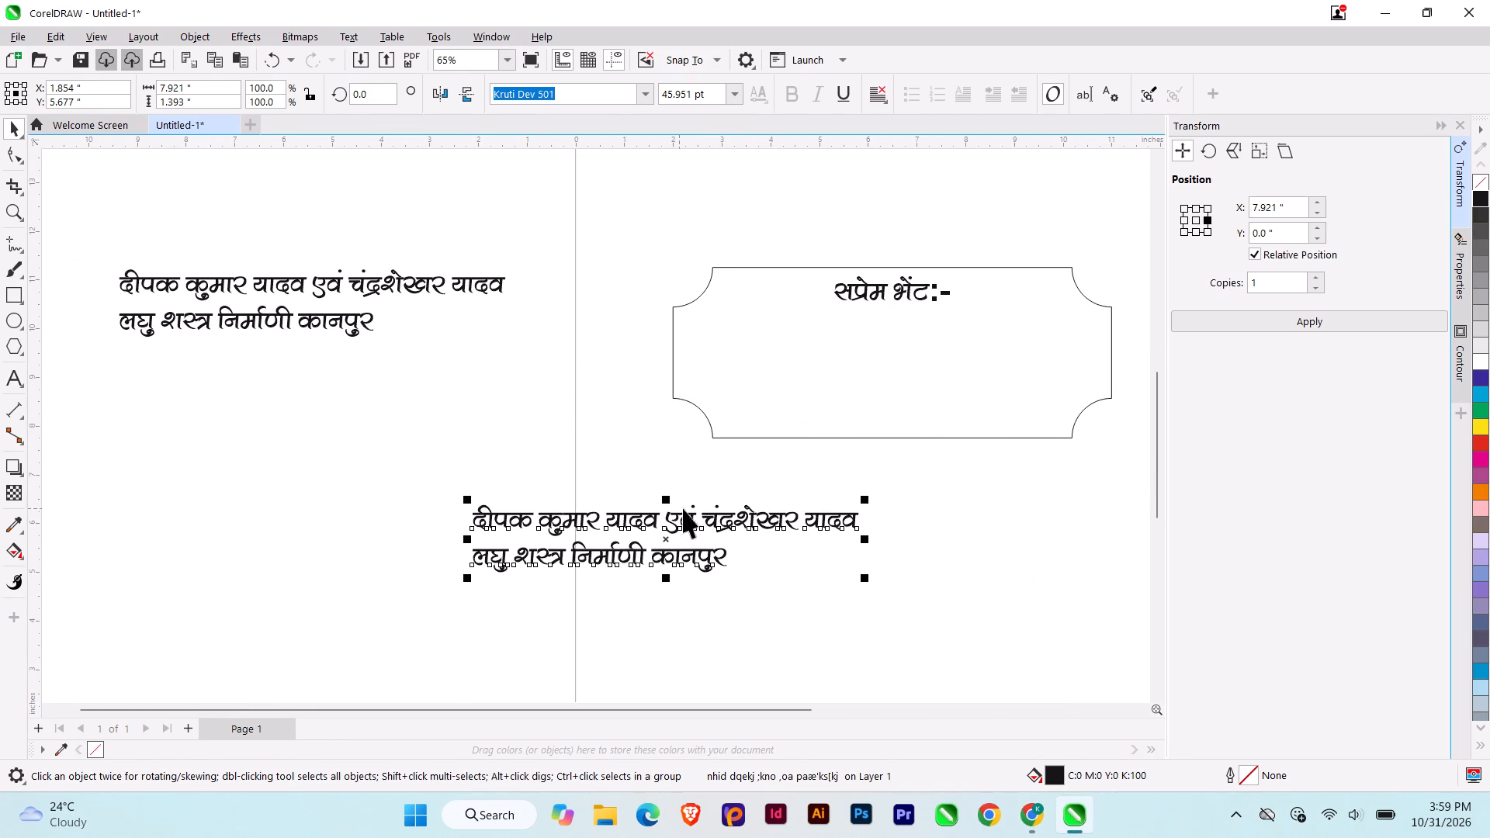
Trim the lower two-line text so that only the first person's name remains.
double_click(665, 521)
key("ctrl+shift+Down")
key("ctrl+shift+Down")
key("ctrl+shift+Down")
key("ctrl+shift+Down")
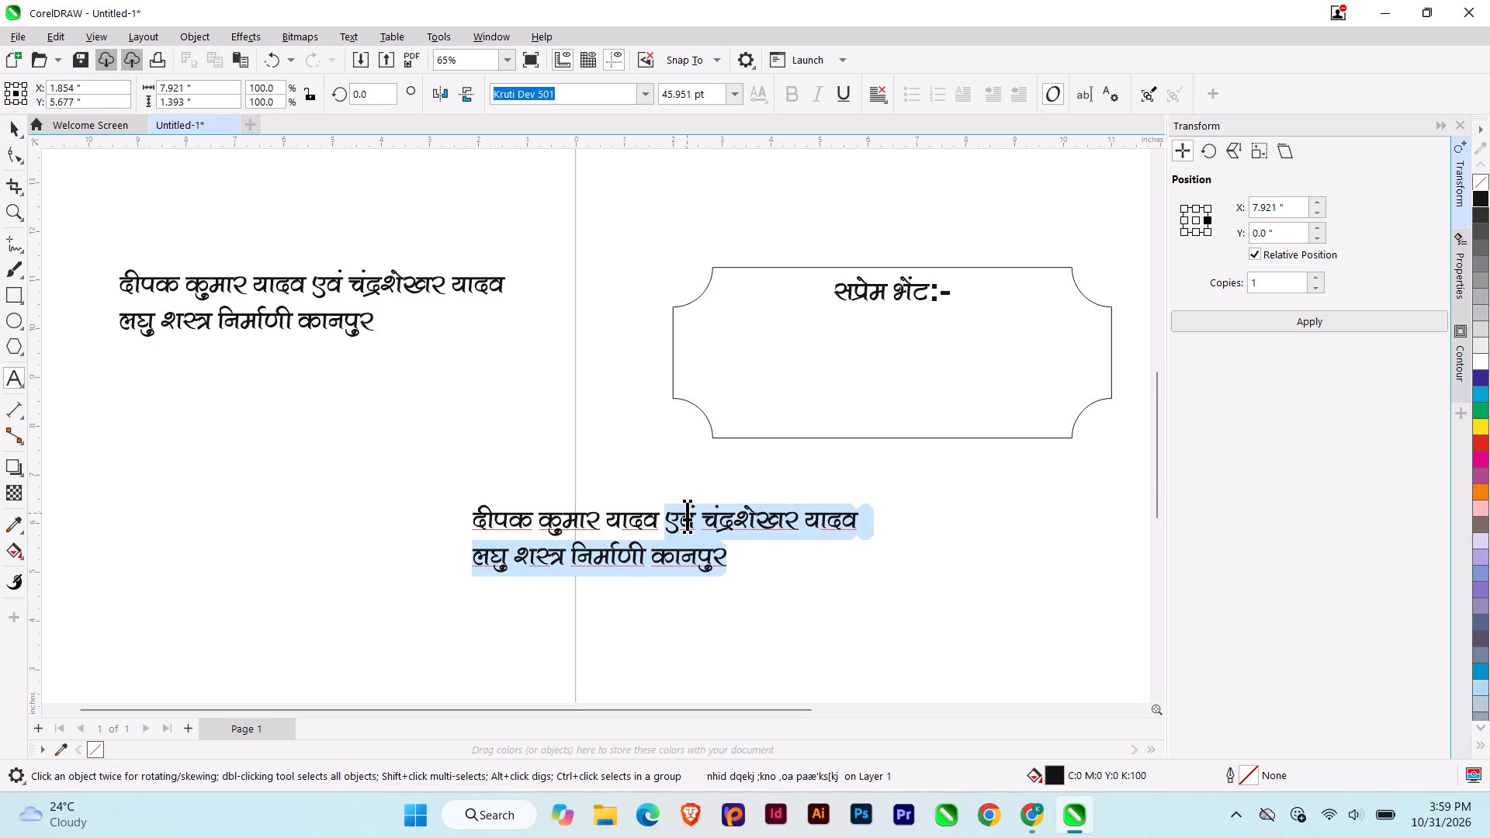
key("BackSpace")
key("ctrl+space")
Move the first person's name into the plaque, beneath the सप्रेम भेंट:- heading.
scroll(684, 569, "down", 1)
scroll(743, 571, "up", 1)
middle_click_drag(737, 575, 587, 669)
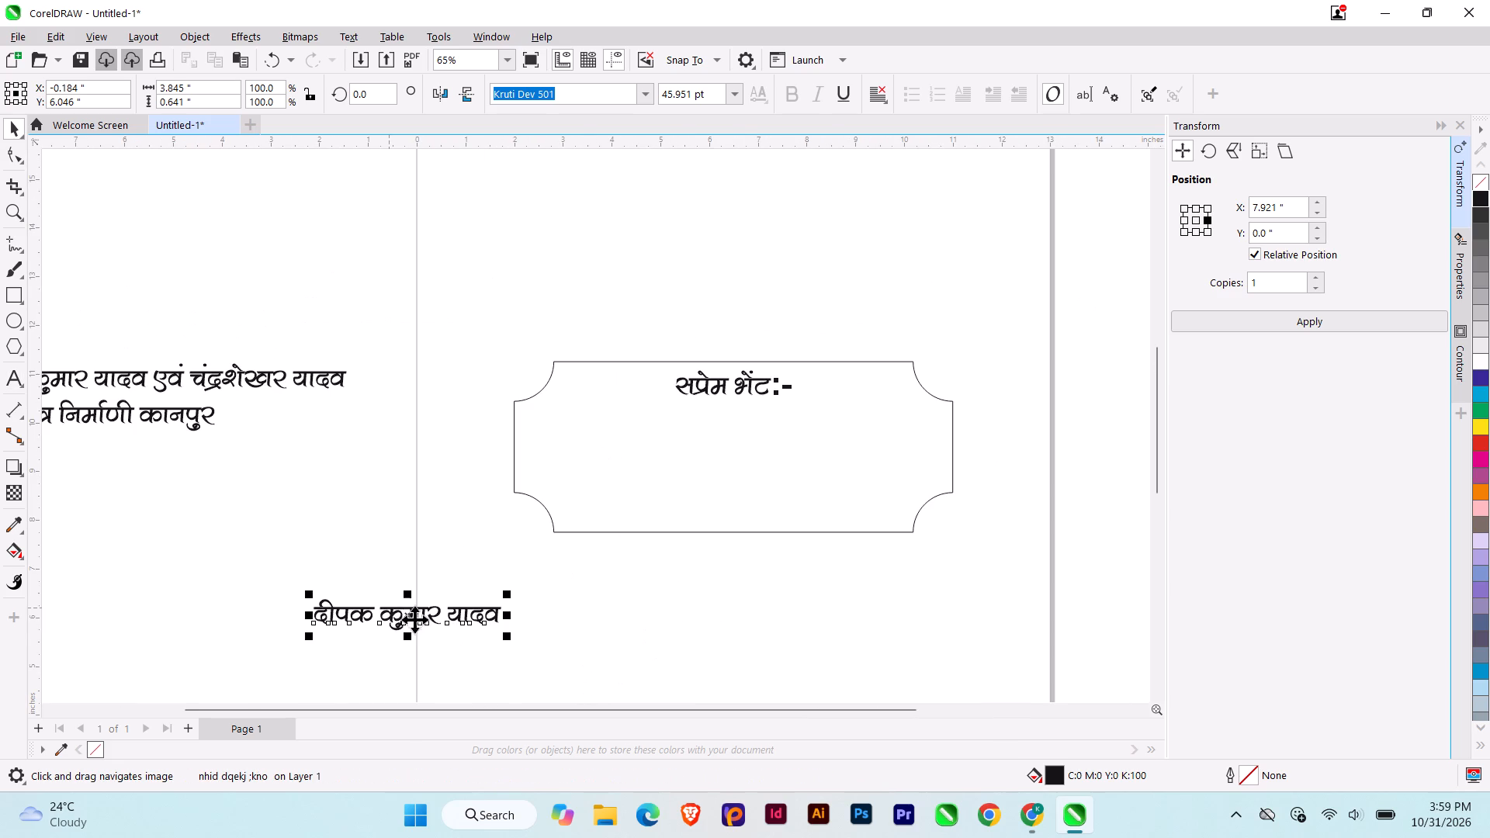
left_click_drag(405, 617, 647, 430)
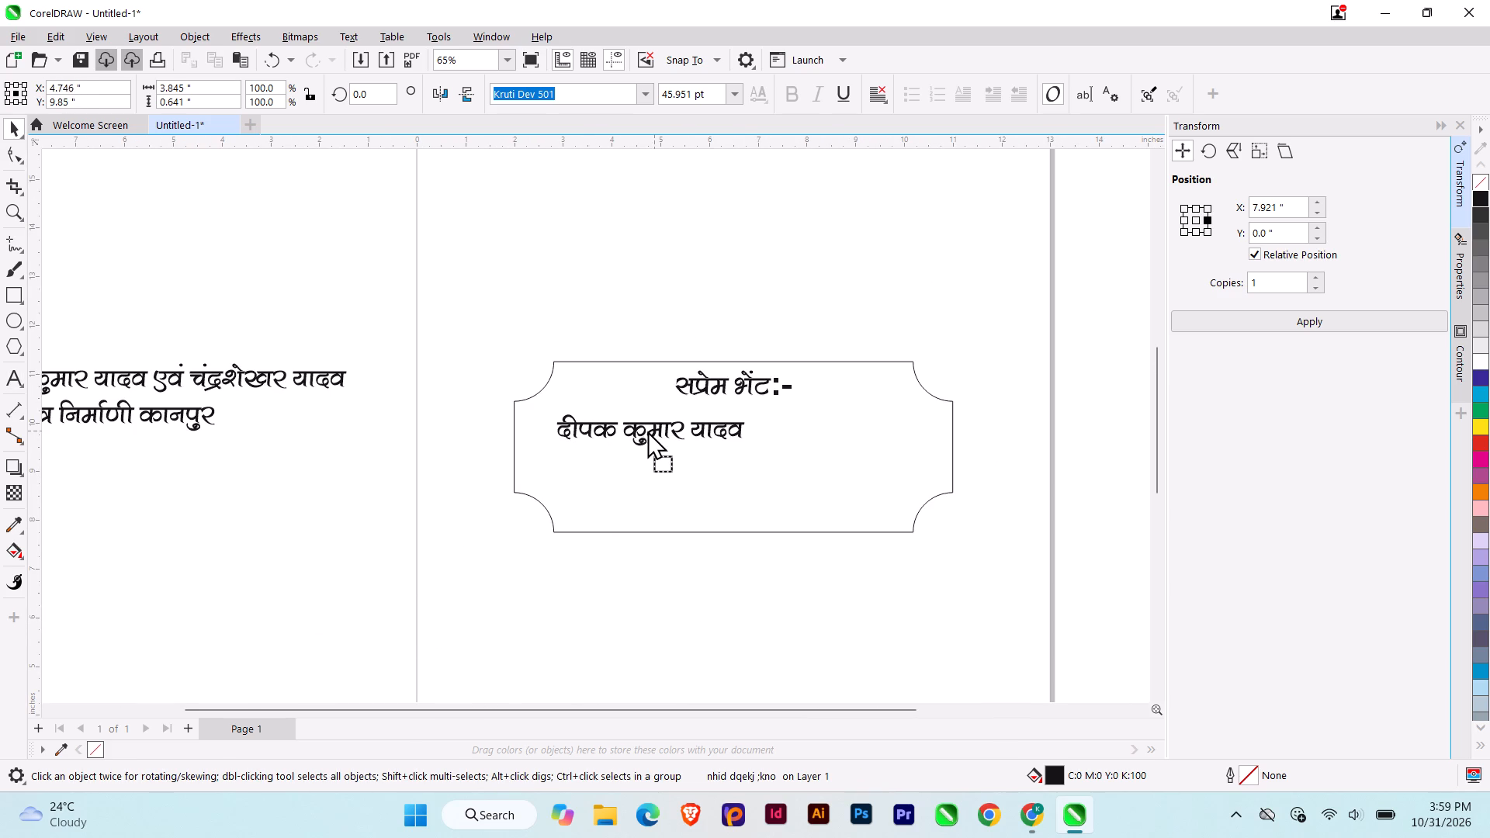
left_click_drag(647, 430, 643, 425)
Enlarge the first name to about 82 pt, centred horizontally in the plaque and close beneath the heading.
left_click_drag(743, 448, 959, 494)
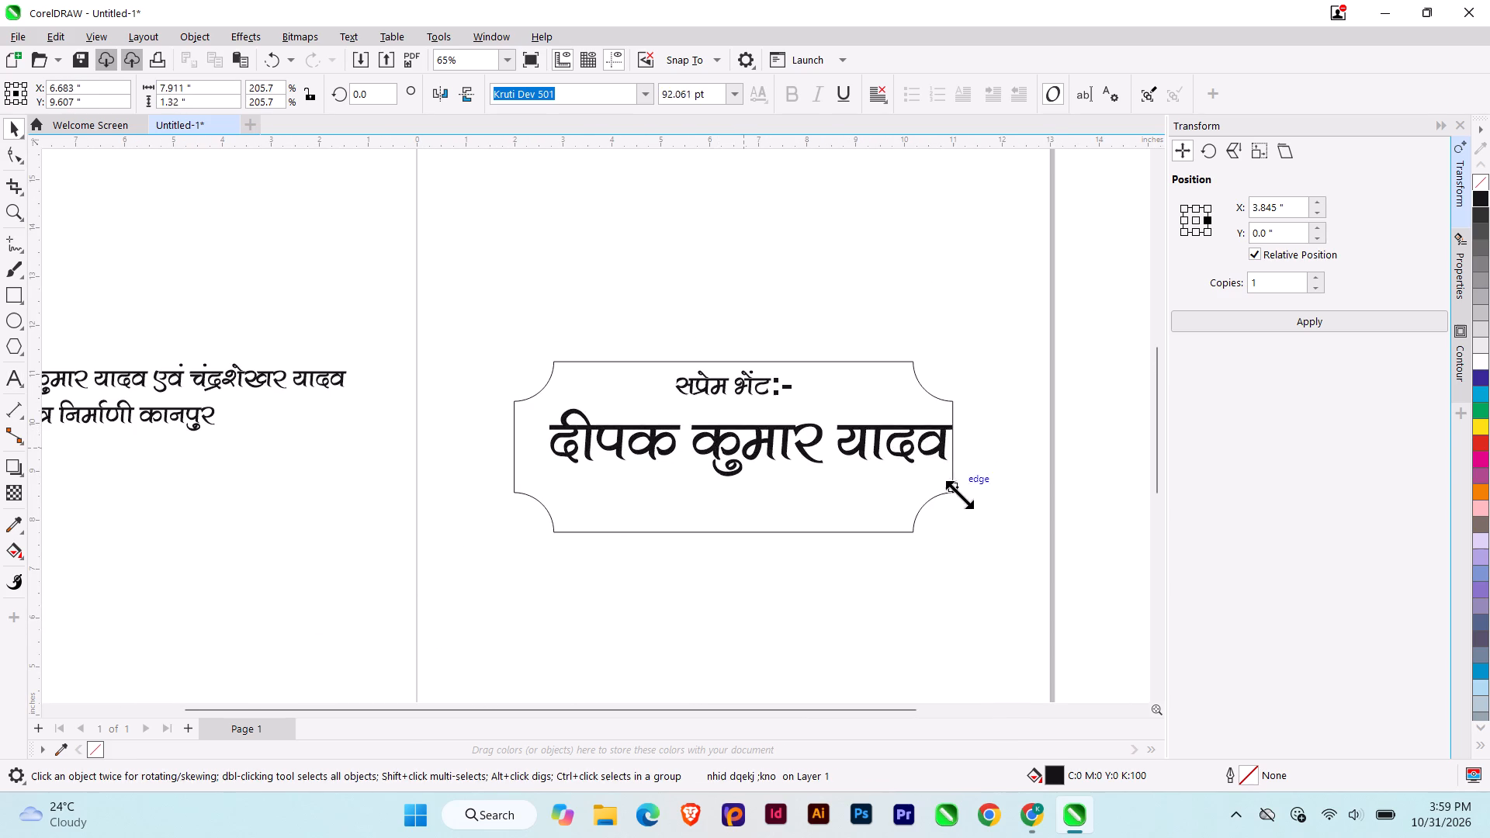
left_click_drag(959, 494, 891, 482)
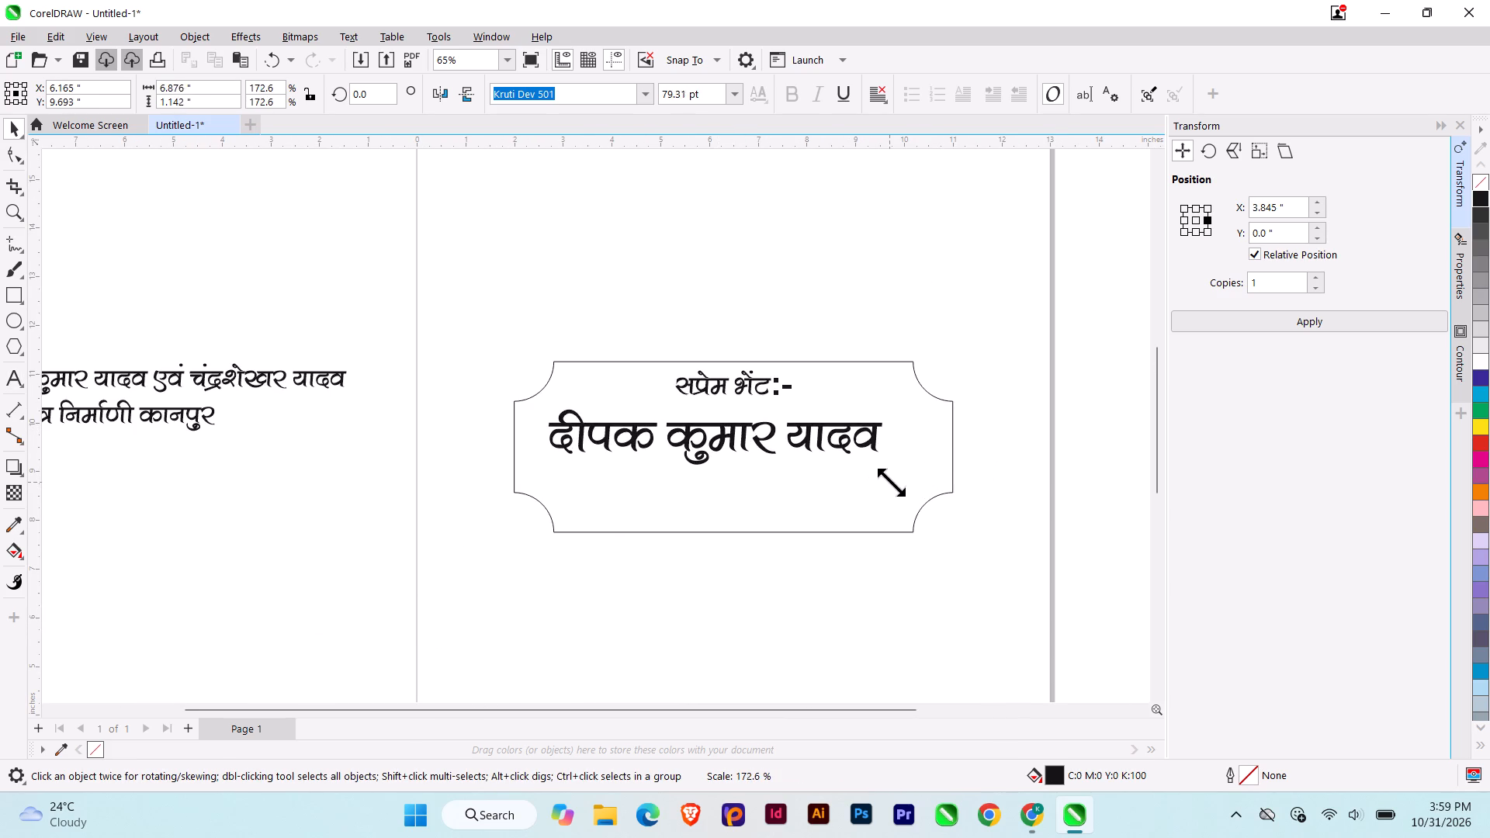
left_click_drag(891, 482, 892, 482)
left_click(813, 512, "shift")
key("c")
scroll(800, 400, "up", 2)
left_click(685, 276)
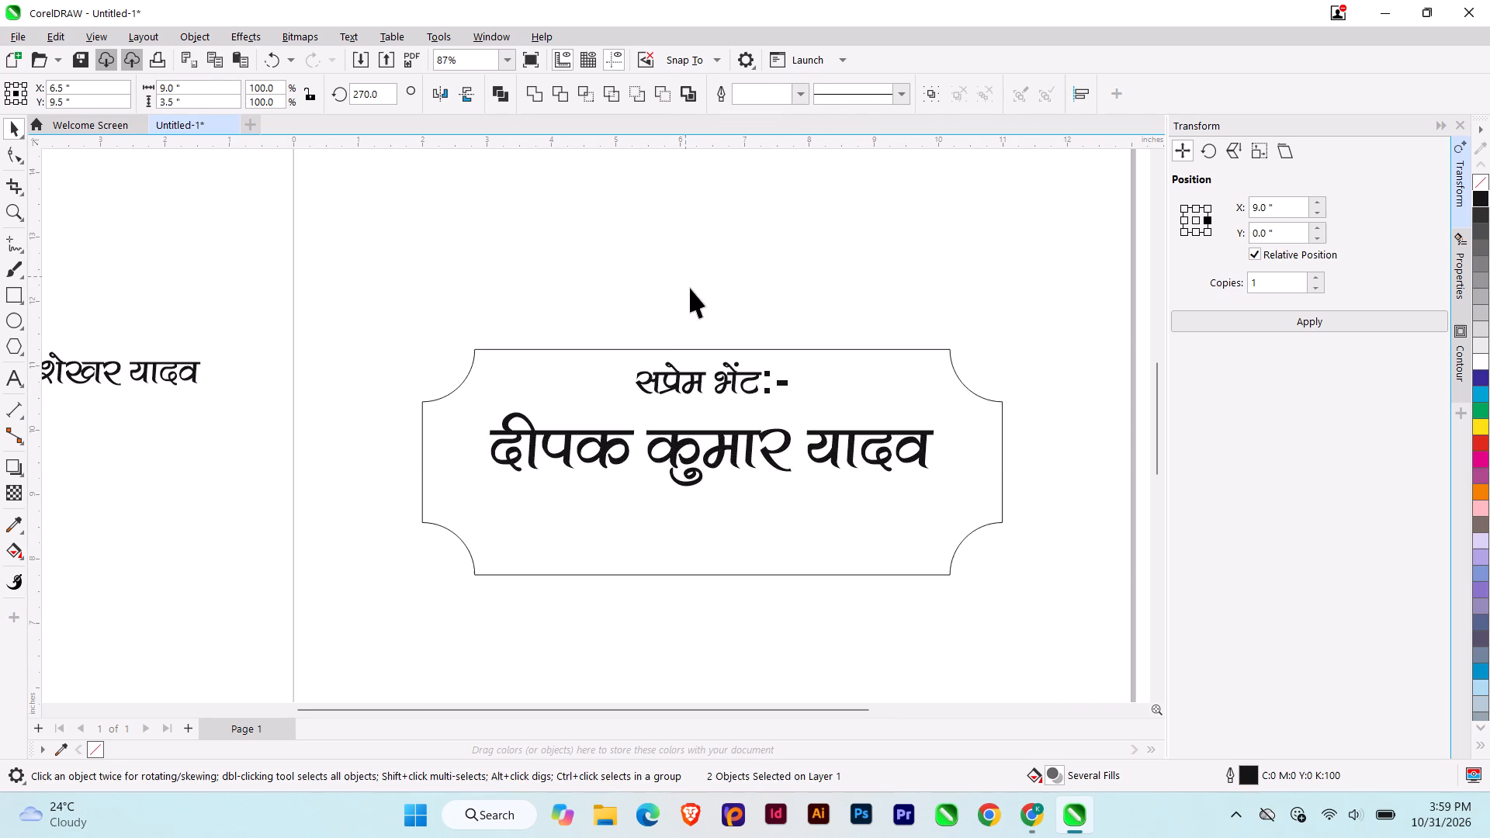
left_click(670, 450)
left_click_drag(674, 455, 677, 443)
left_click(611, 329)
Duplicate the two-line reference text outside the plaque, placing the copy below it.
middle_click_drag(261, 413, 424, 382)
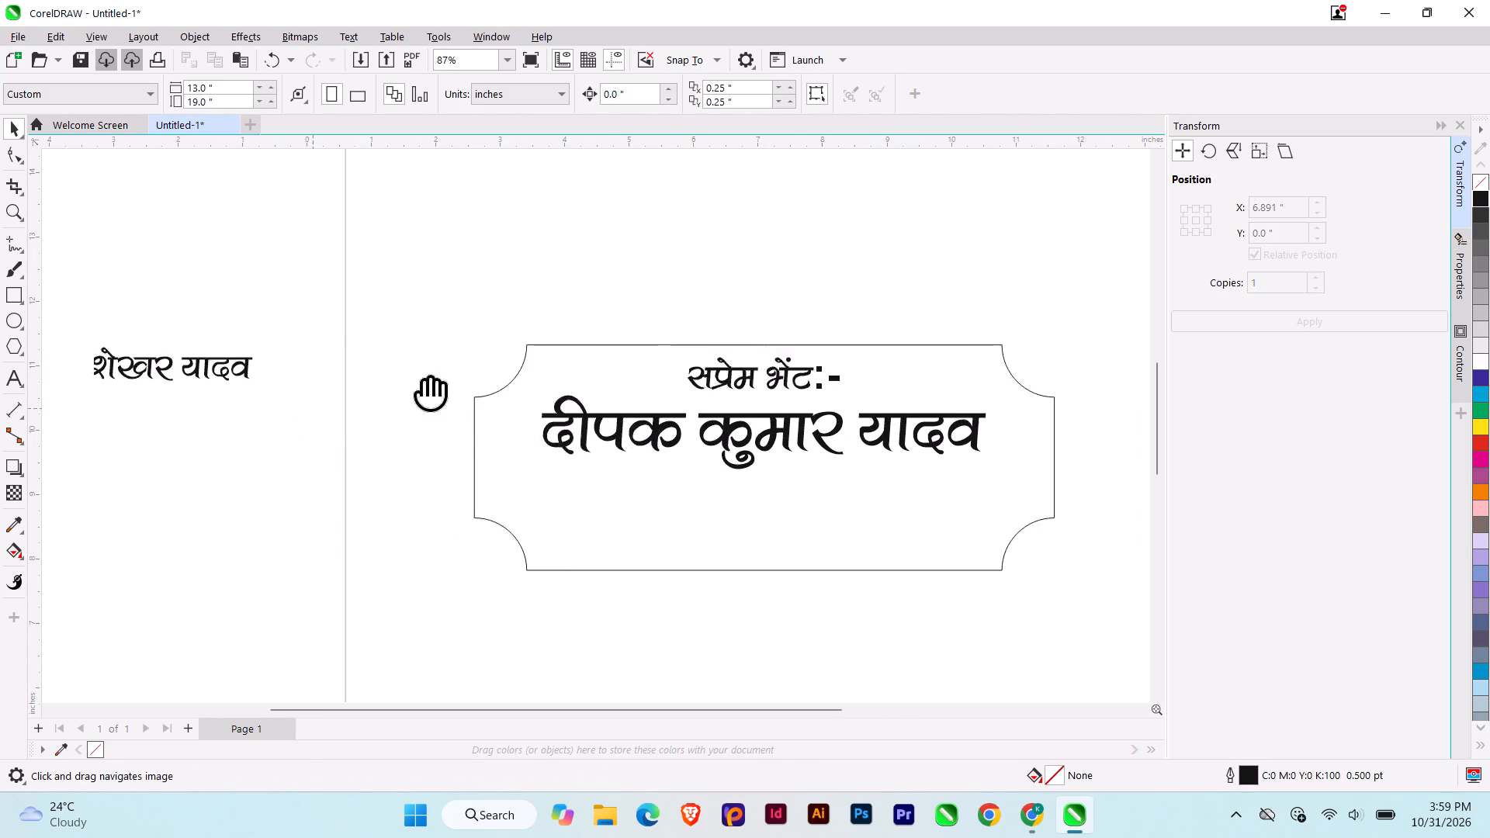
middle_click_drag(424, 382, 462, 376)
middle_click_drag(163, 360, 357, 402)
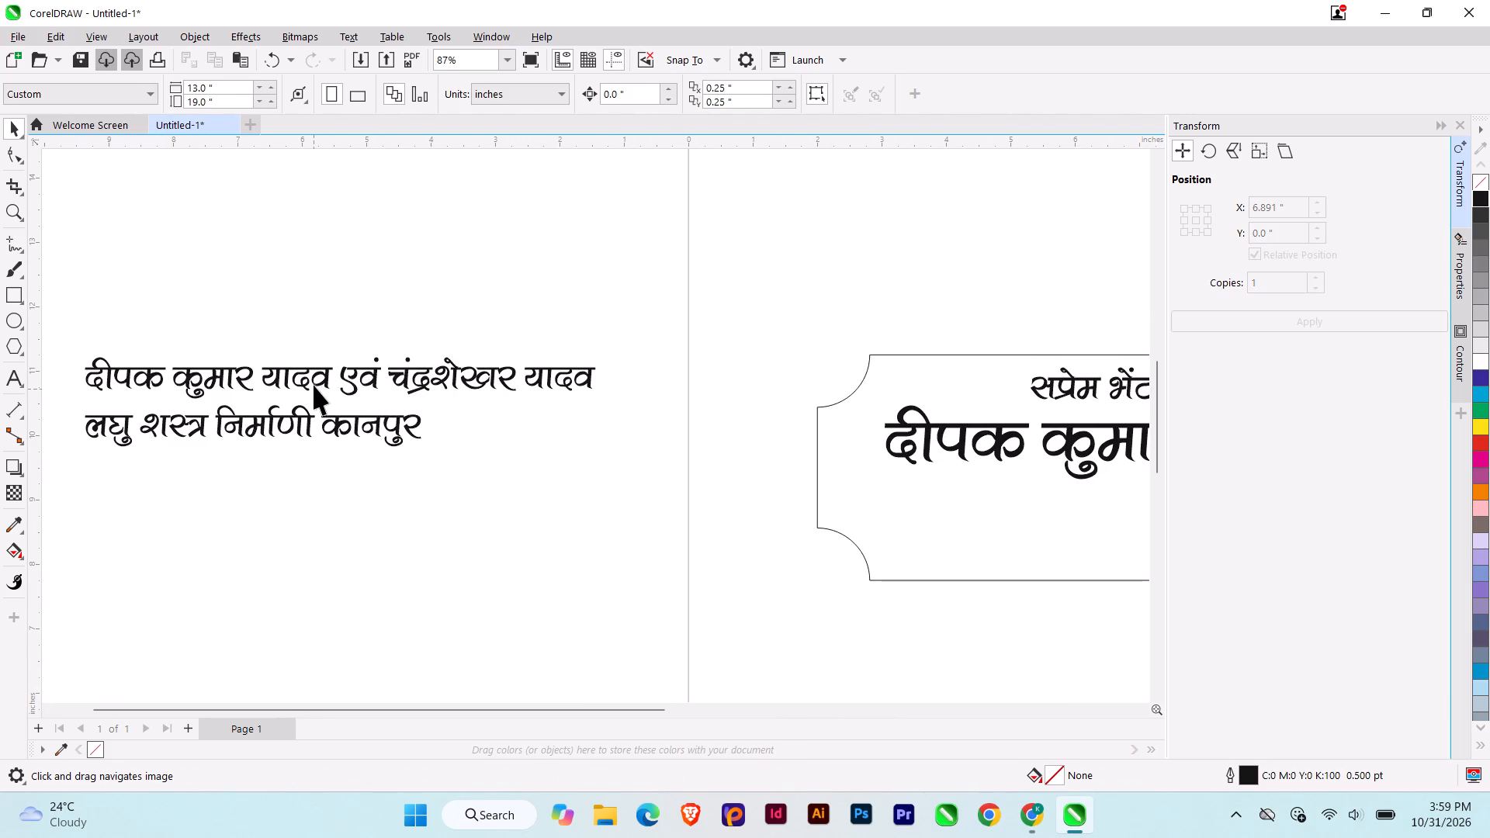
left_click(314, 382)
left_click_drag(320, 381, 519, 553)
right_click(519, 553)
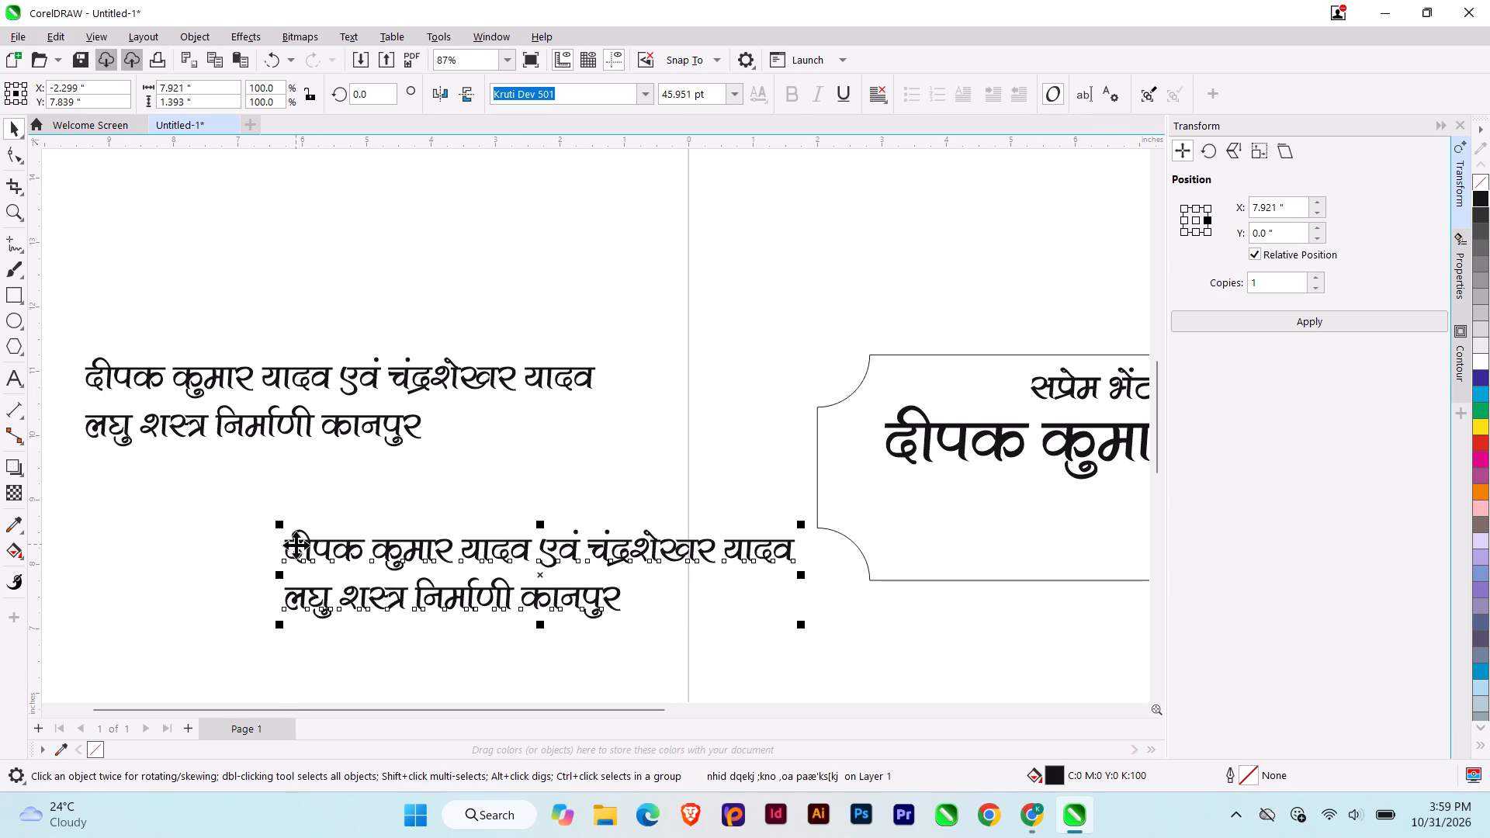
Trim the new copy of the two-line text down to the single word एवं.
double_click(285, 549)
left_click_drag(591, 544, 691, 634)
key("ctrl+shift+Down")
key("ctrl+shift+Down")
key("ctrl+shift+Down")
key("BackSpace")
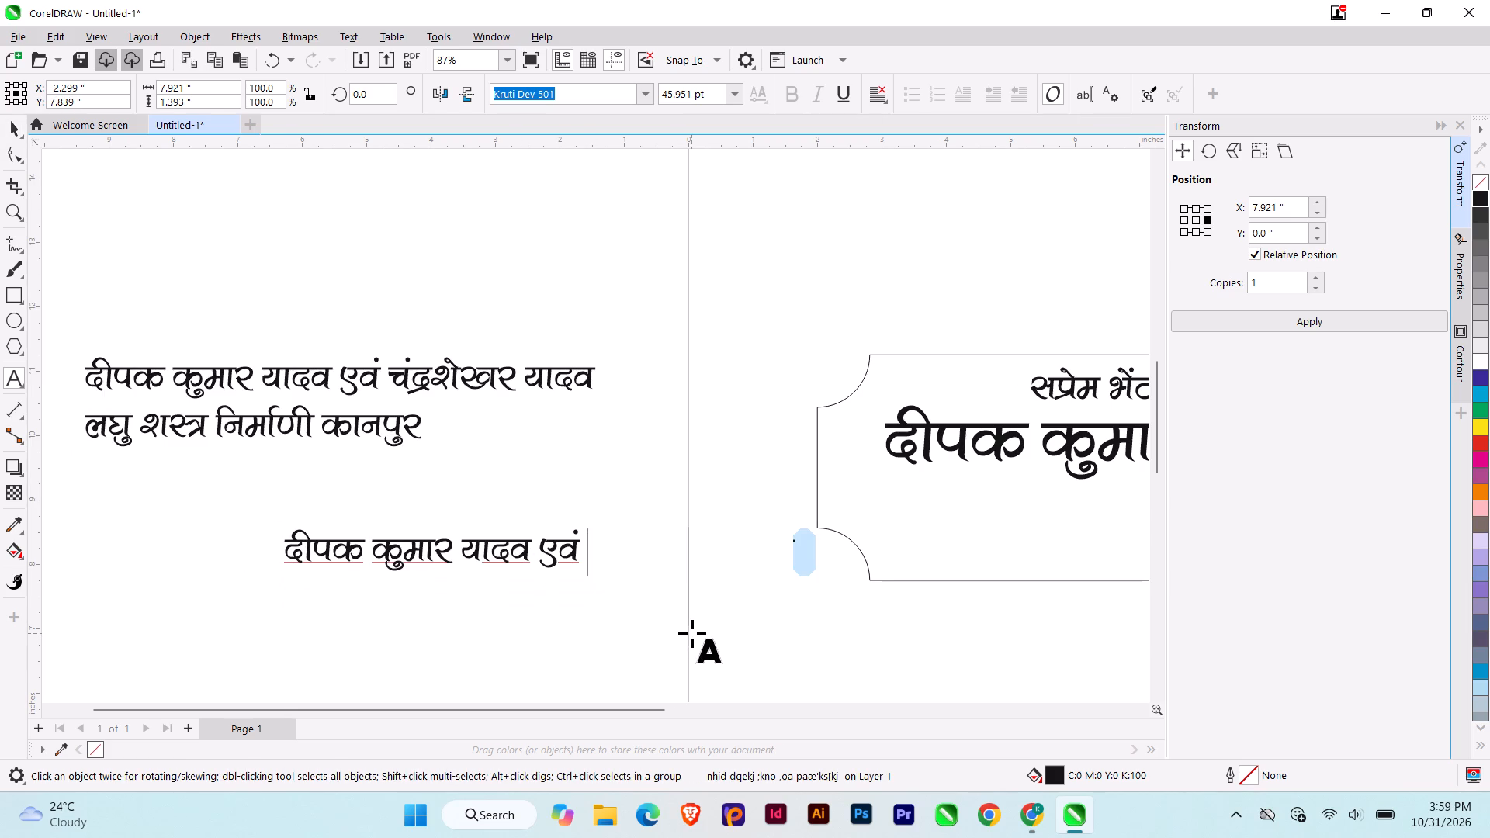
key("ctrl+Left")
key("ctrl+shift+Left")
key("ctrl+shift+Left")
key("ctrl+shift+Left")
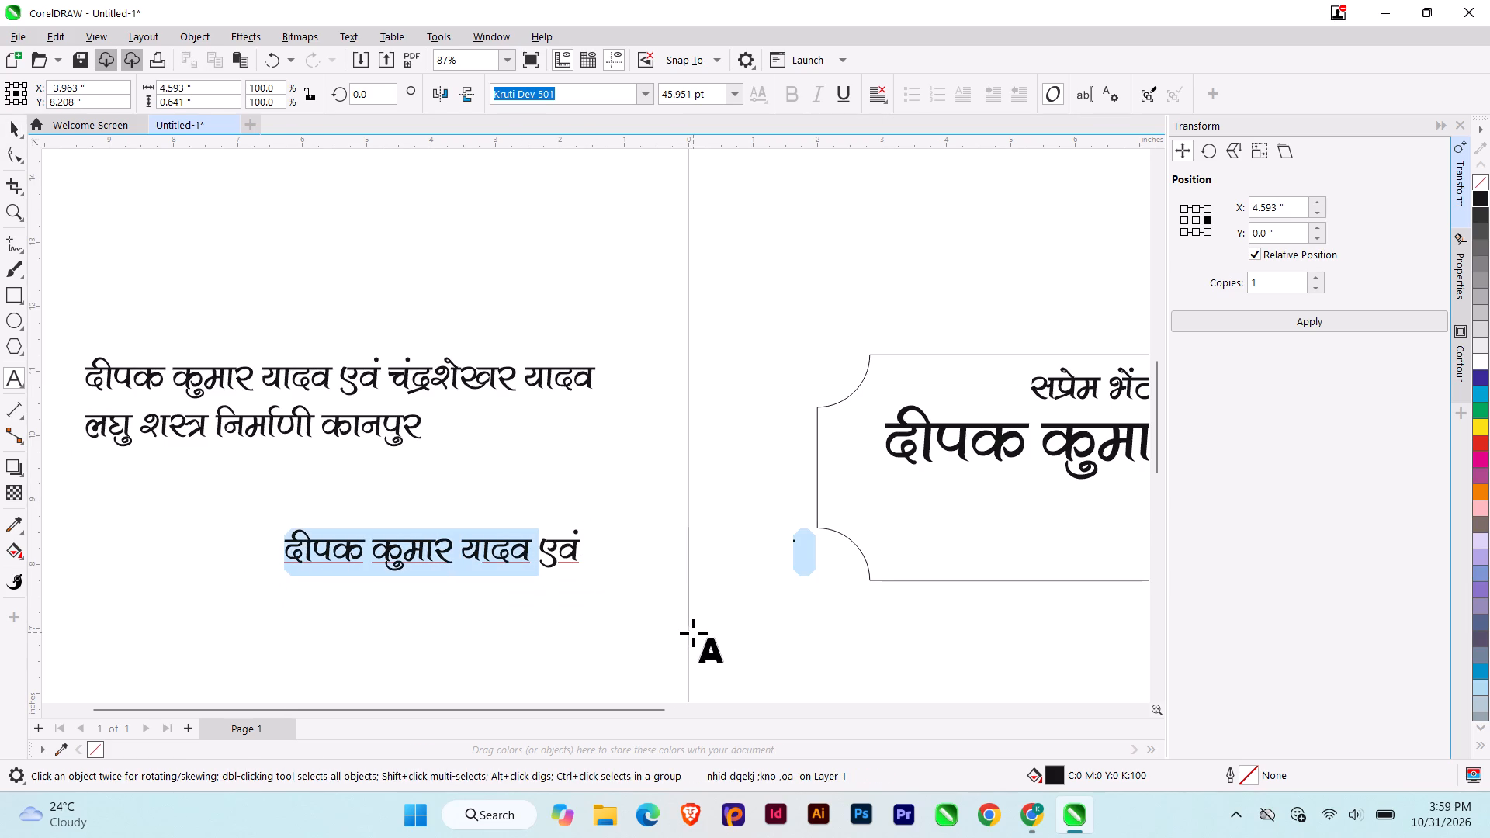
key("BackSpace")
key("ctrl+space")
Move एवं into the plaque beneath the first name and reduce it to about 21 pt.
middle_click_drag(680, 530, 615, 540)
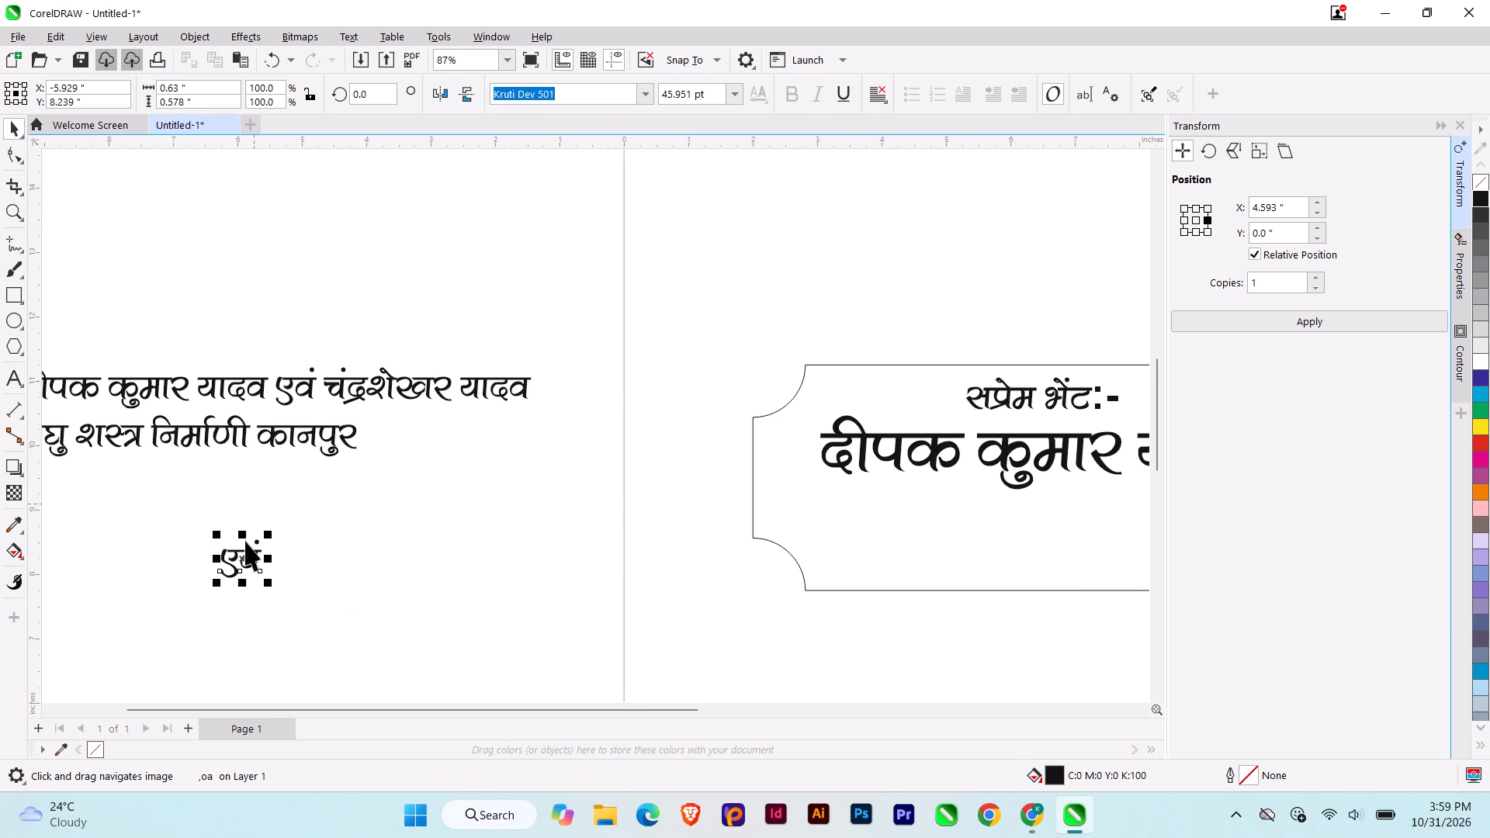
left_click_drag(244, 556, 1055, 496)
middle_click_drag(1055, 496, 910, 501)
scroll(908, 500, "up", 3)
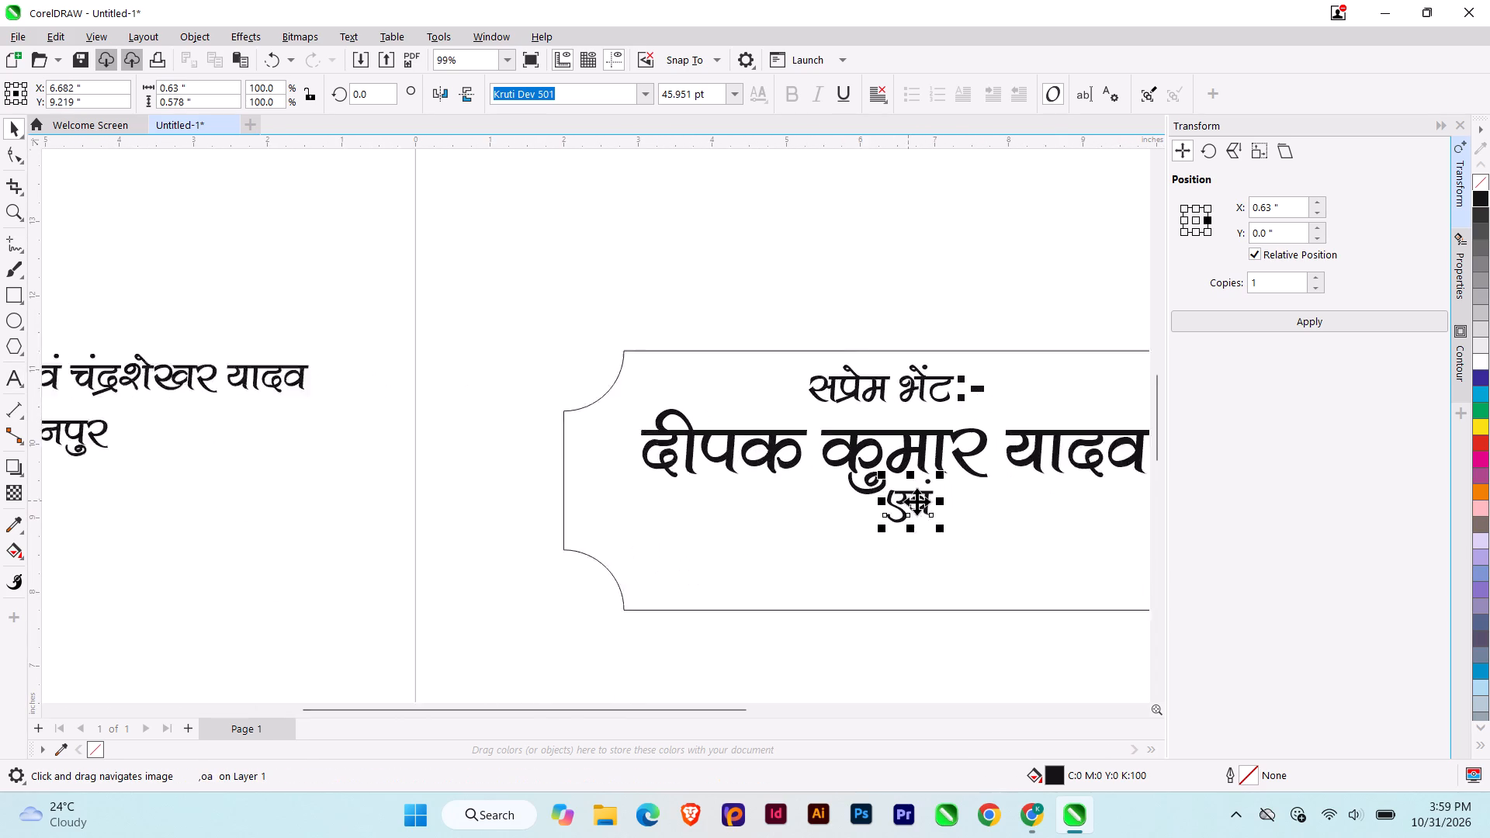
scroll(863, 507, "up", 1)
middle_click_drag(861, 507, 636, 506)
scroll(726, 513, "up", 1)
left_click_drag(738, 545, 716, 539)
left_click_drag(695, 496, 724, 501)
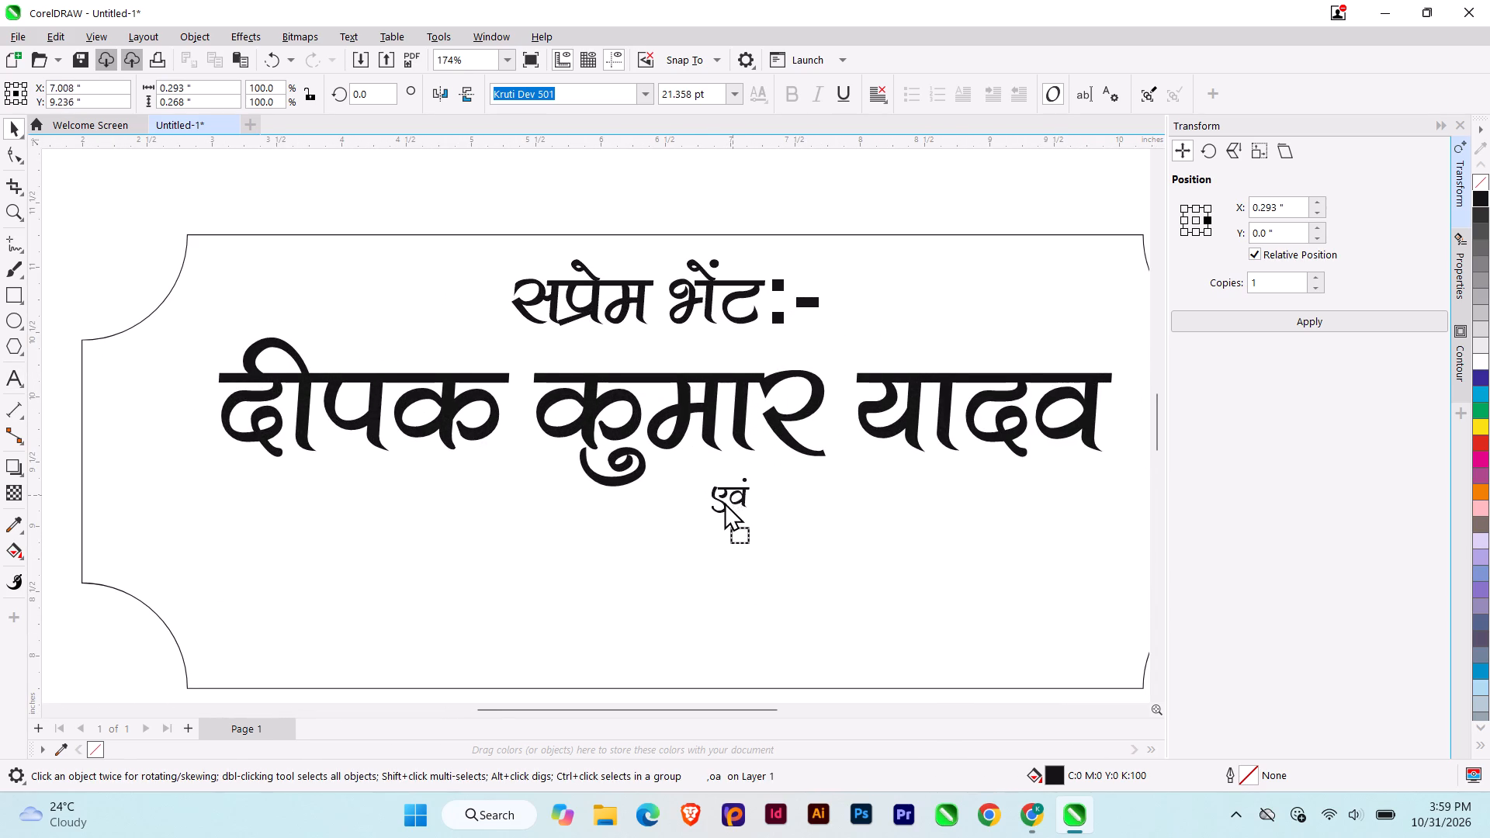
left_click_drag(724, 501, 706, 520)
Centre एवं horizontally in the plaque and enlarge it to about 28 pt.
left_click(886, 559, "shift")
key("c")
key("Escape")
left_click(660, 522)
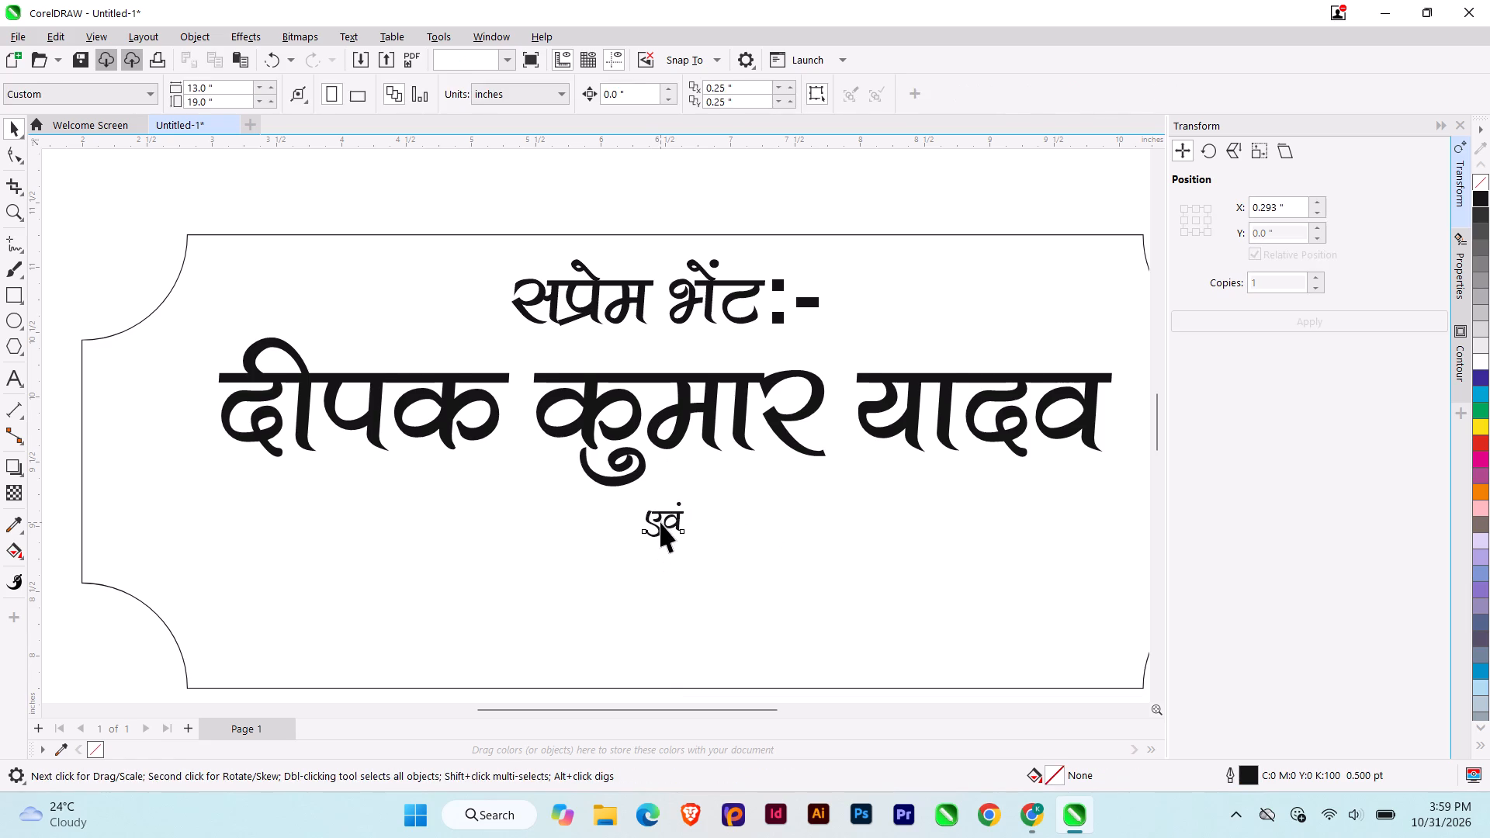
left_click_drag(689, 498, 749, 487)
key("Escape")
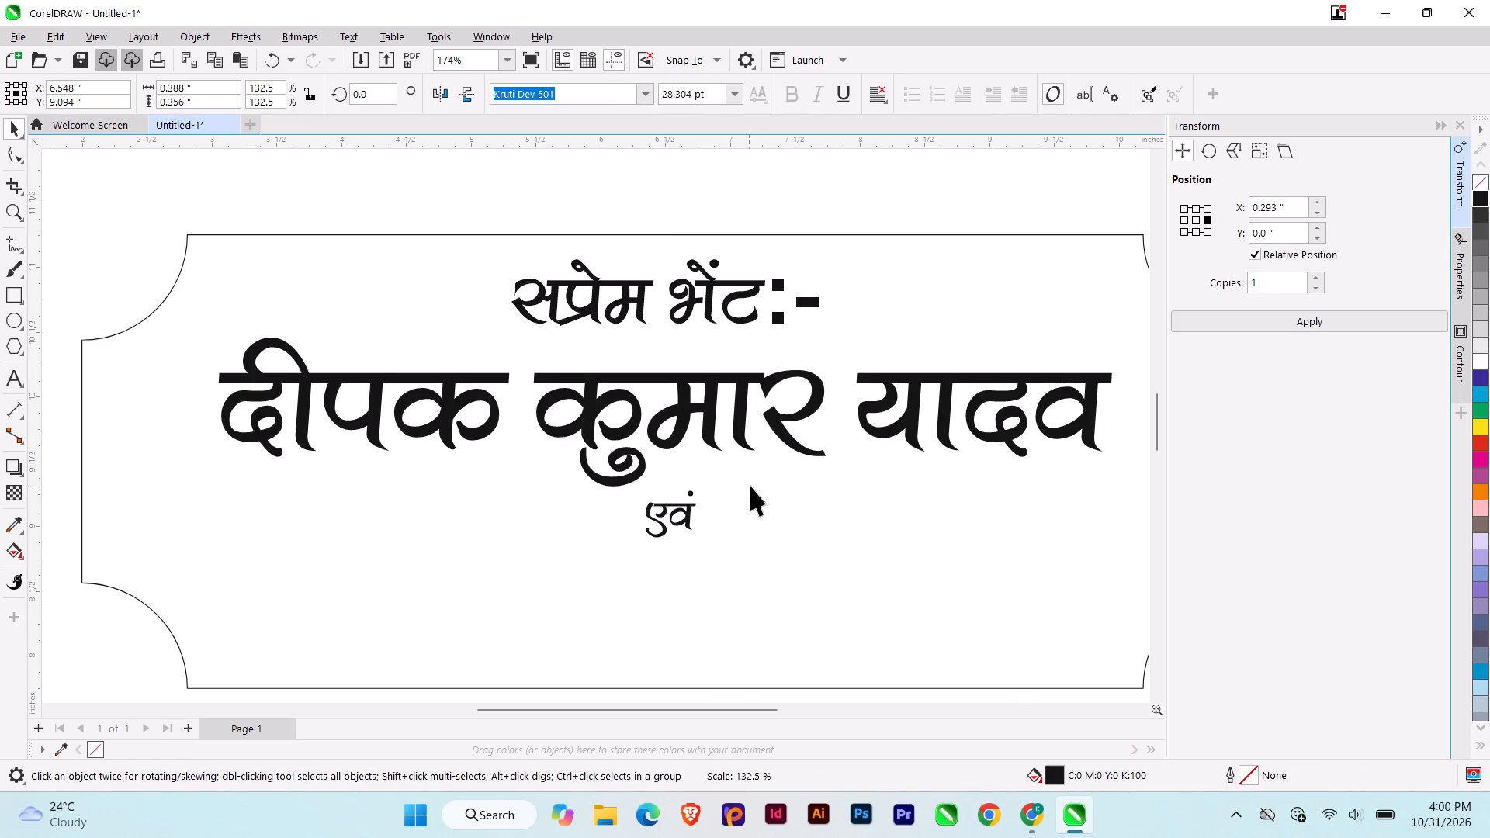
Make another duplicate of the two-line reference text and place it below the original, outside the plaque.
scroll(753, 485, "down", 9)
middle_click_drag(764, 423, 1002, 371)
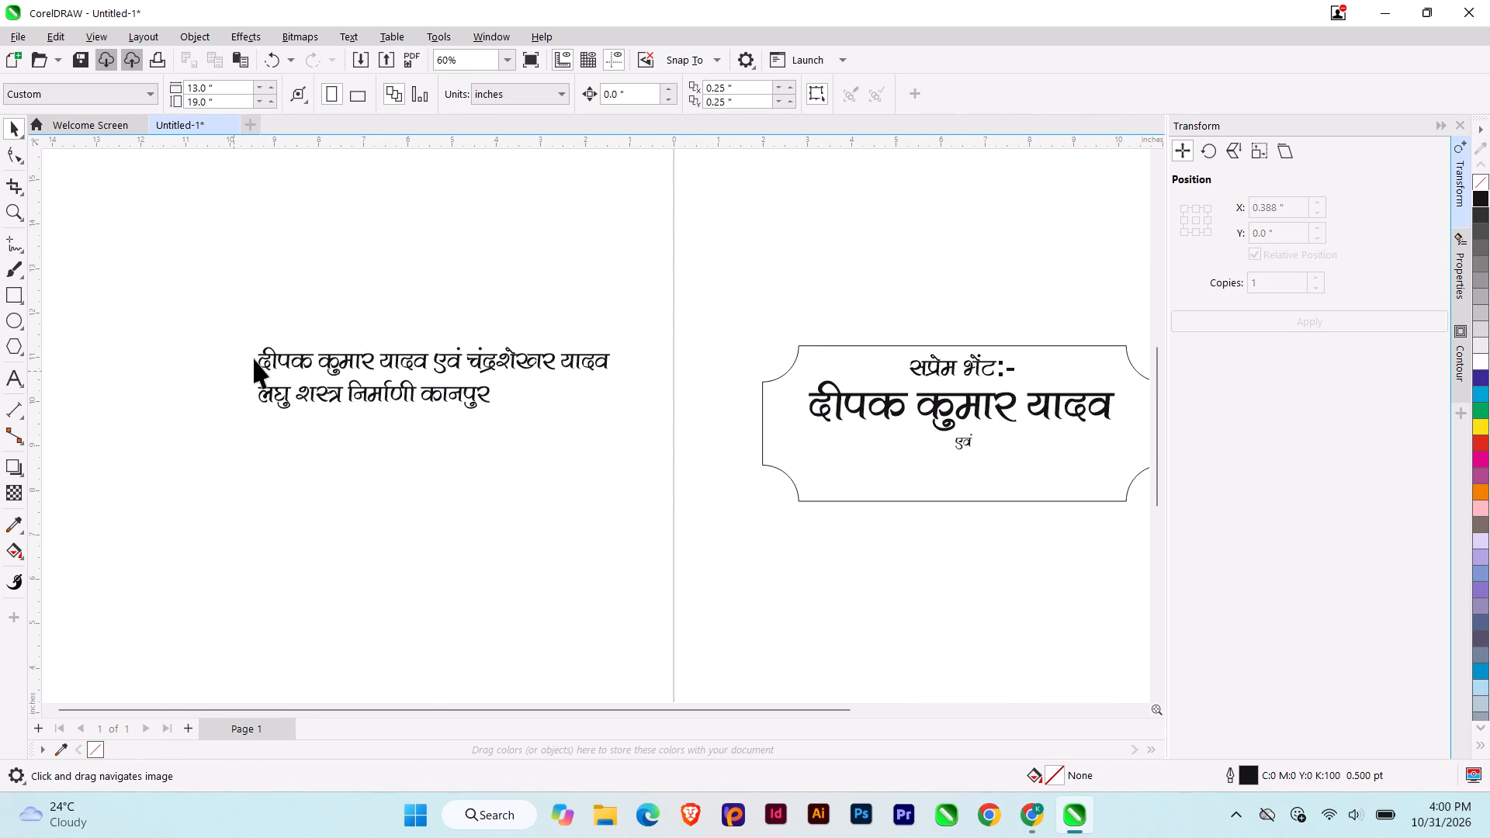
left_click(256, 357)
triple_click(258, 364)
key("ctrl+space")
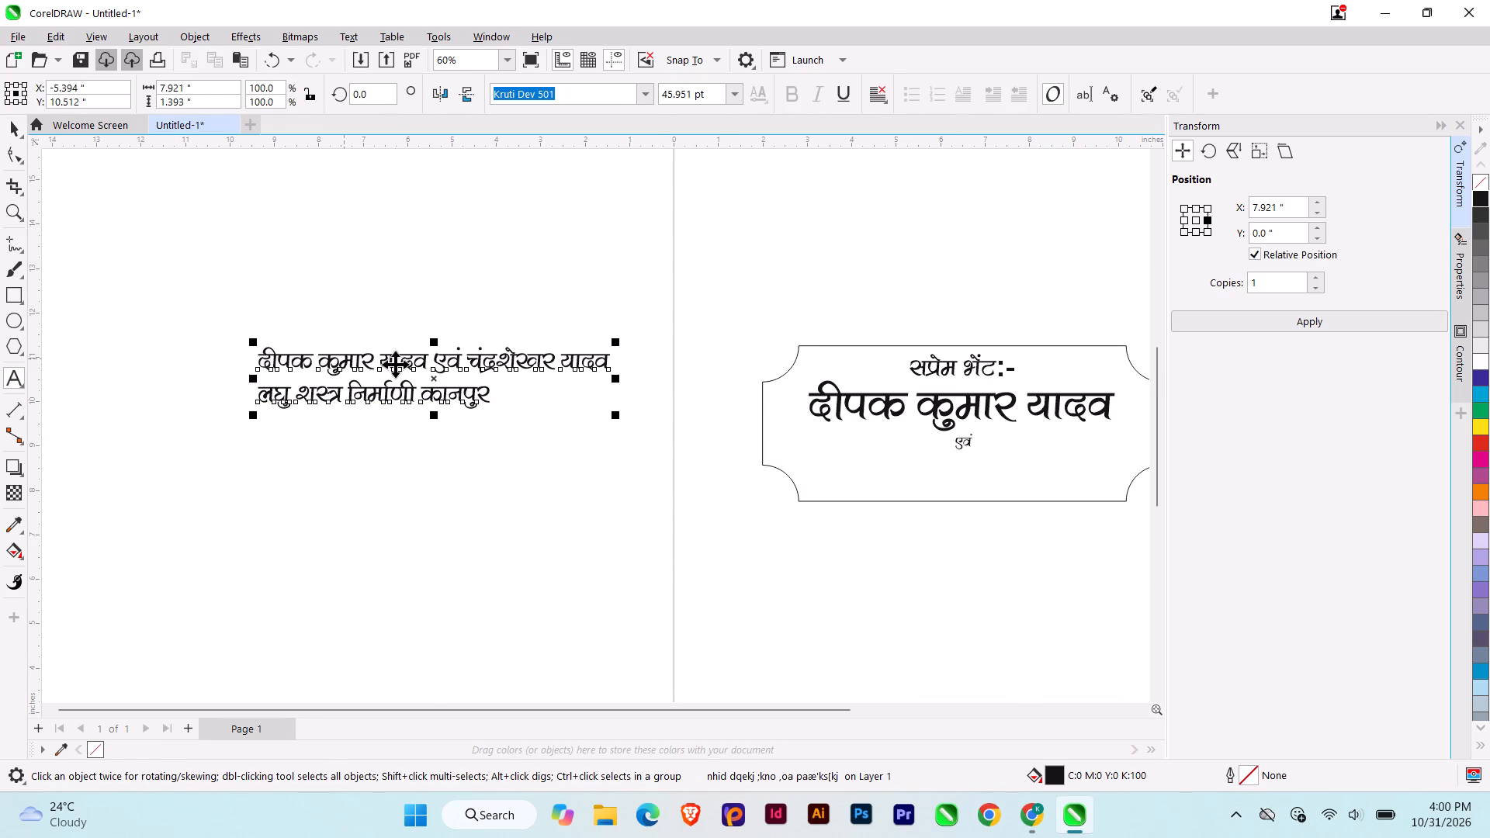
left_click_drag(397, 364, 518, 522)
right_click(518, 522)
Trim this duplicate so that only the second person's name remains.
double_click(384, 521)
left_click_drag(384, 519, 401, 523)
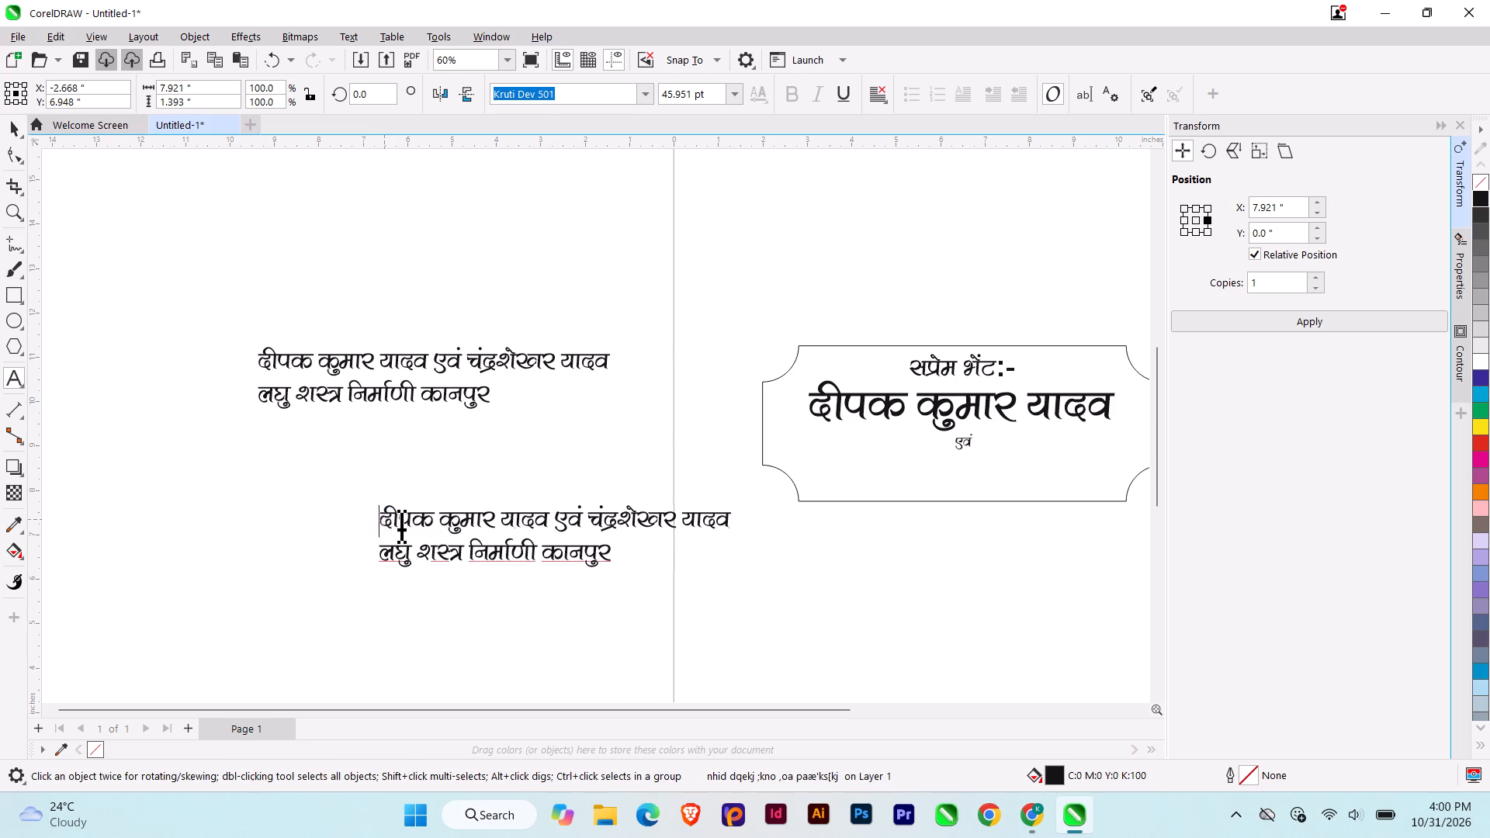
left_click_drag(401, 523, 589, 511)
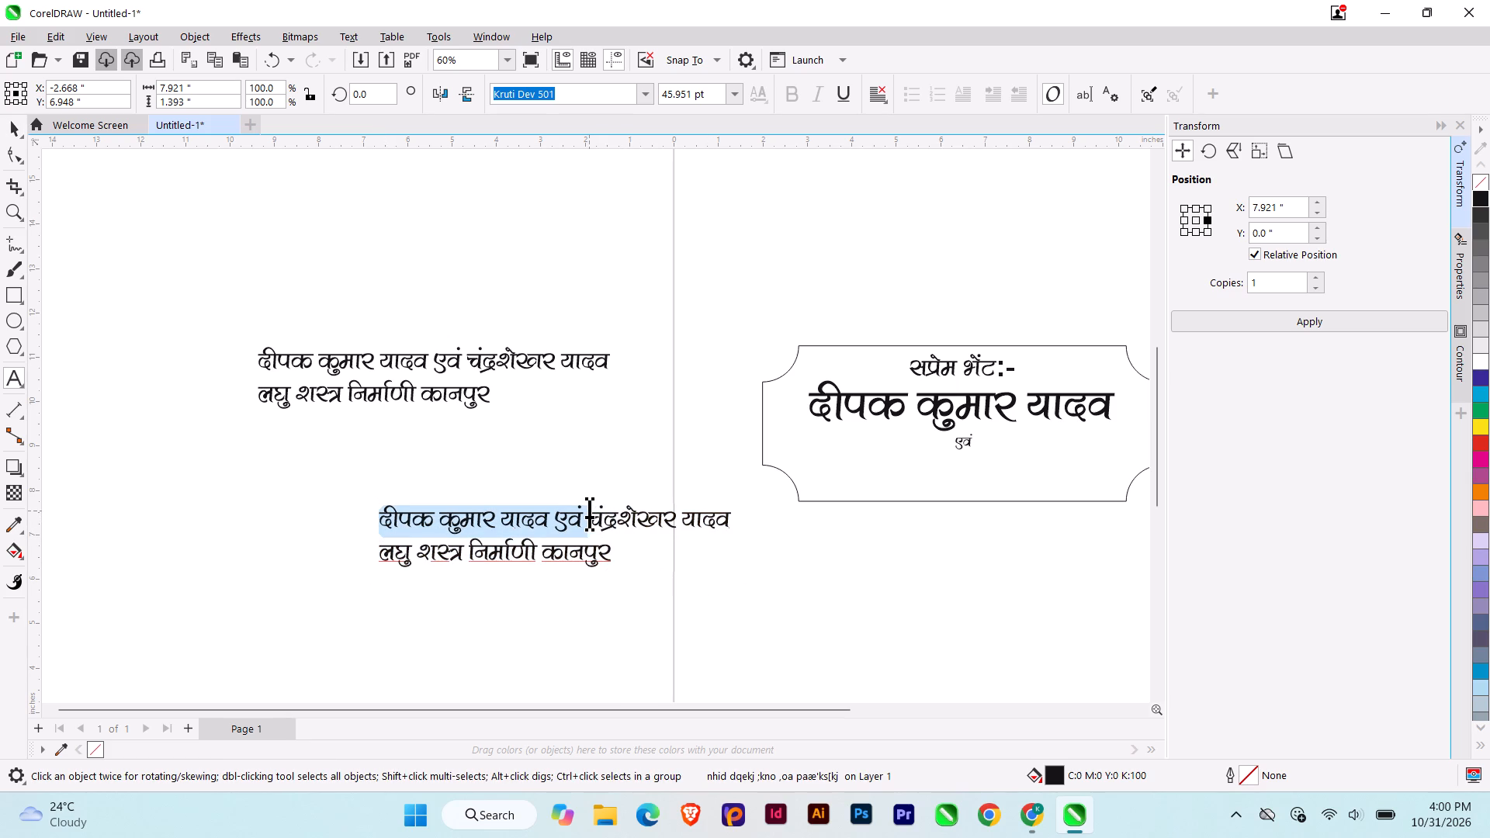
key("BackSpace")
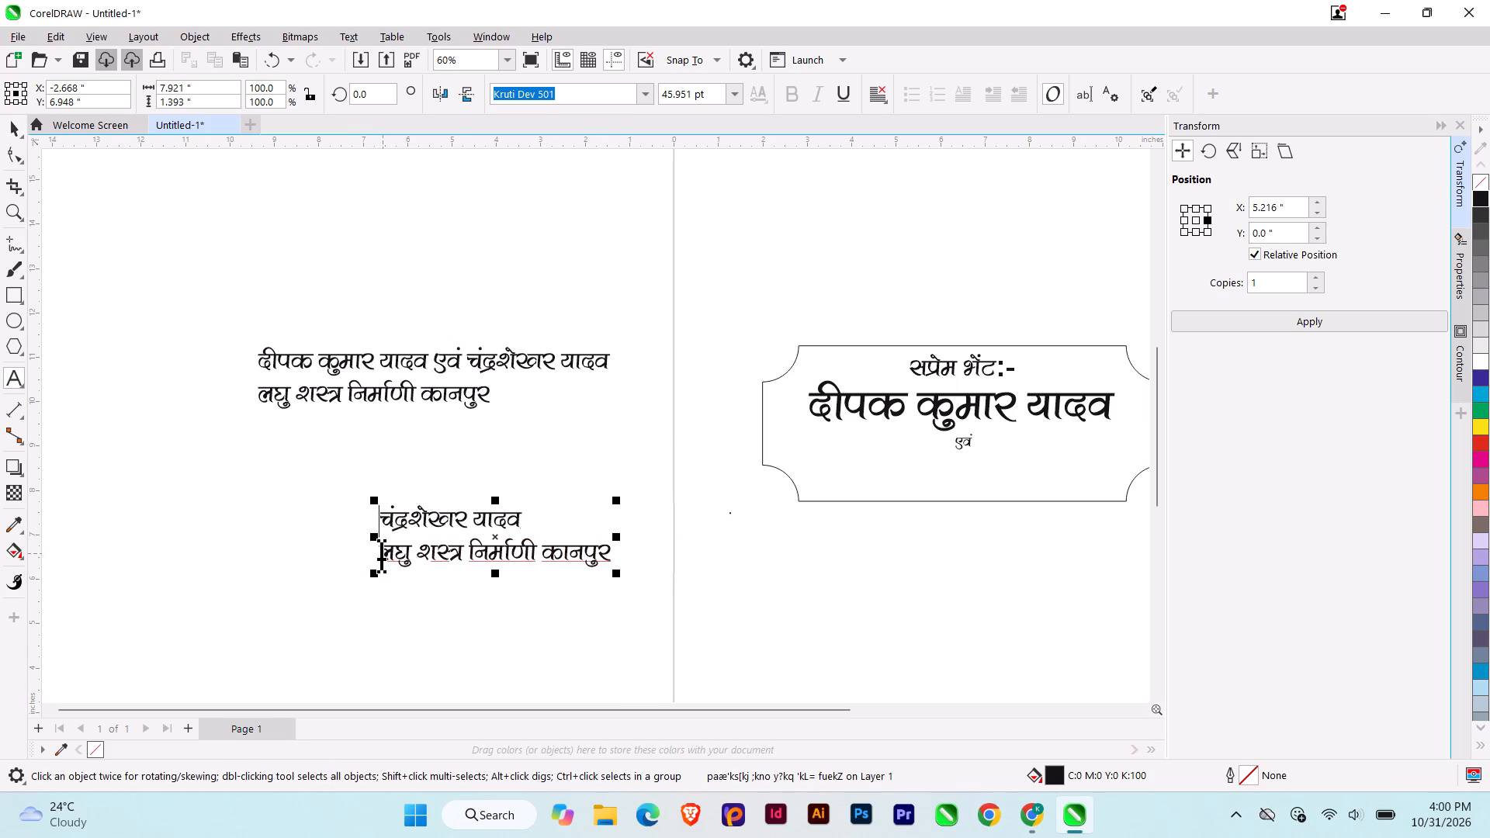
left_click_drag(381, 552, 798, 617)
key("BackSpace")
key("ctrl+space")
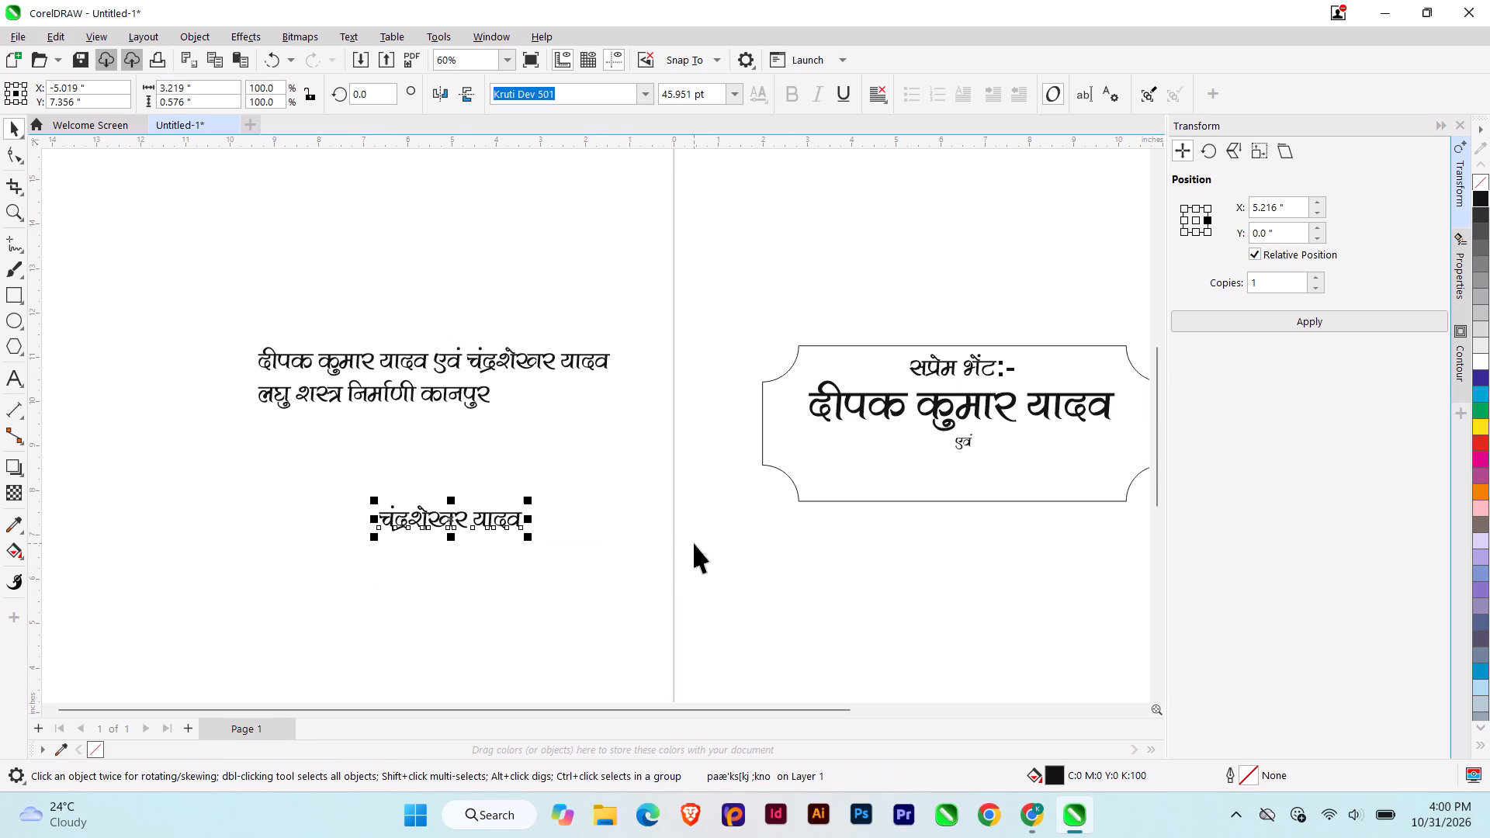
Move the second person's name into the plaque, in the line below the first name.
left_click_drag(446, 518, 963, 452)
middle_click(994, 451)
scroll(994, 451, "up", 5)
scroll(989, 448, "down", 1)
middle_click_drag(989, 448, 818, 493)
scroll(818, 493, "up", 2)
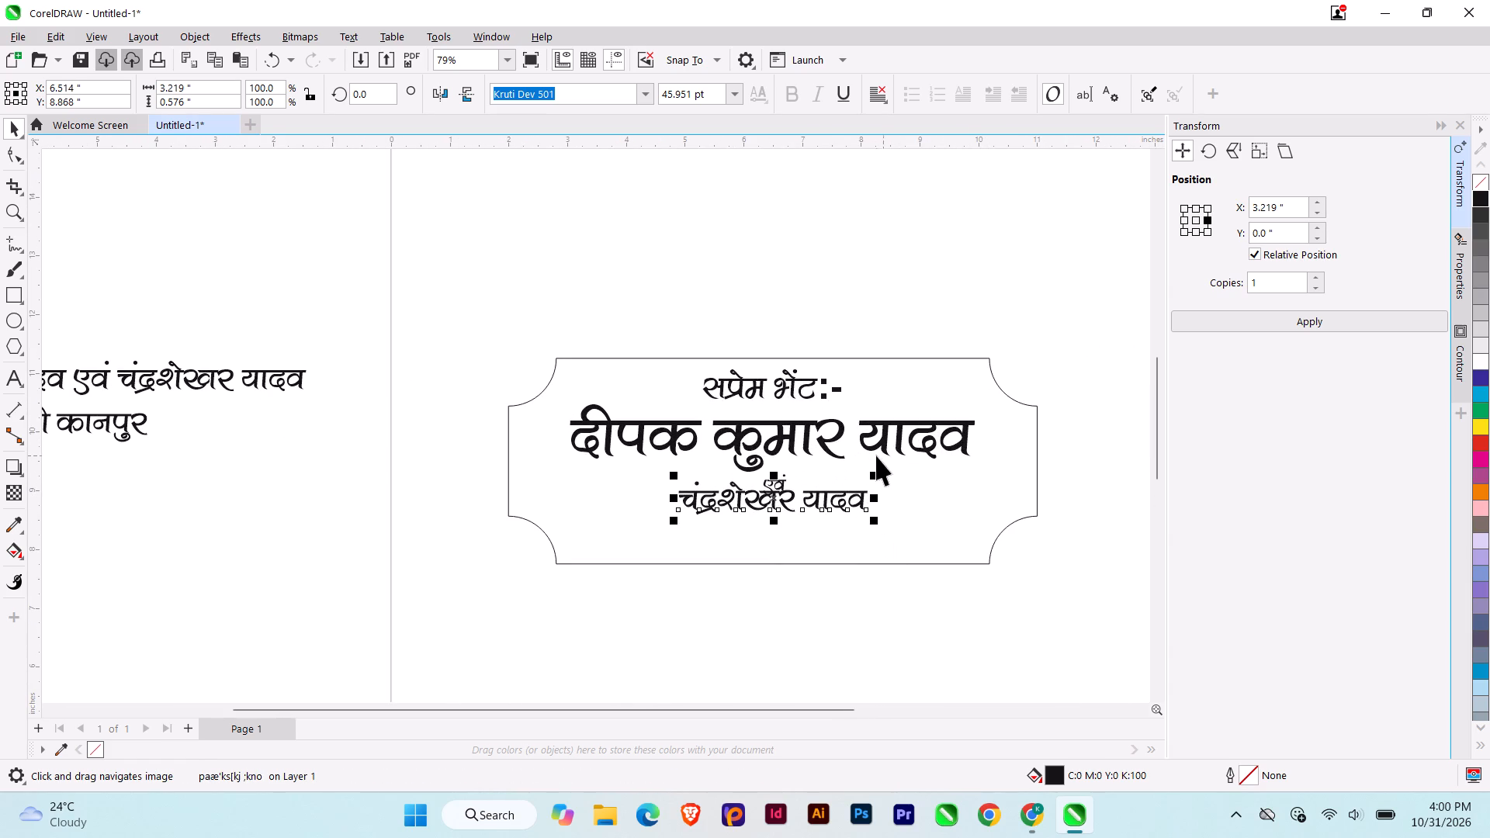
Reduce the first name to about 46 pt and move it toward the plaque's left edge, below the heading.
left_click(868, 452)
left_click(902, 447)
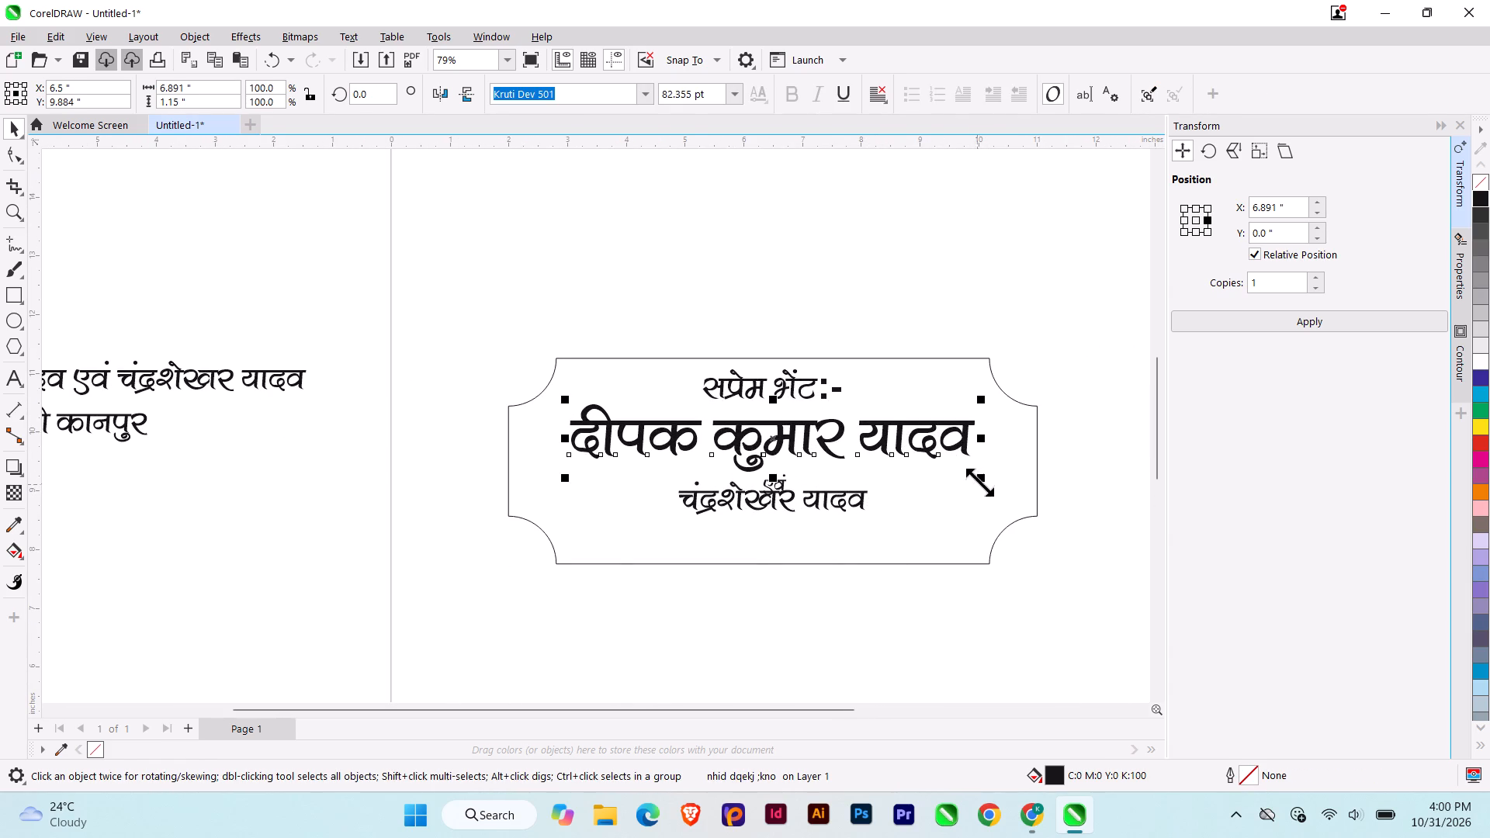
left_click_drag(986, 481, 870, 467)
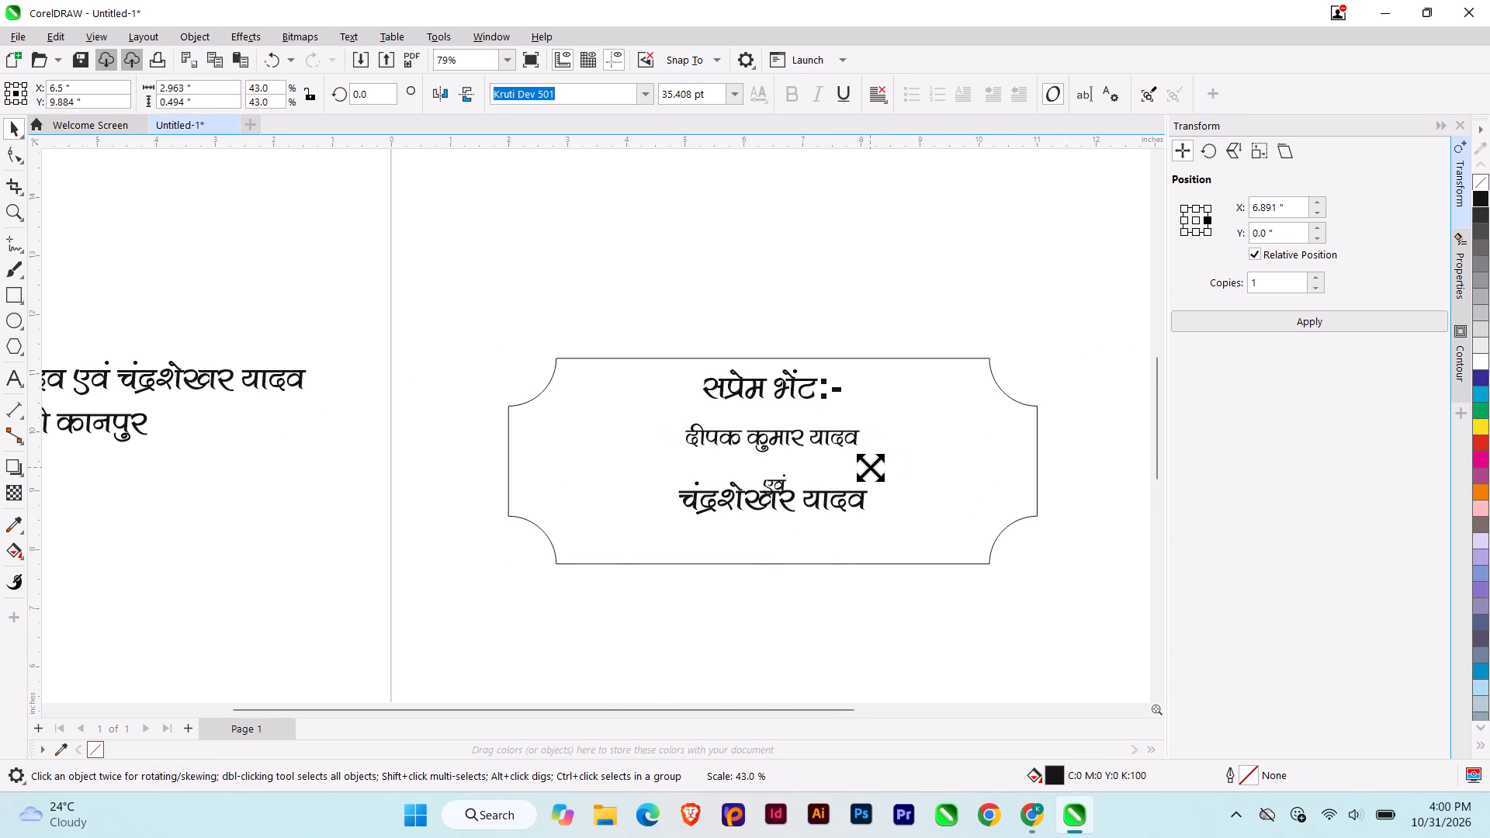
left_click_drag(870, 467, 896, 471)
left_click_drag(782, 442, 652, 452)
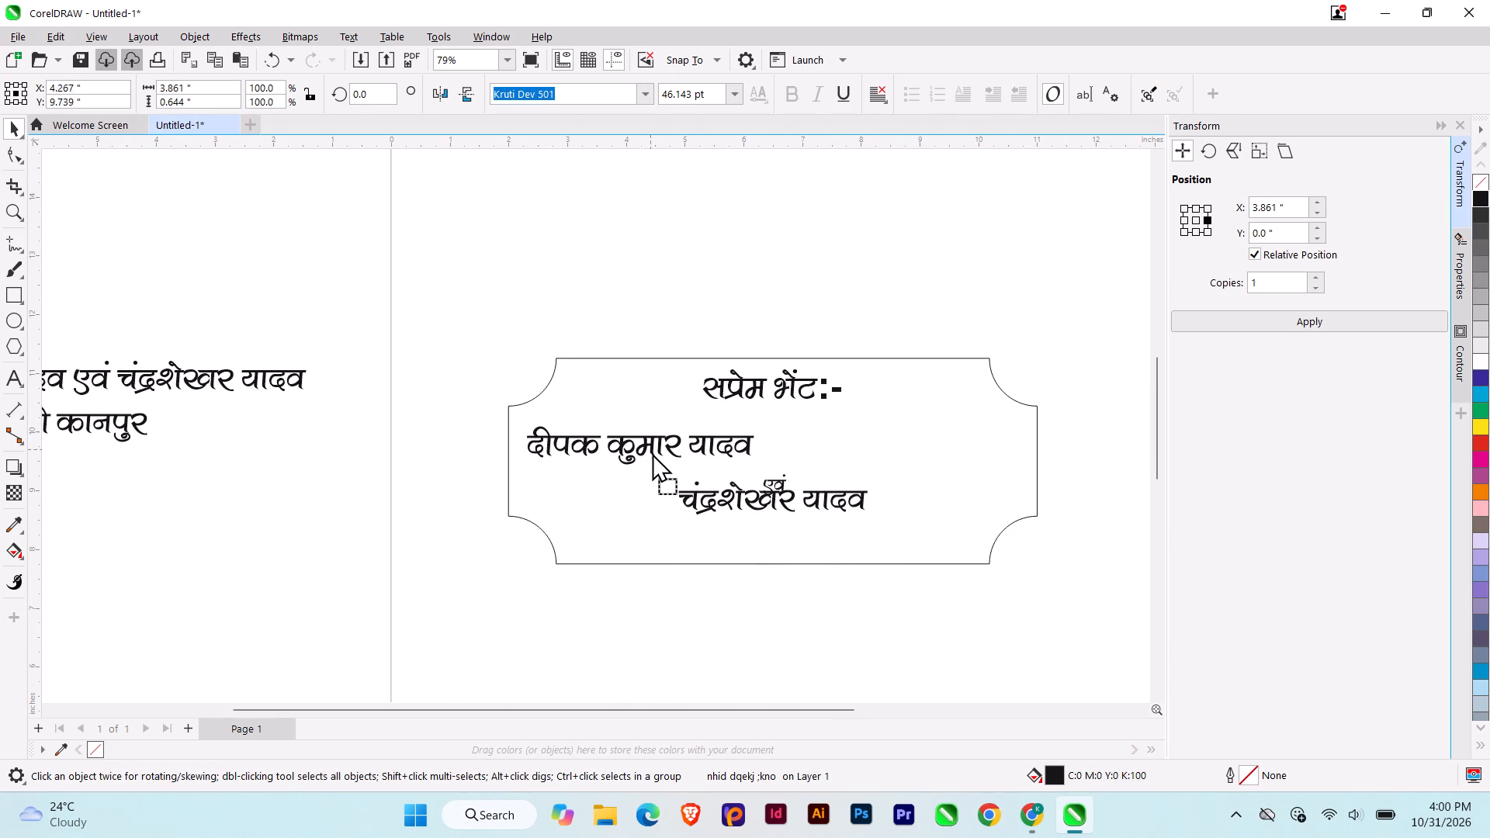
left_click_drag(652, 452, 653, 452)
Move एवं up beside the first name, centre it horizontally in the plaque, and clear the selection.
left_click_drag(850, 590, 761, 462)
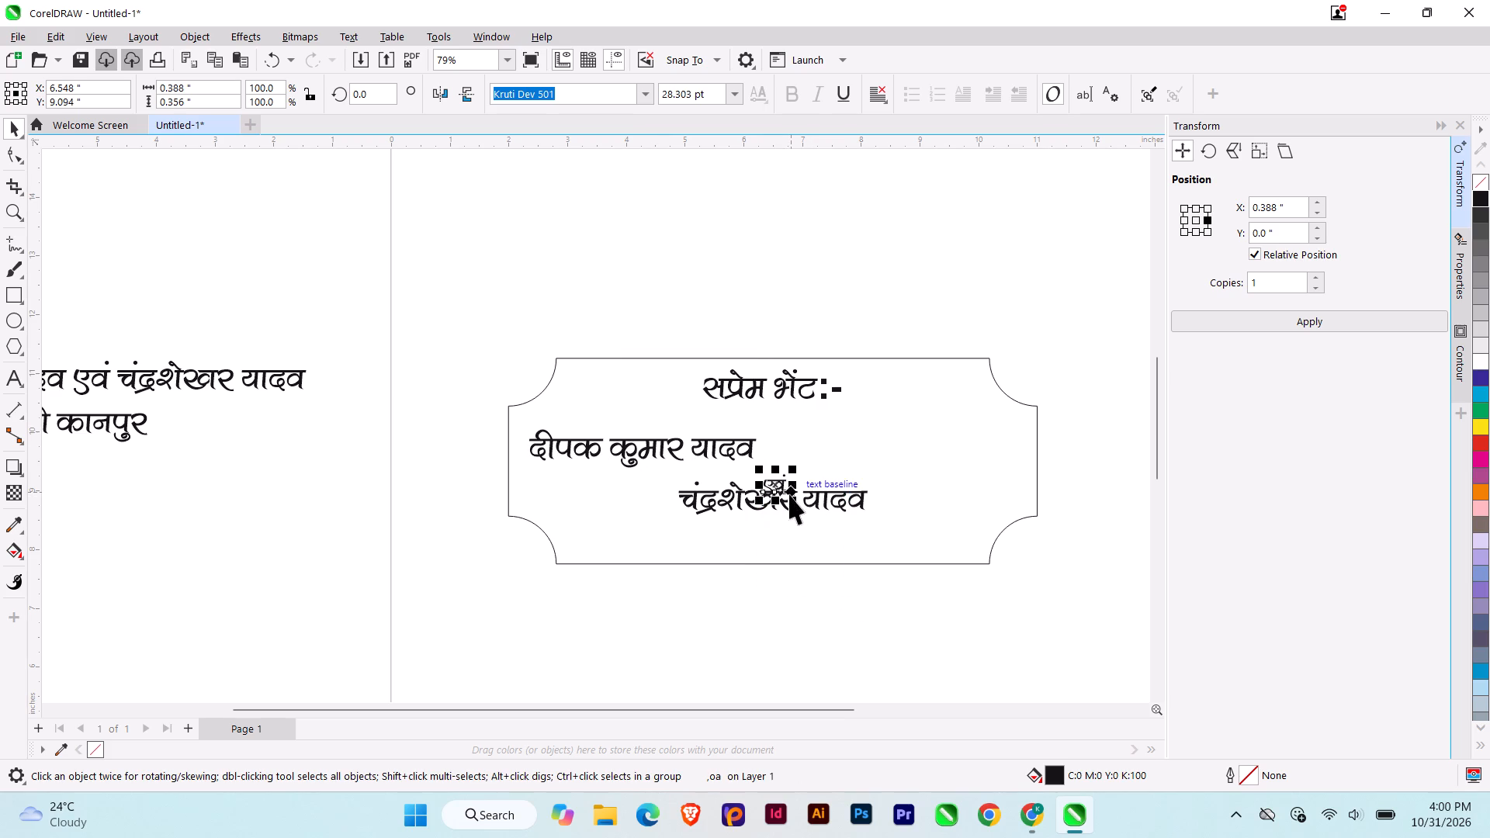
left_click_drag(781, 484, 775, 448)
left_click(860, 518, "shift")
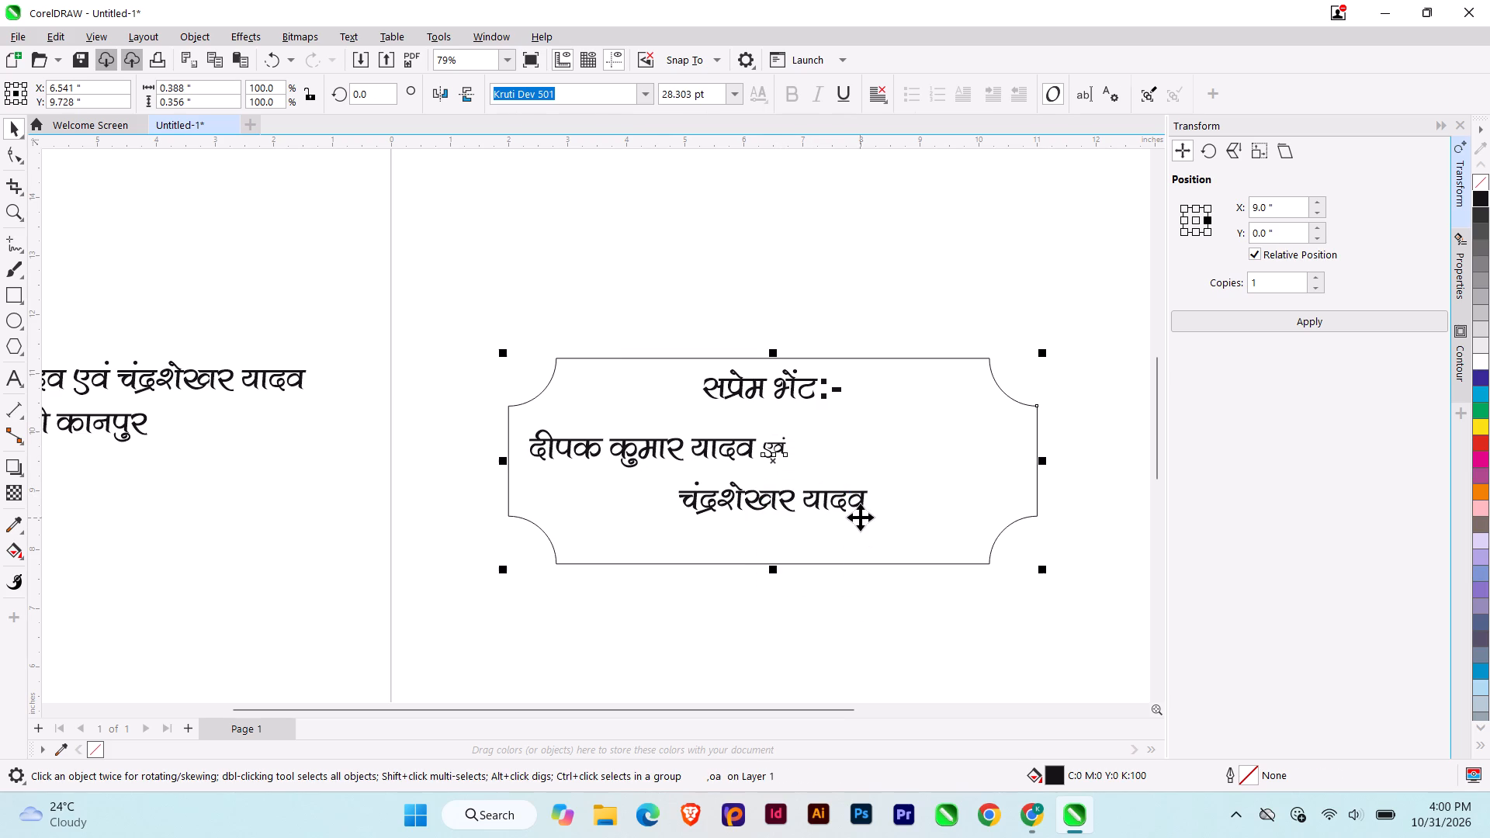
key("c")
key("grave")
scroll(812, 453, "up", 5)
key("Escape")
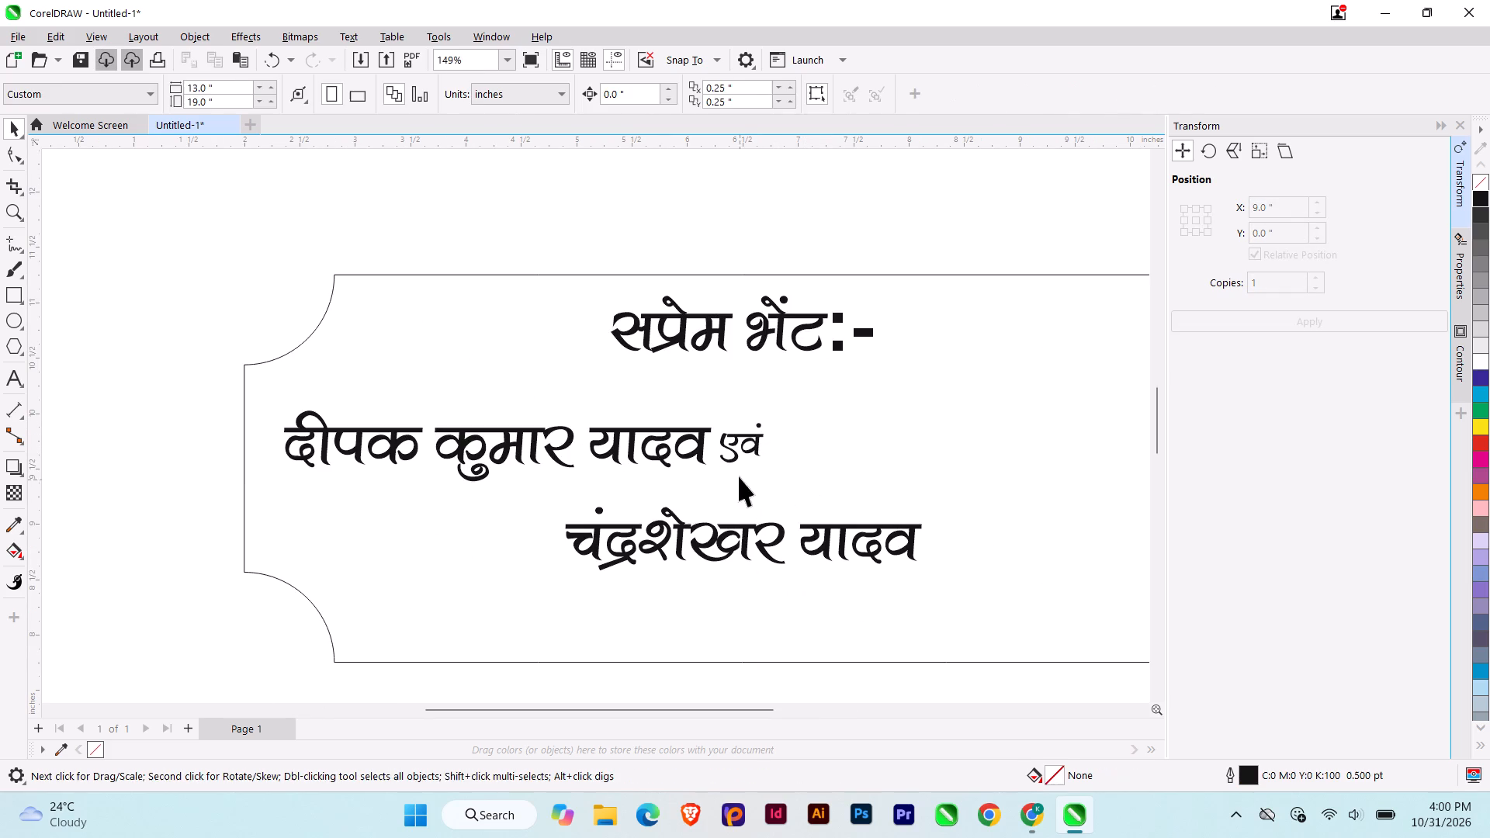
Lower एवं slightly so it sits just below the first name's line.
left_click(735, 459)
scroll(735, 459, "up", 1)
left_click_drag(740, 443, 743, 469)
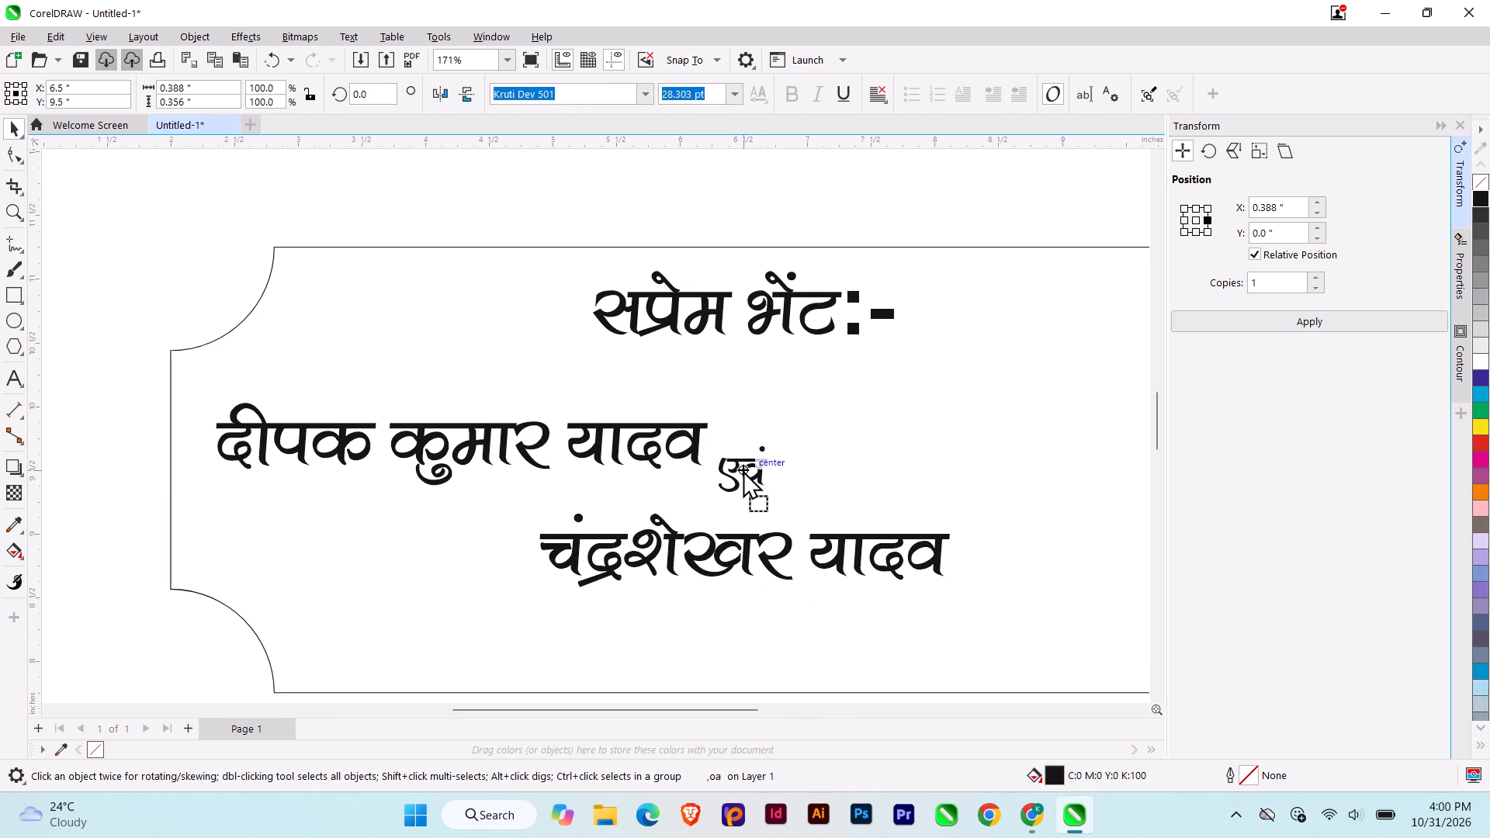
left_click_drag(743, 469, 743, 470)
Move the second person's name up onto the first name's line, after एवं.
scroll(639, 517, "down", 5)
middle_click_drag(707, 515, 619, 528)
left_click(619, 556)
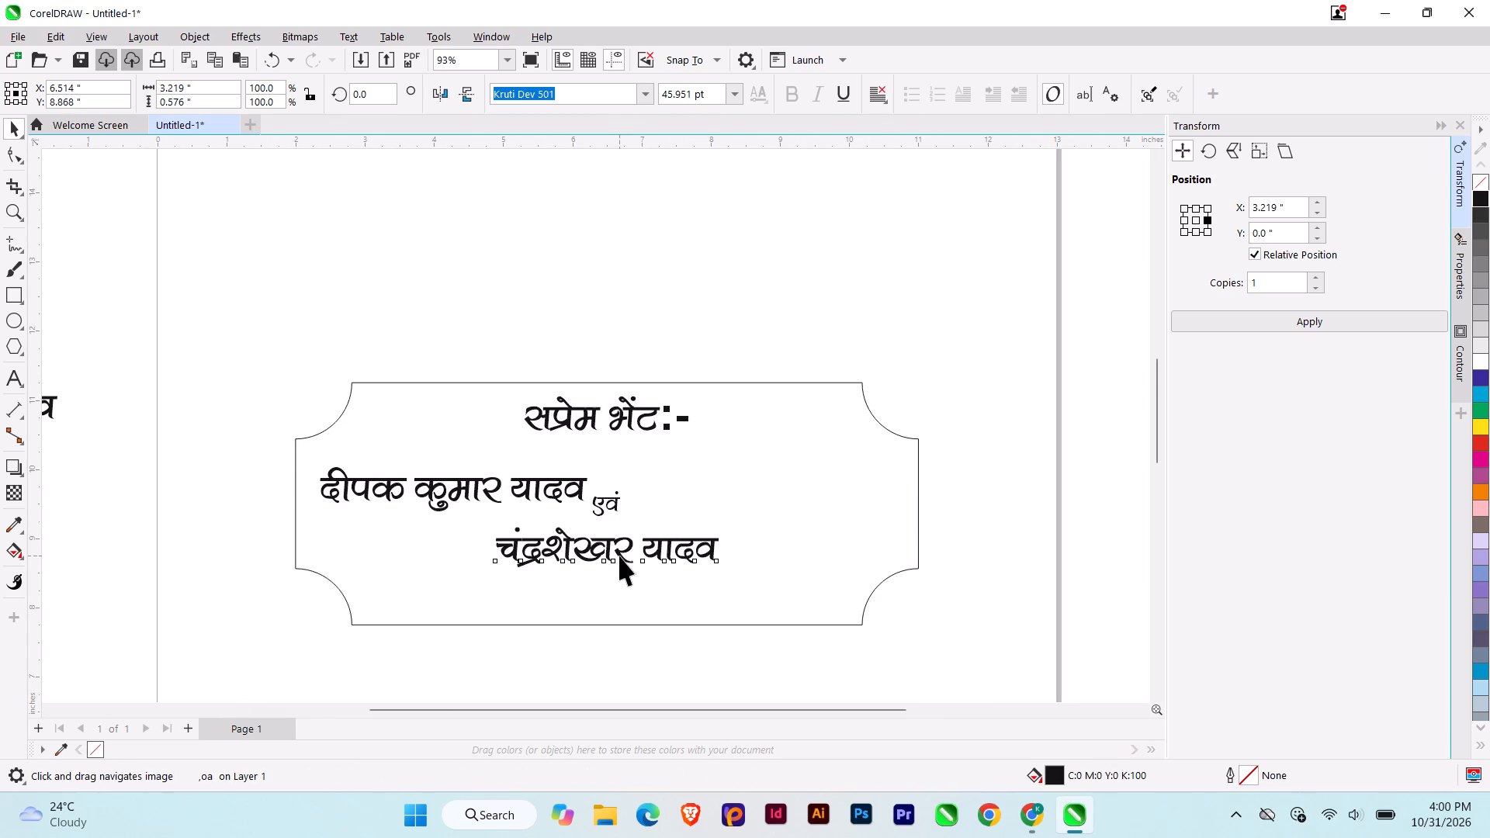
left_click_drag(620, 556, 764, 498)
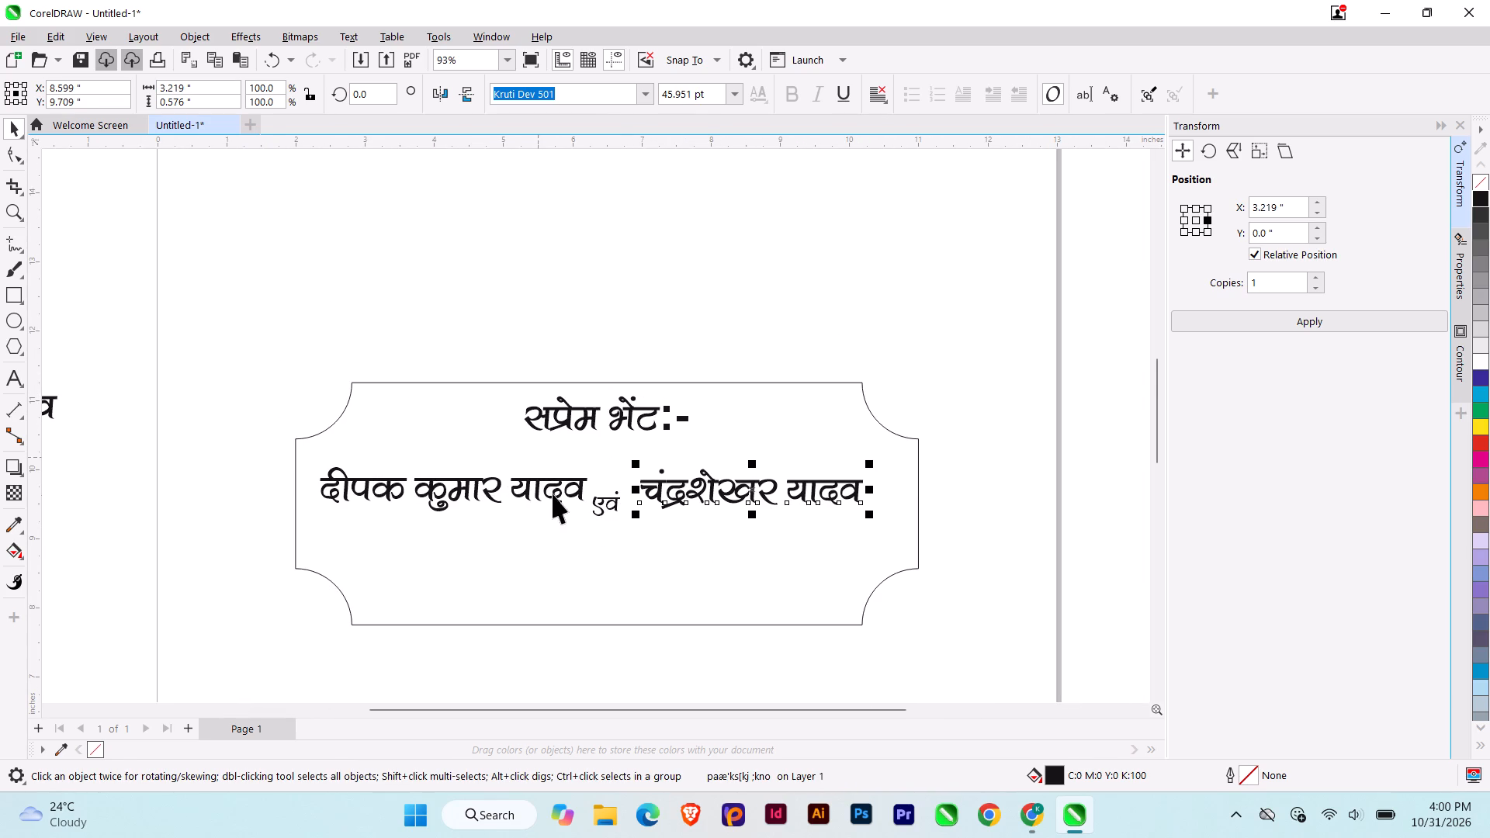
Copy the first name's font size to the second person's name, setting it to 46.143 pt.
left_click(554, 495, "shift")
key("t")
key("Escape")
left_click(553, 500)
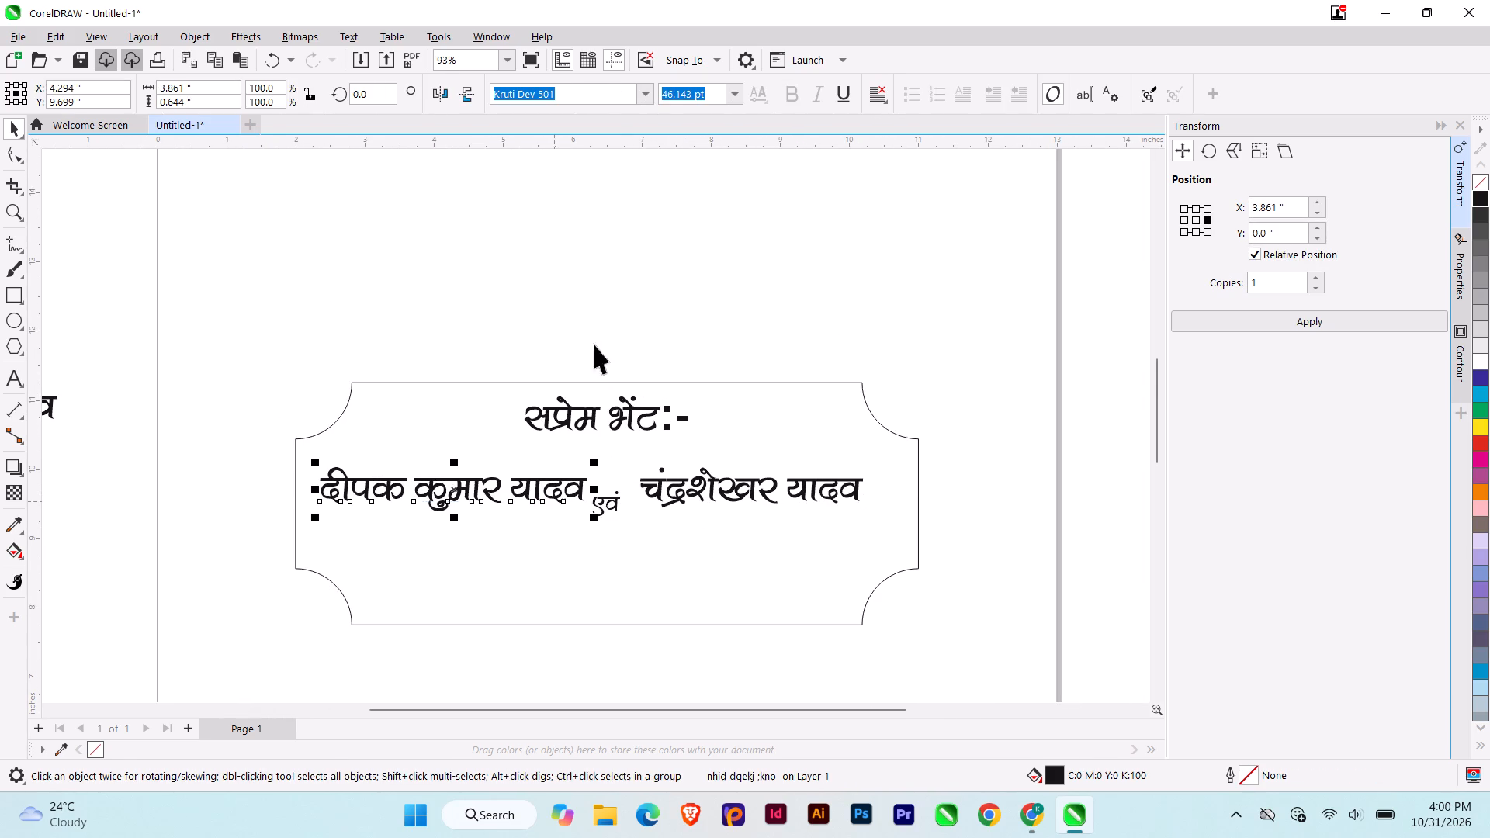
left_click(686, 98)
key("ctrl+a")
key("ctrl+c")
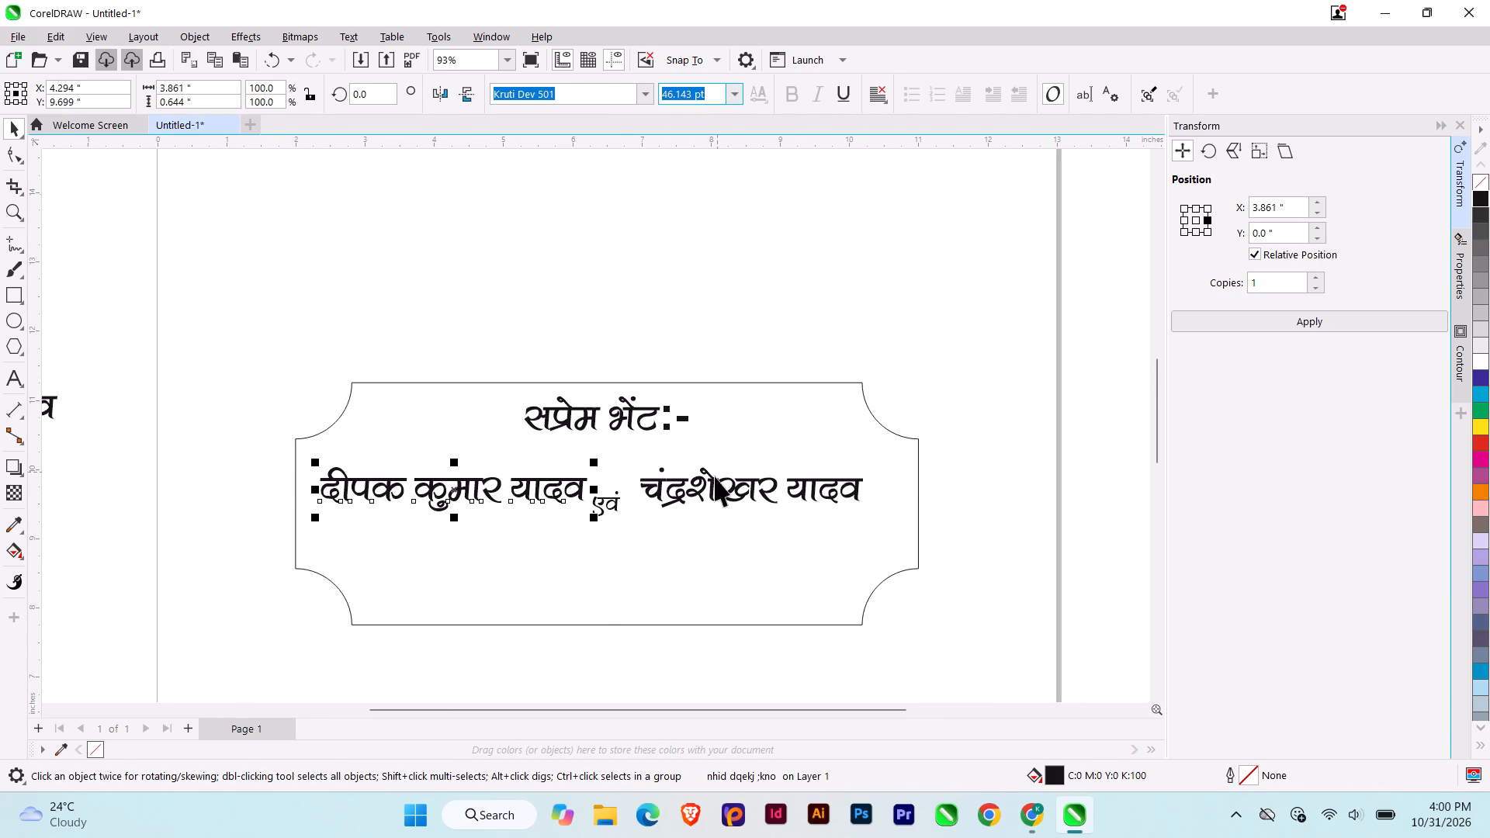
left_click(708, 492)
left_click(709, 493)
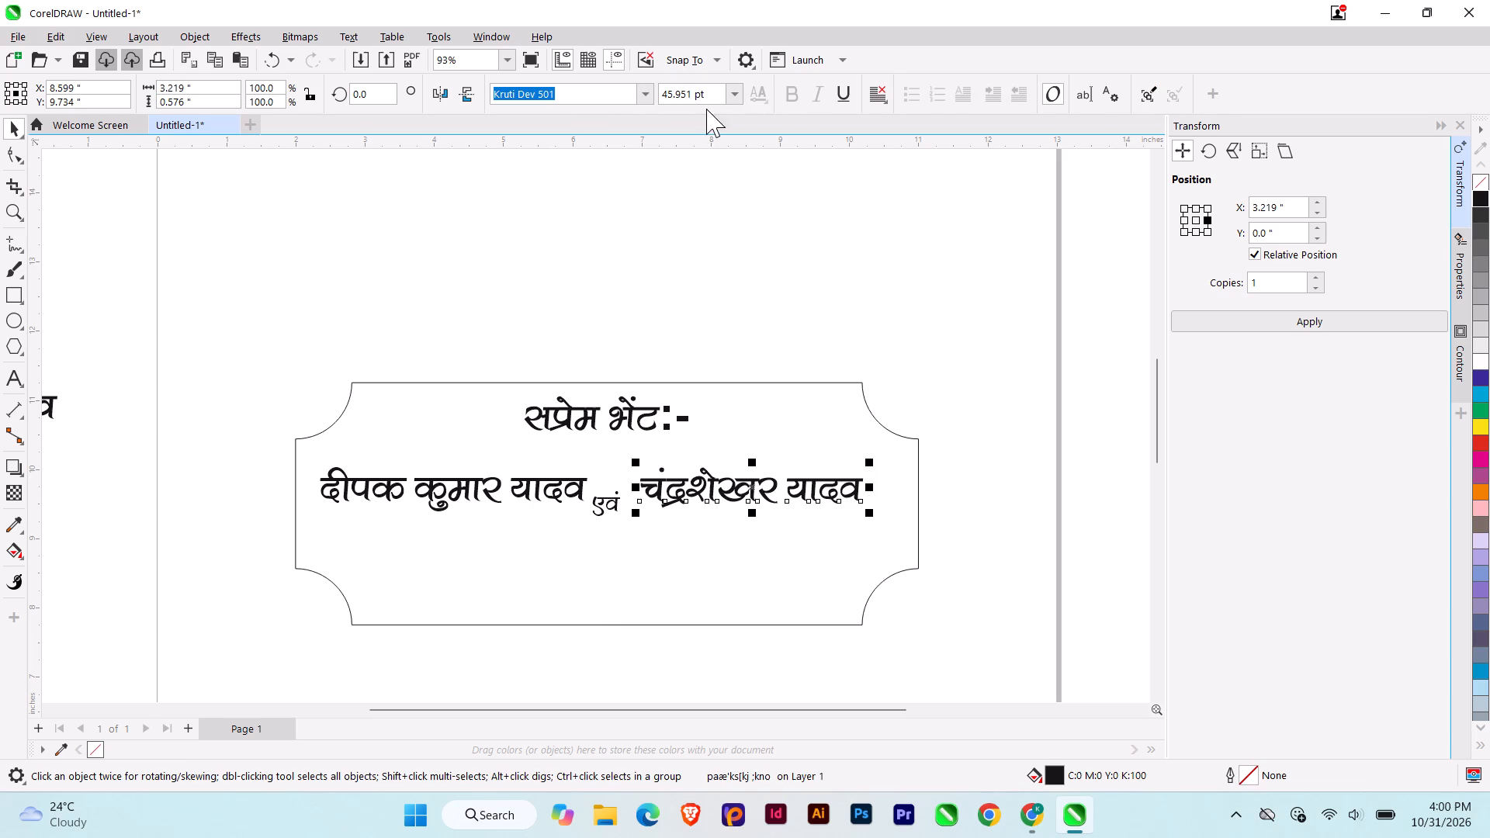
left_click(692, 93)
key("ctrl+a")
key("ctrl+v")
key("Return")
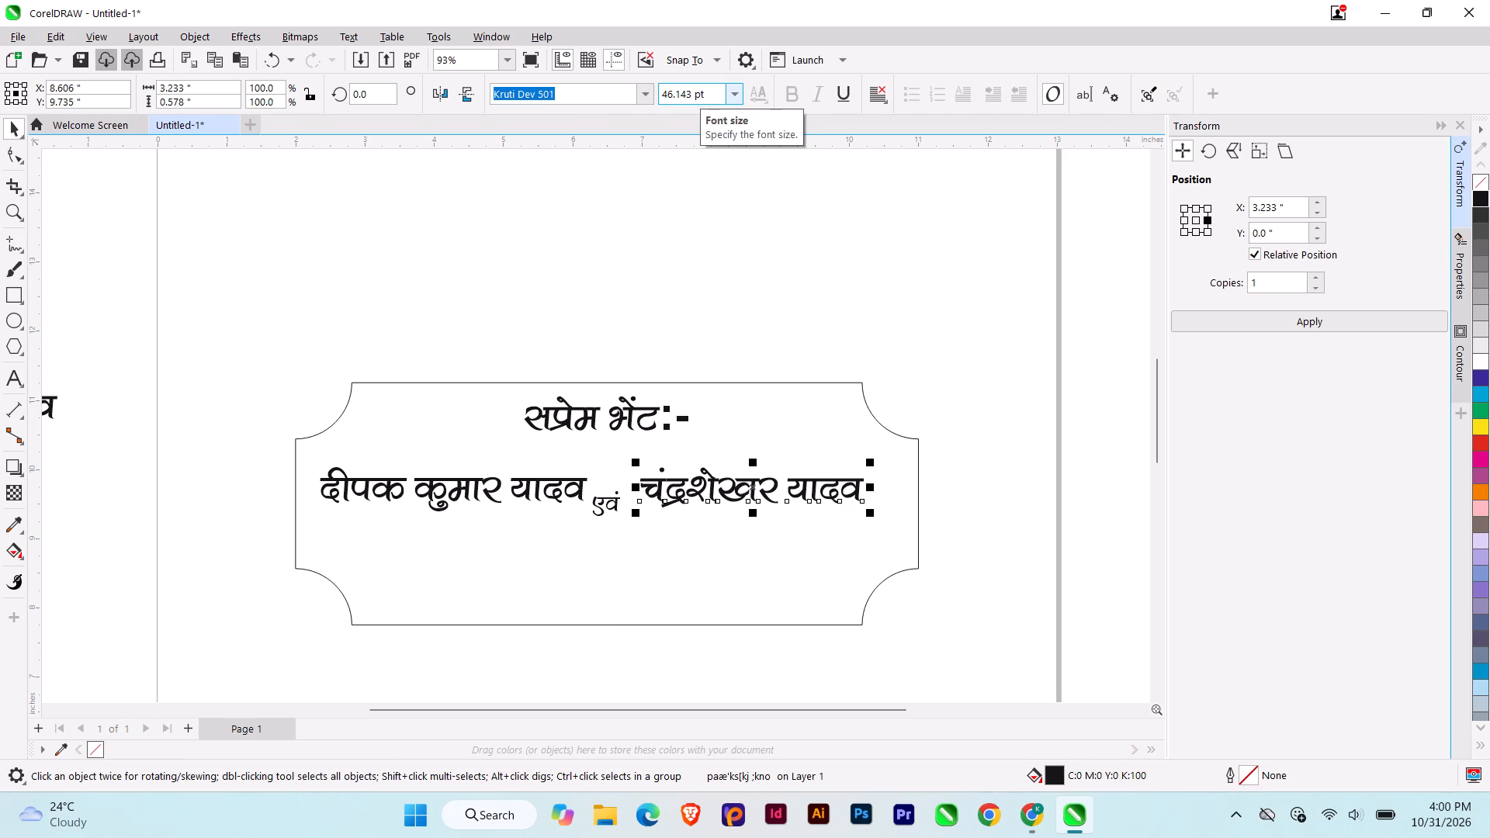
key("Return")
left_click(912, 312)
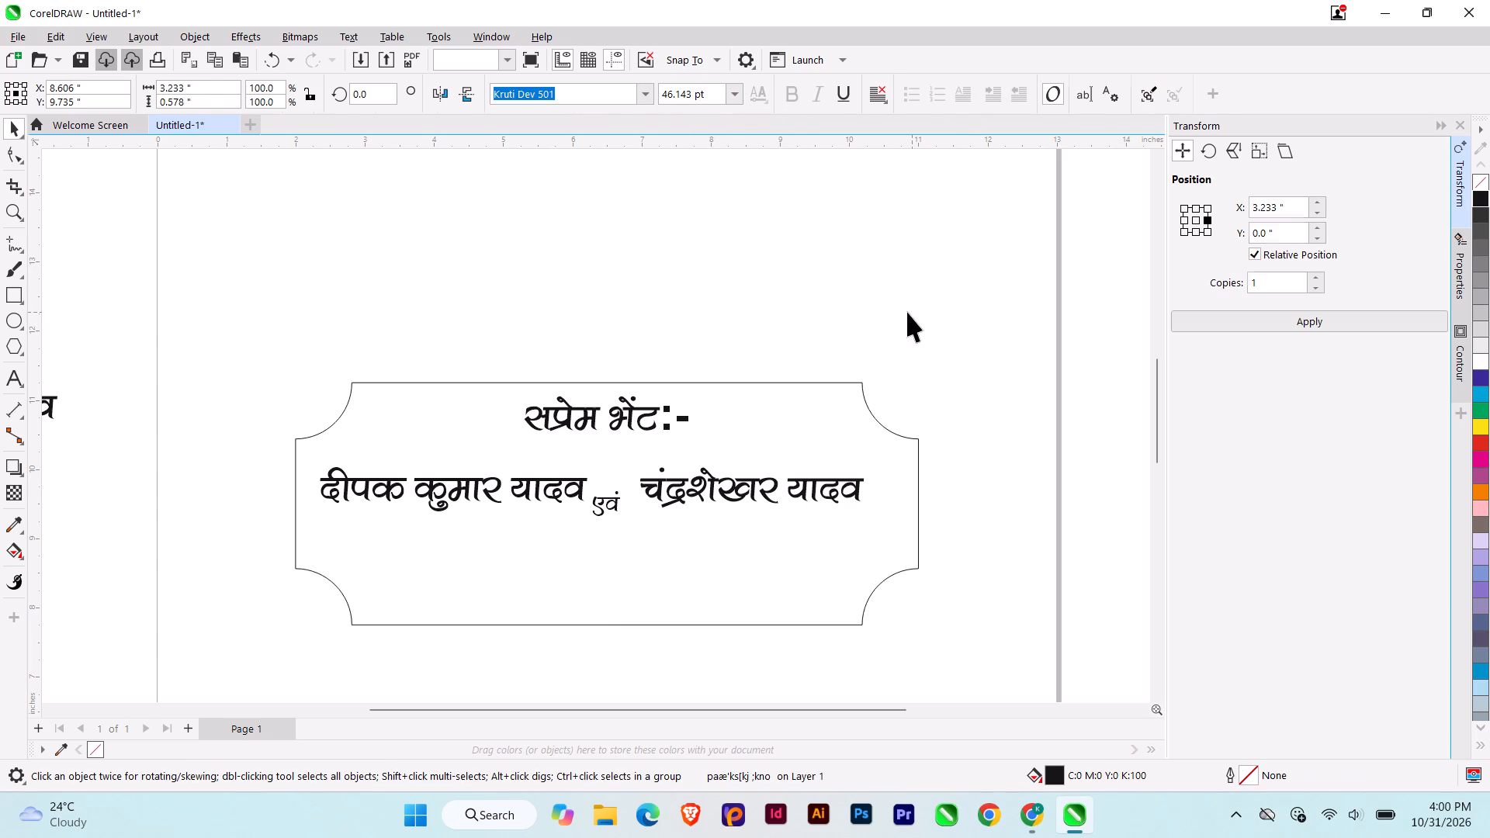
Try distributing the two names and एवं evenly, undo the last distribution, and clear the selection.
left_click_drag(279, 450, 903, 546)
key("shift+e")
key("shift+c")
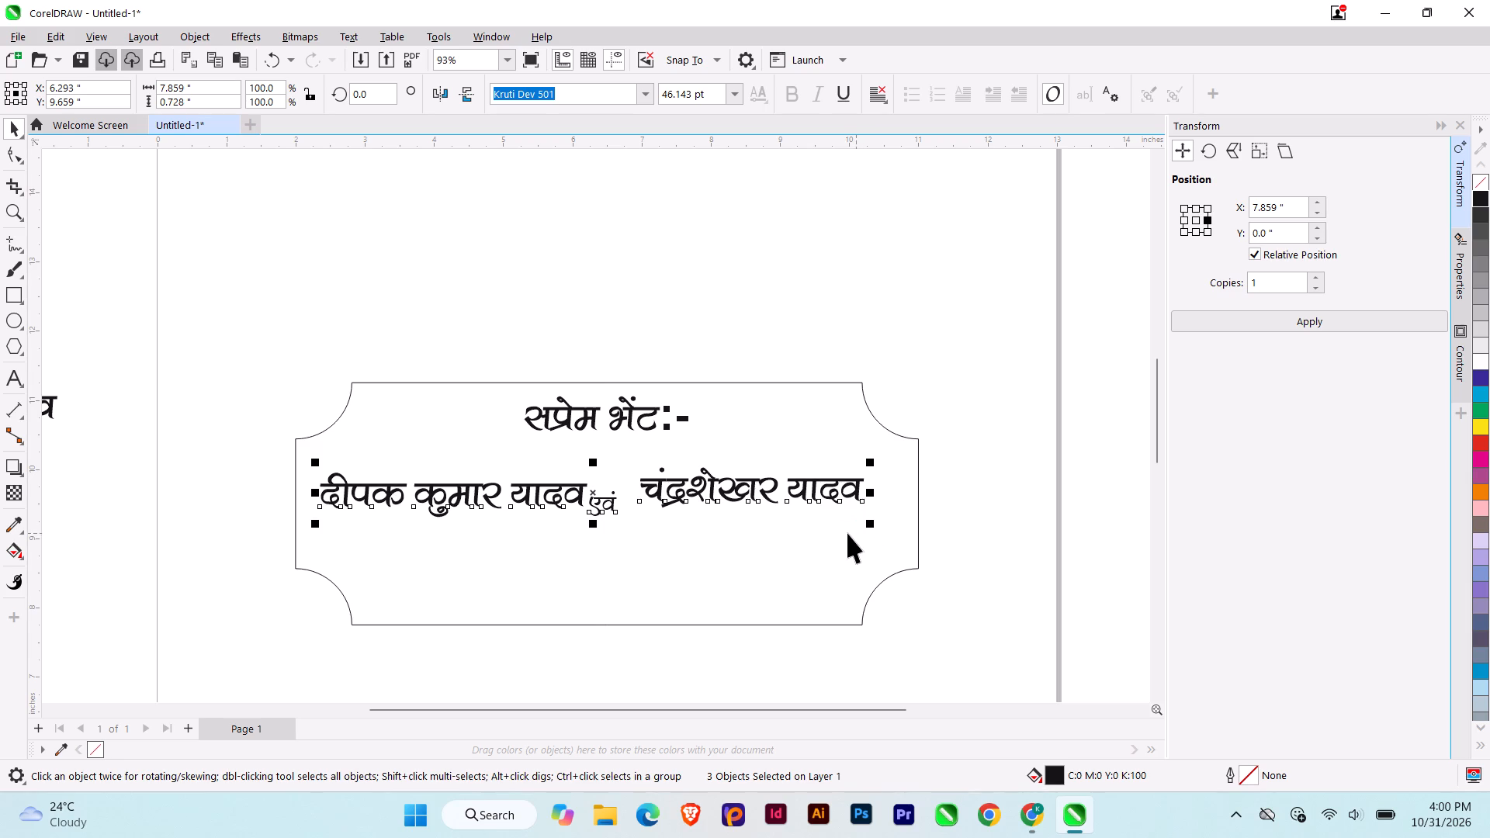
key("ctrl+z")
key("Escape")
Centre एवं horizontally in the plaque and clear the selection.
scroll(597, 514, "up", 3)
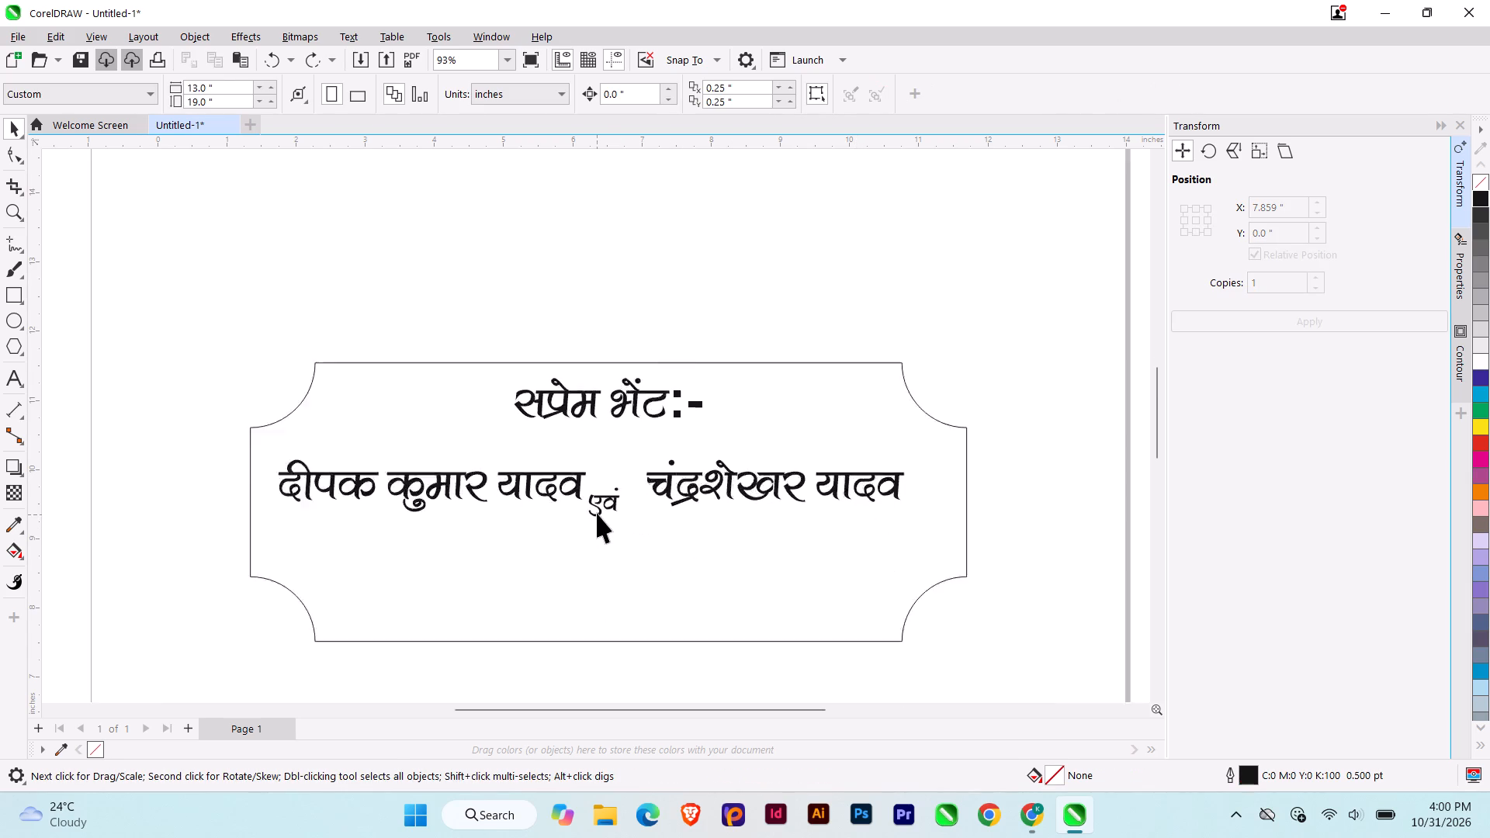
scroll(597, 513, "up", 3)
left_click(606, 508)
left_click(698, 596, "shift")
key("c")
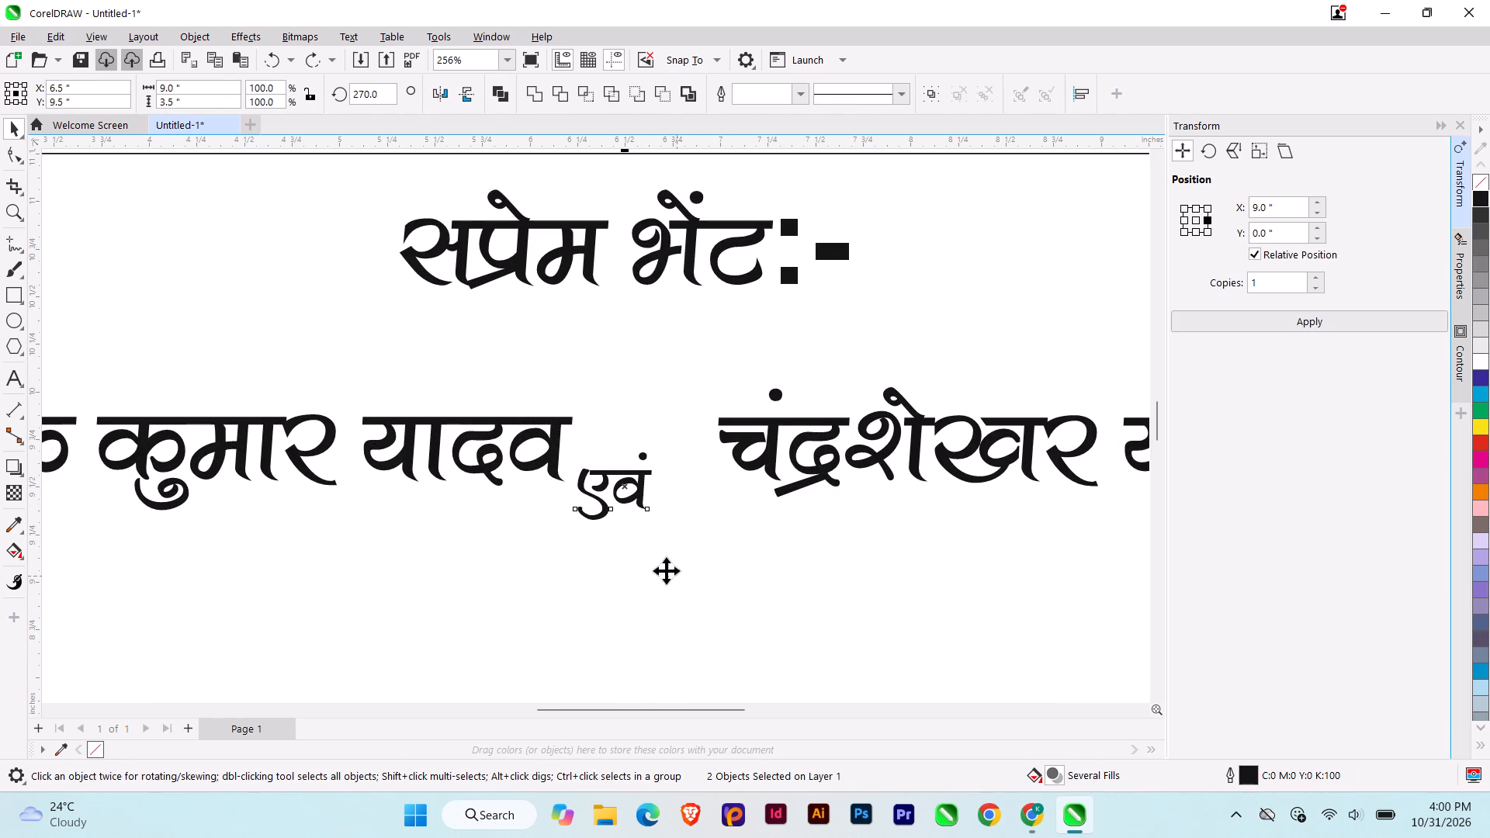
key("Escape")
Move the second person's name slightly right, widening the gap after एवं.
scroll(590, 488, "down", 3)
left_click(689, 461)
left_click_drag(690, 461, 721, 468)
Enlarge the first name to about 48.2 pt toward the plaque's left edge and repeat the scaling on the second name.
left_click(566, 471)
left_click_drag(88, 511, 86, 514)
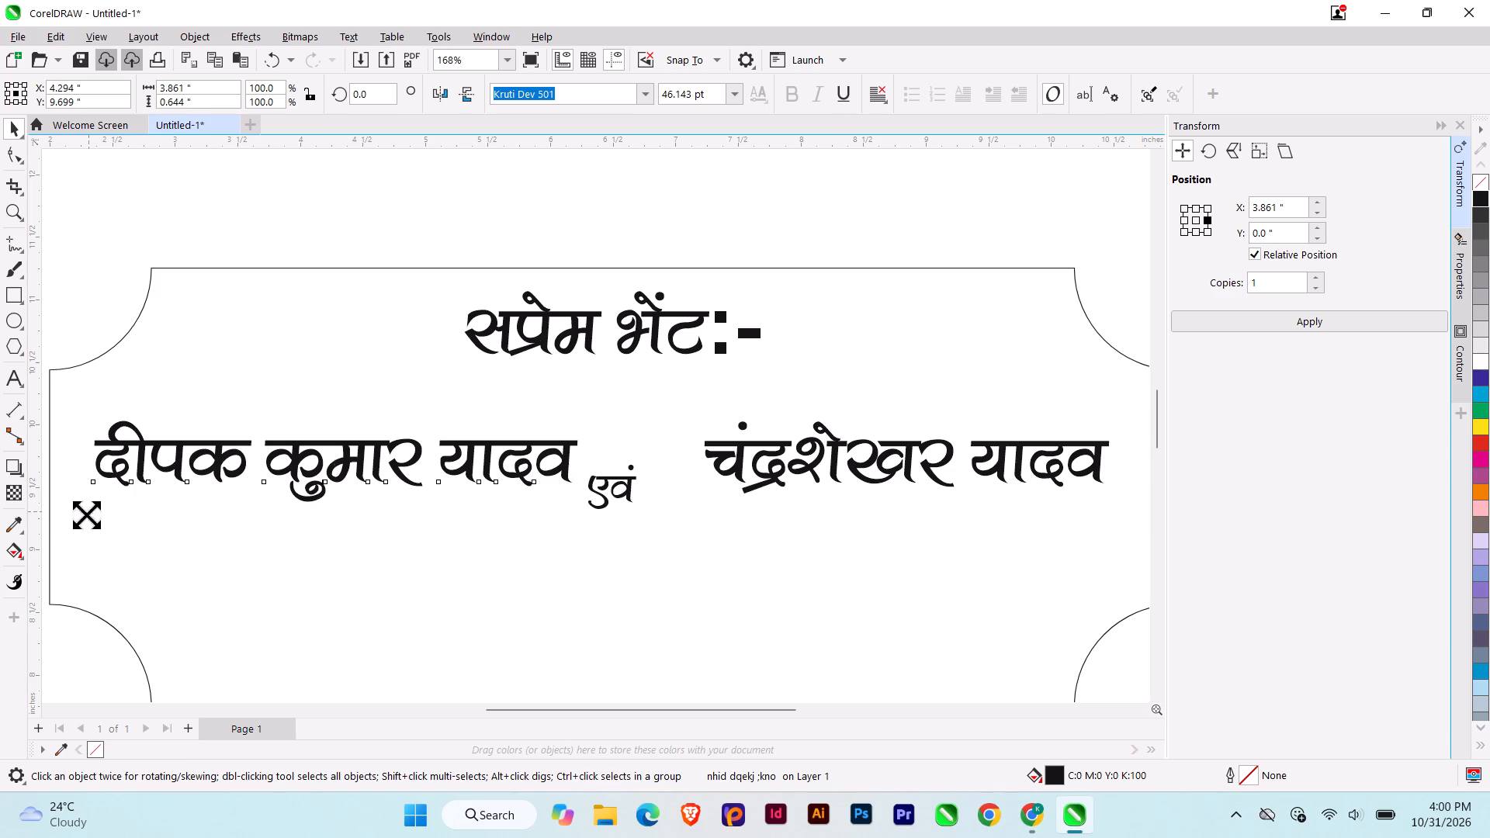
left_click_drag(86, 514, 68, 529)
left_click(735, 473)
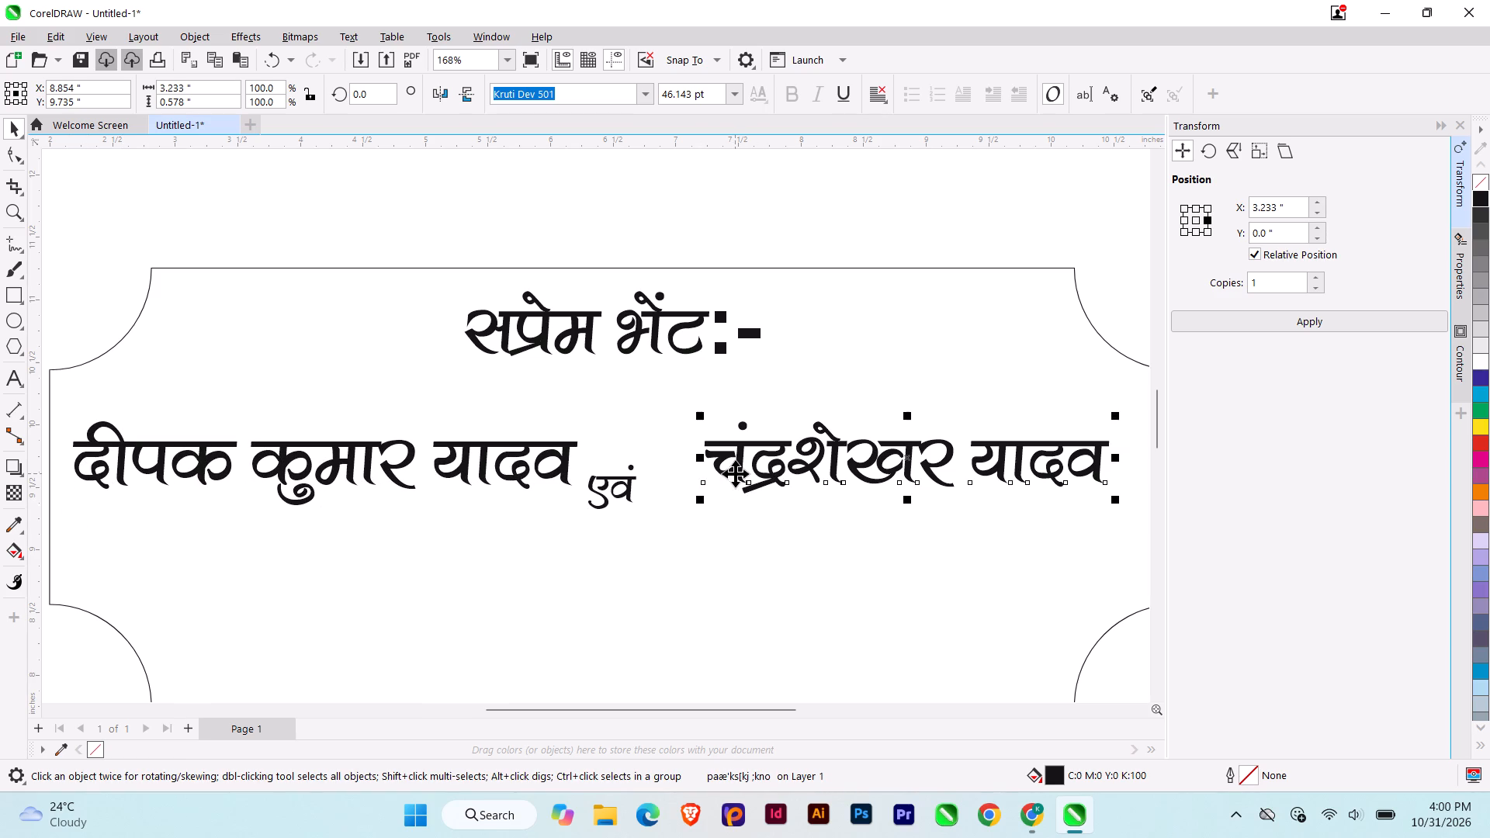
key("ctrl+r")
scroll(698, 523, "down", 2)
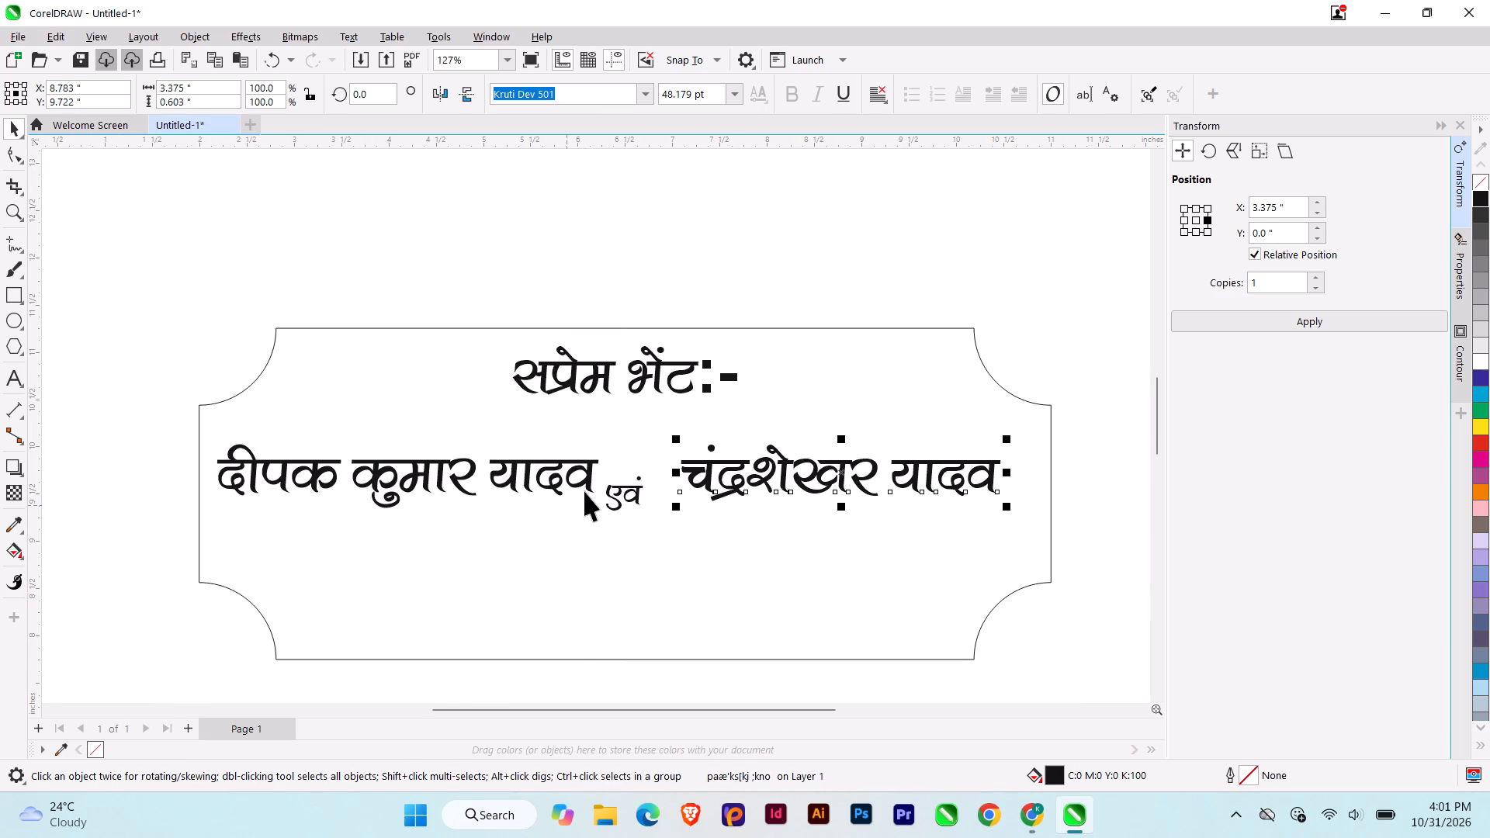
Group the two names and centre the group horizontally in the plaque.
left_click(587, 482)
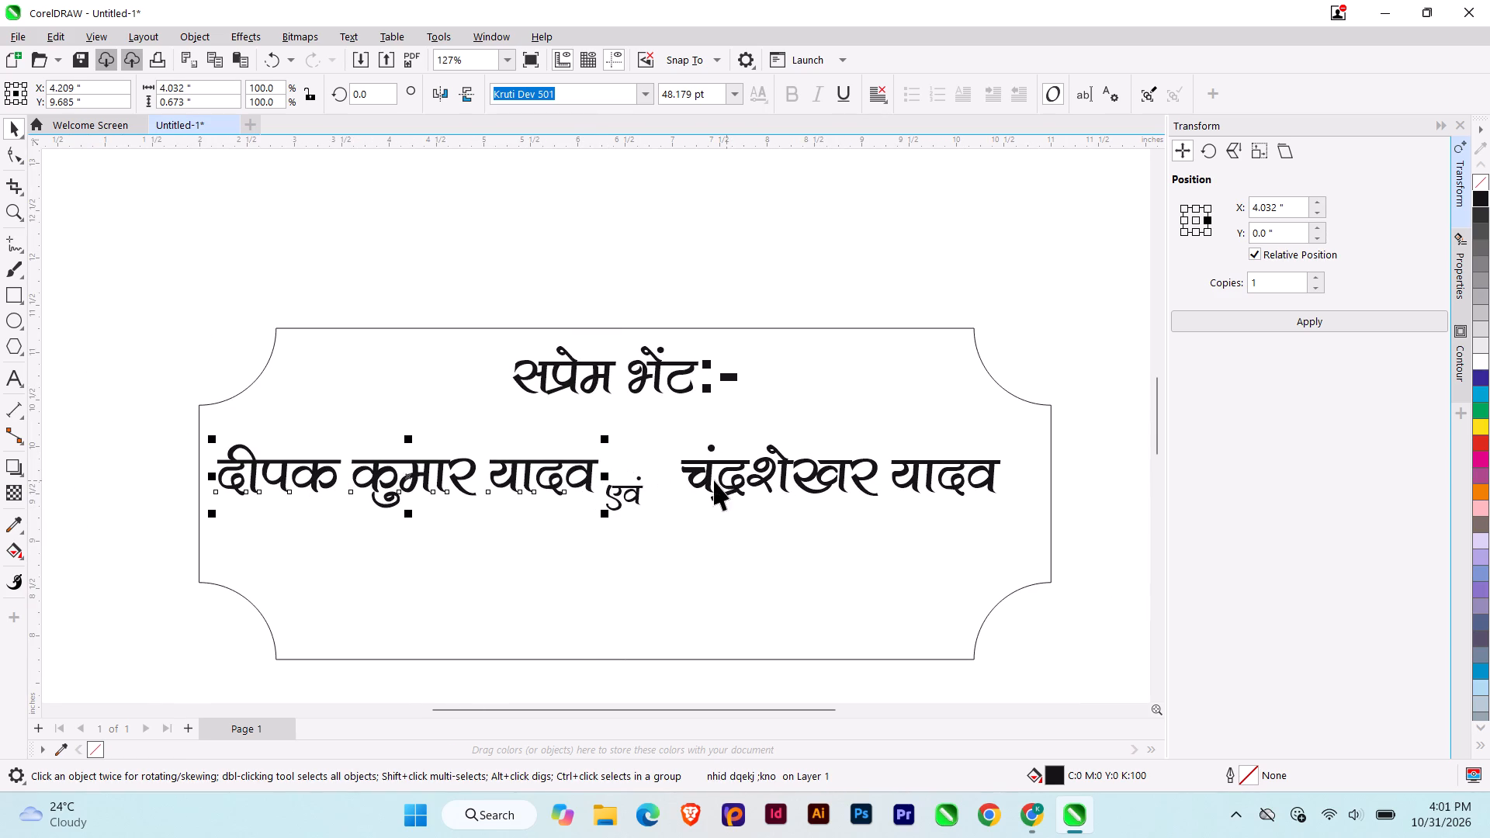
left_click(710, 479)
left_click(591, 485, "shift")
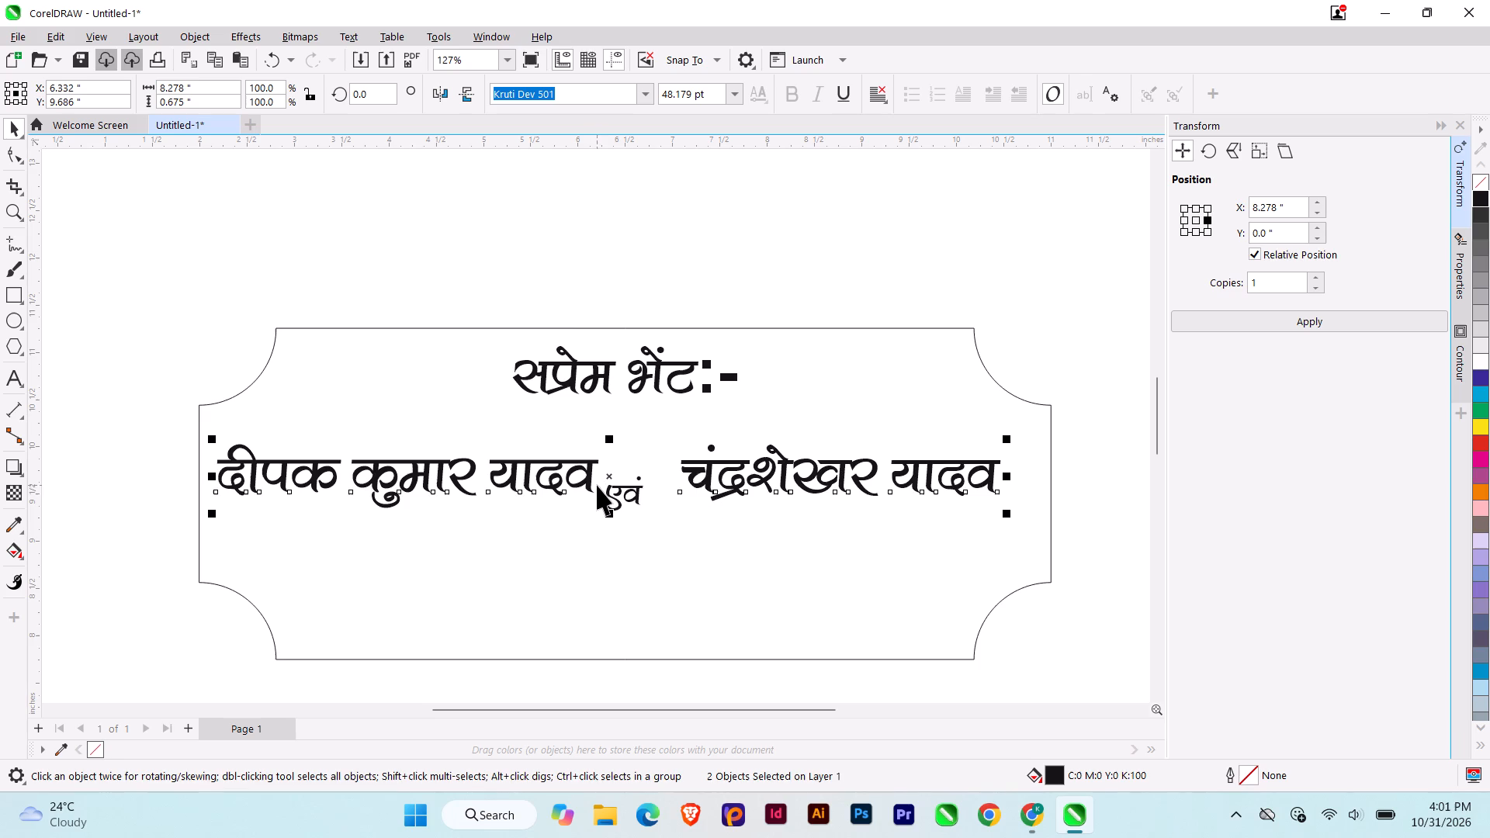
key("ctrl+g")
left_click(647, 557, "shift")
key("c")
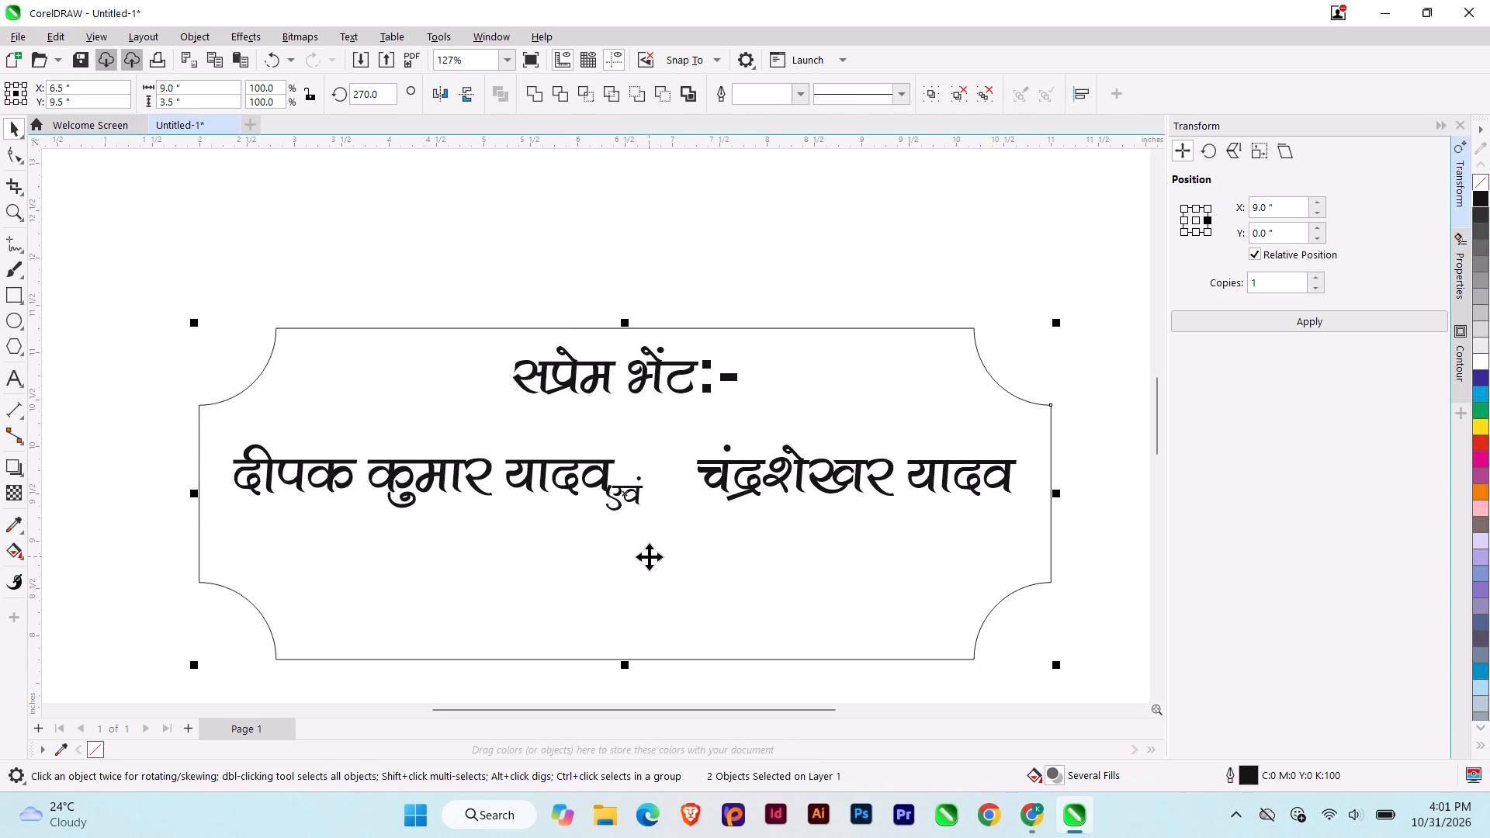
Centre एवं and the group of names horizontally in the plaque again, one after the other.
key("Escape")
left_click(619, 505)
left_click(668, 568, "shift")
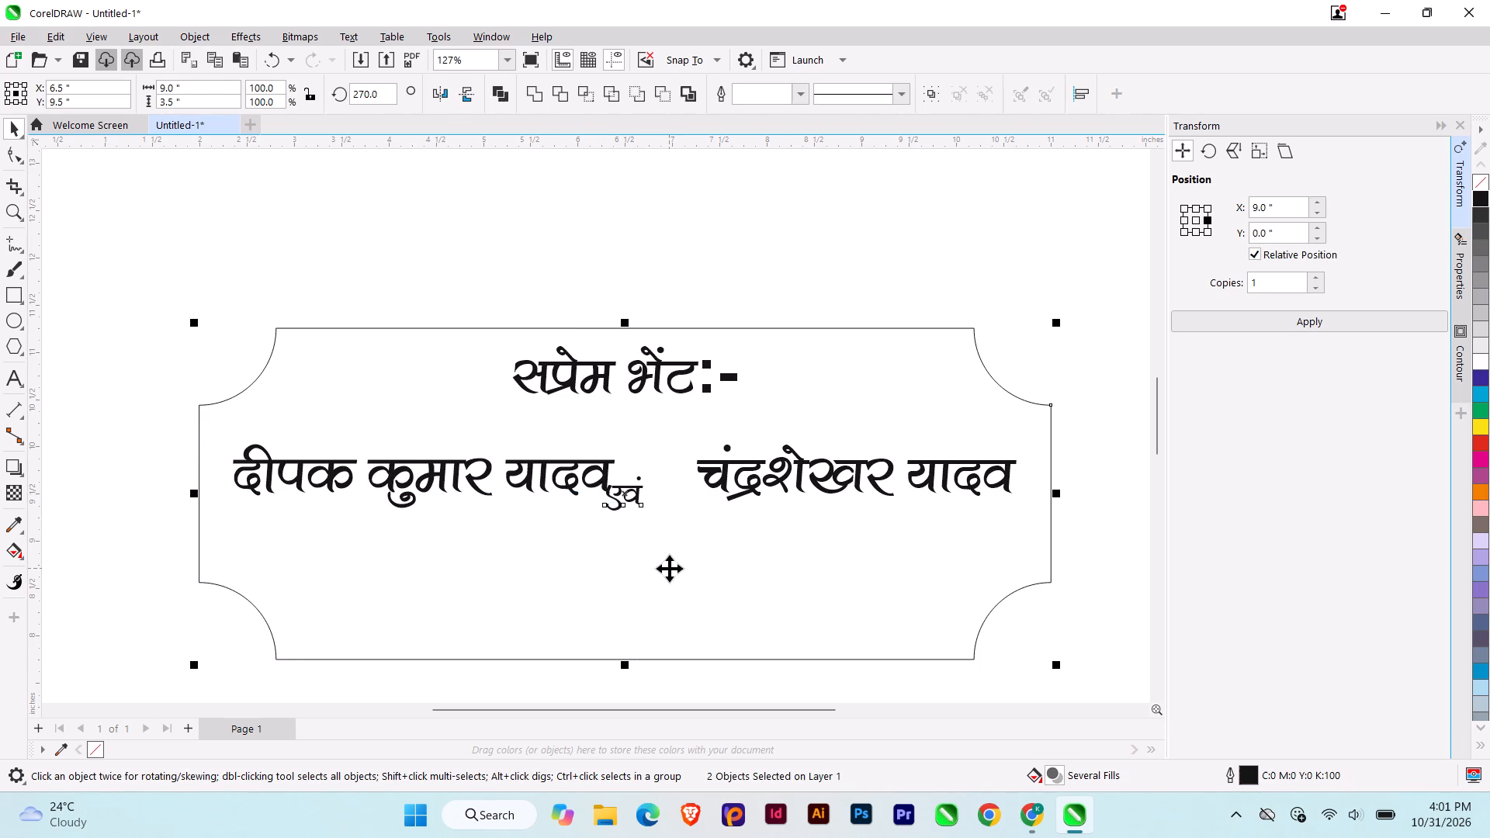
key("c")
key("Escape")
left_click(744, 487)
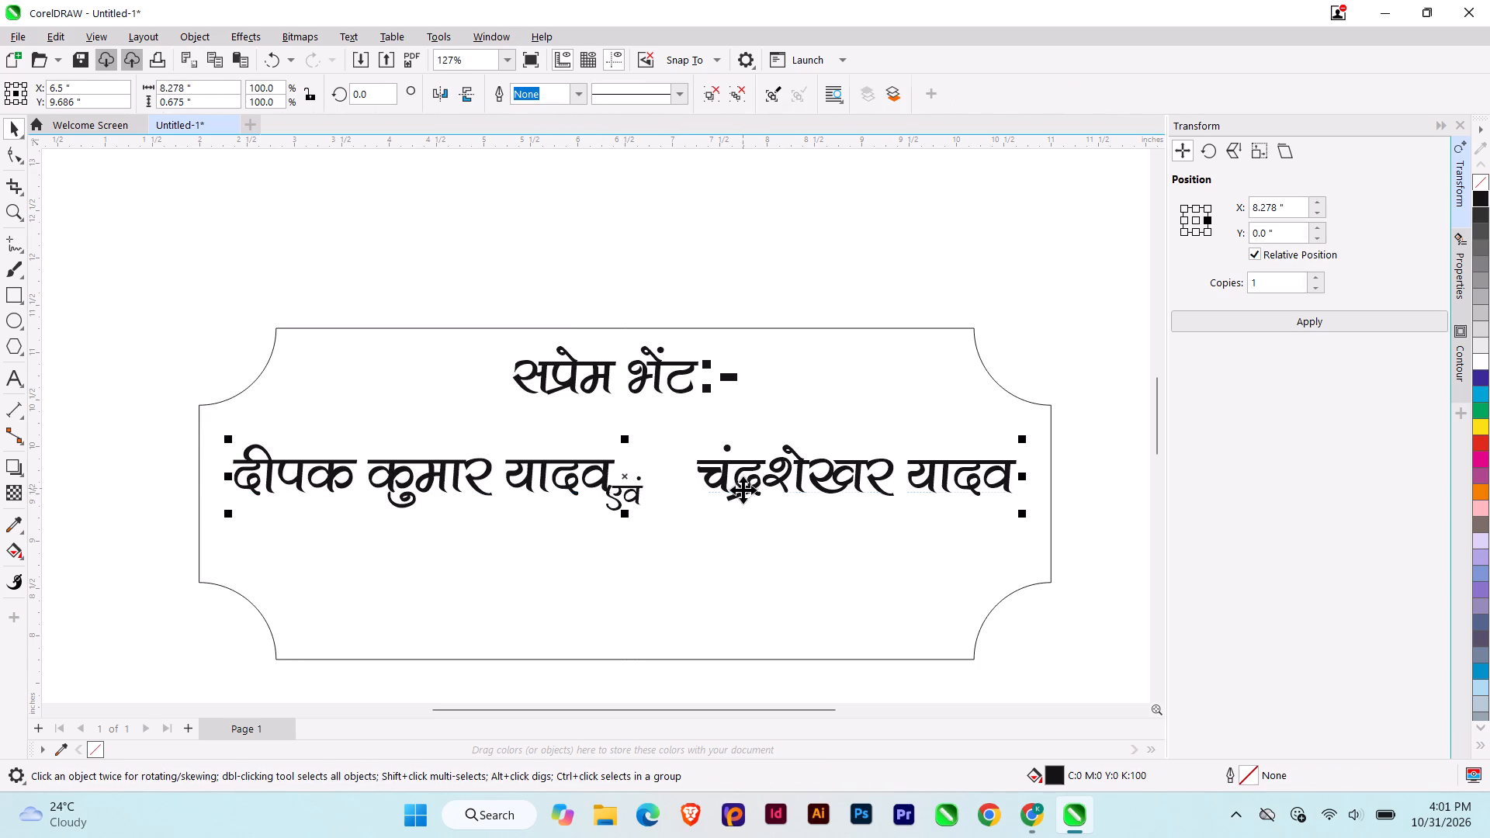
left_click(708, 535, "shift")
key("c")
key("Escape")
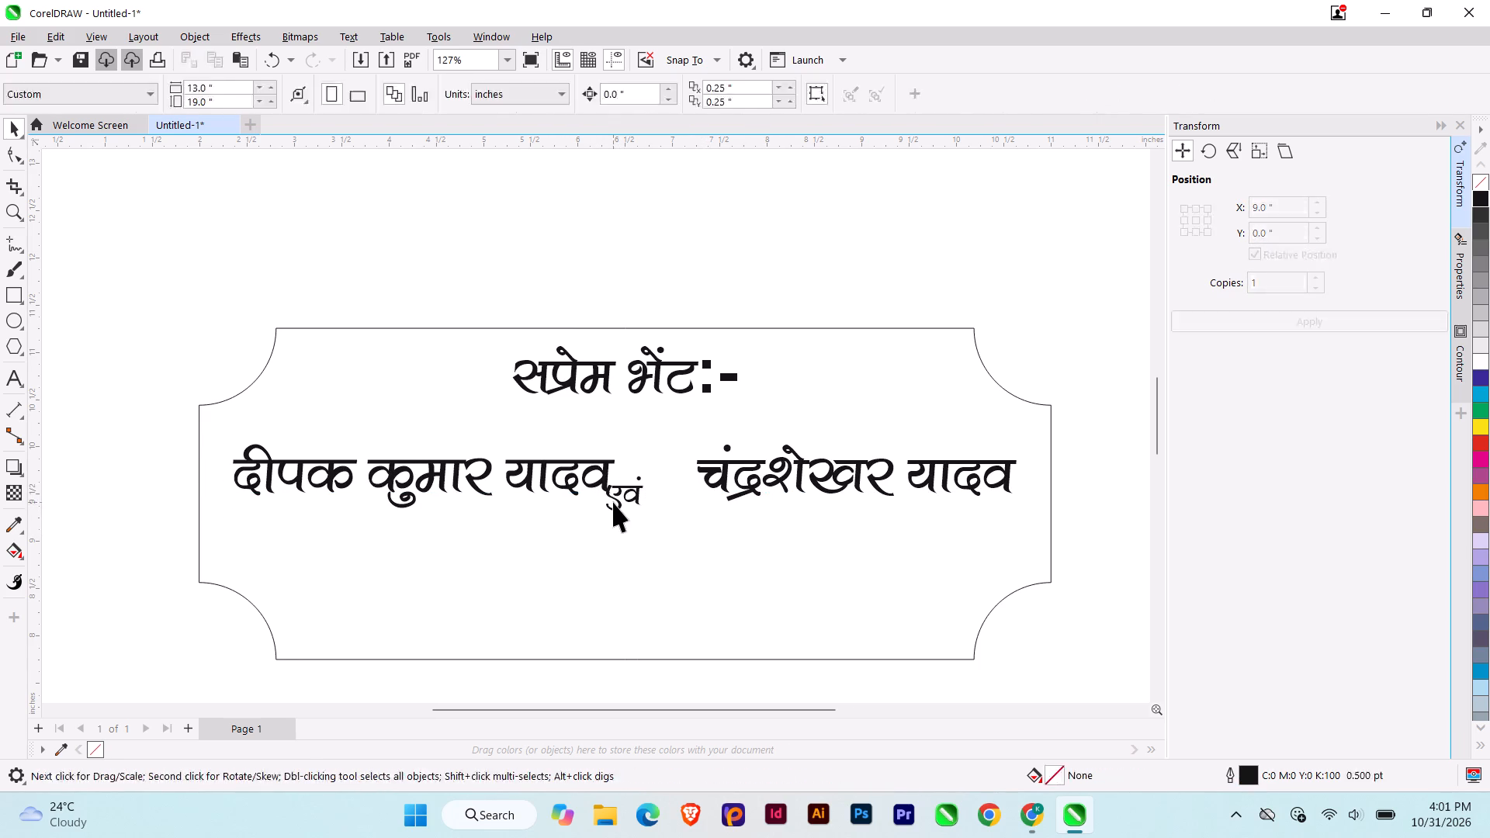
Move एवं right to about X 6.8 inches, into the middle of the gap between the two names.
left_click(617, 503)
left_click_drag(618, 507, 641, 510)
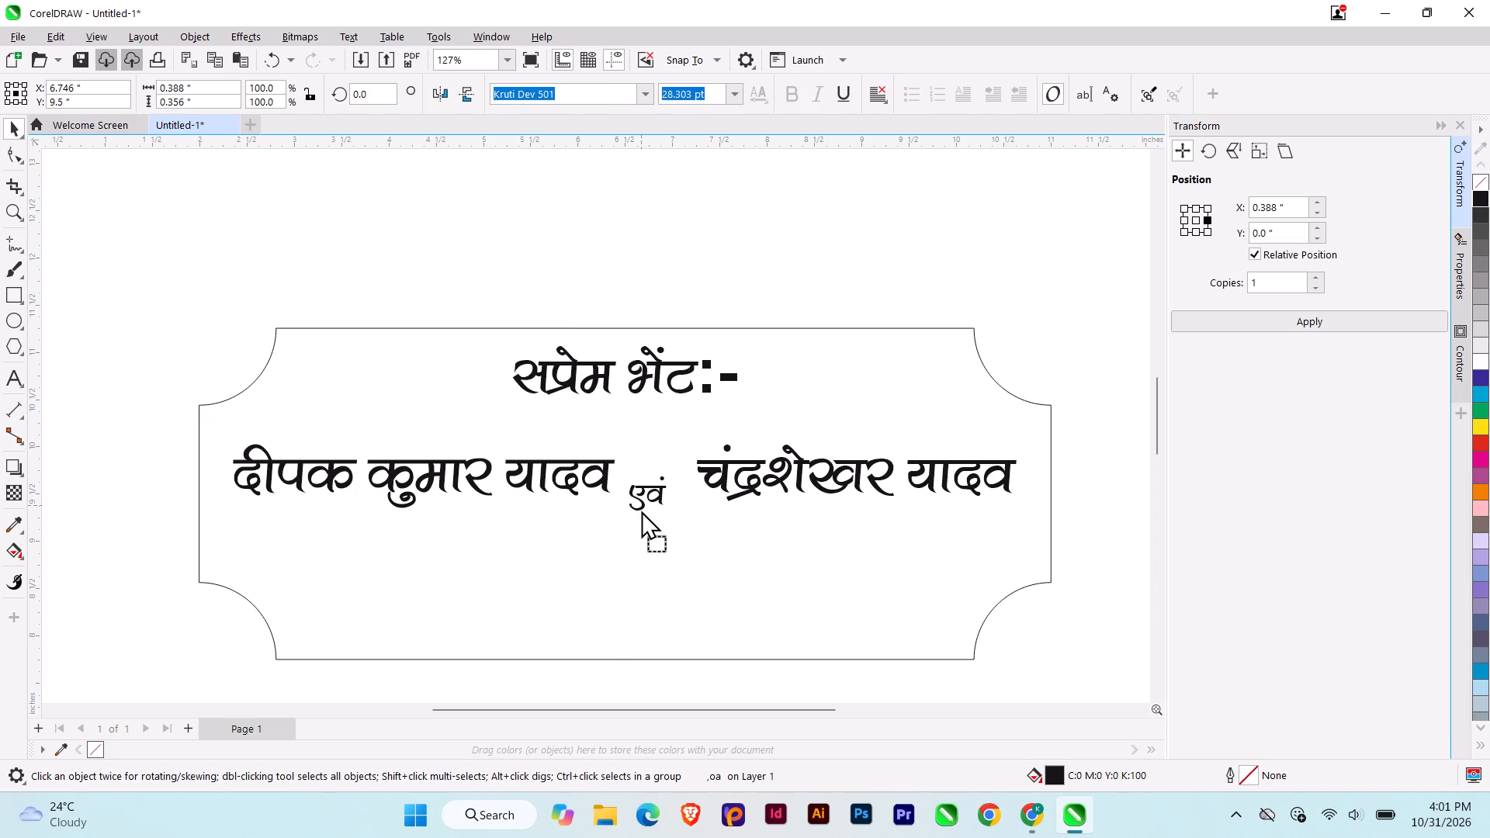
left_click_drag(641, 510, 646, 510)
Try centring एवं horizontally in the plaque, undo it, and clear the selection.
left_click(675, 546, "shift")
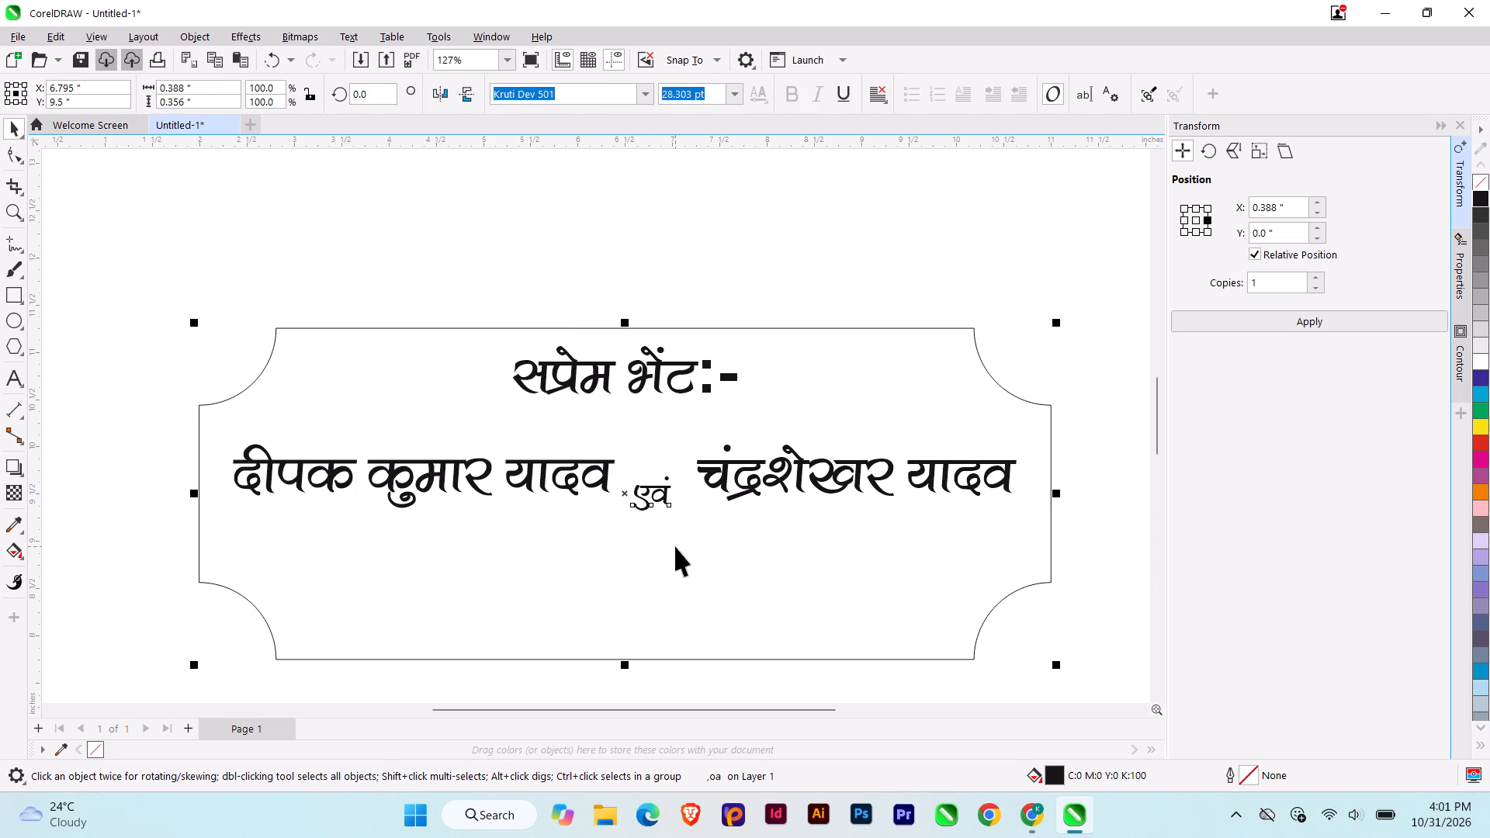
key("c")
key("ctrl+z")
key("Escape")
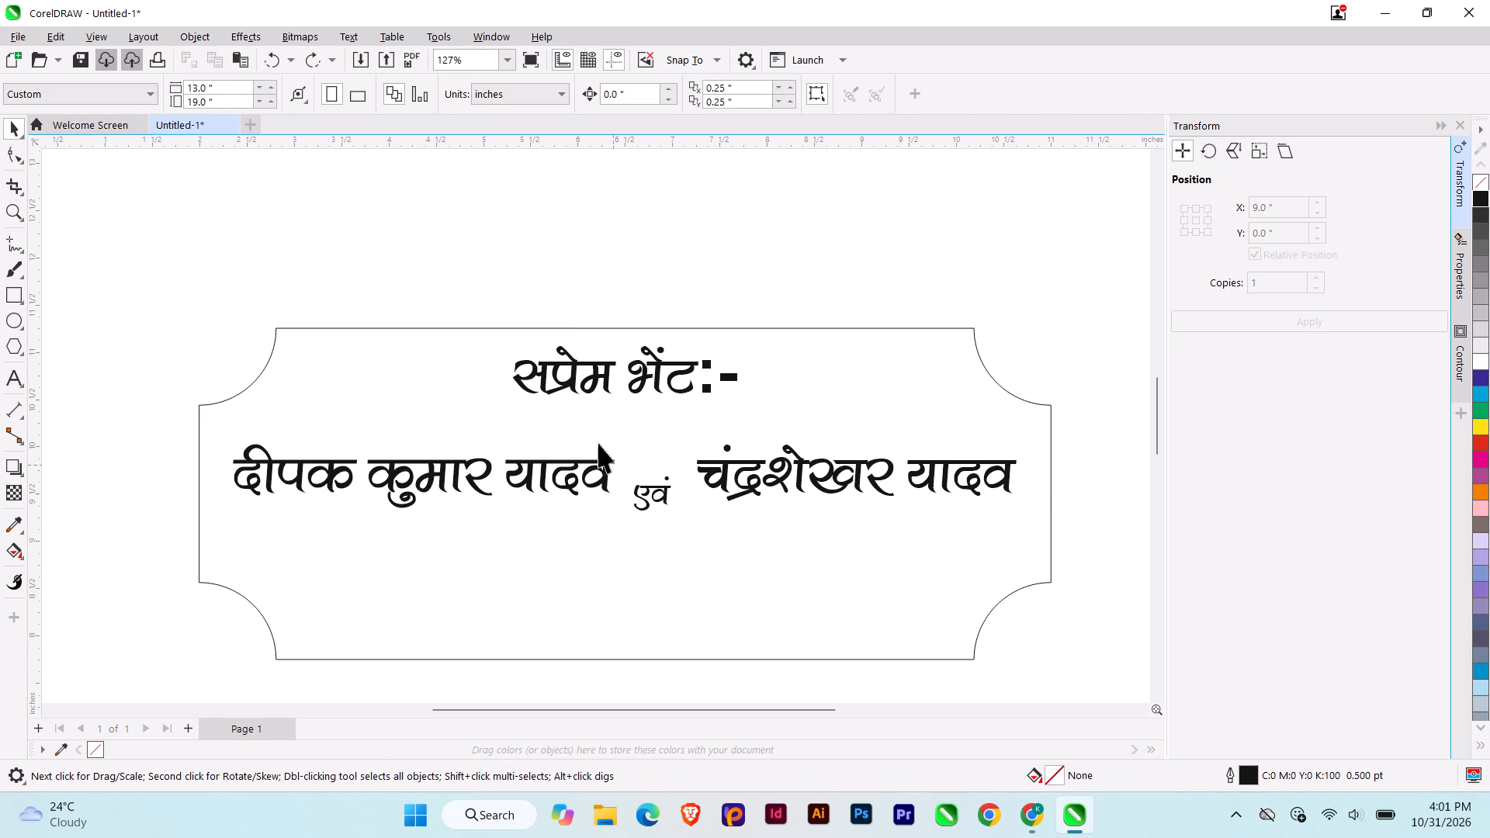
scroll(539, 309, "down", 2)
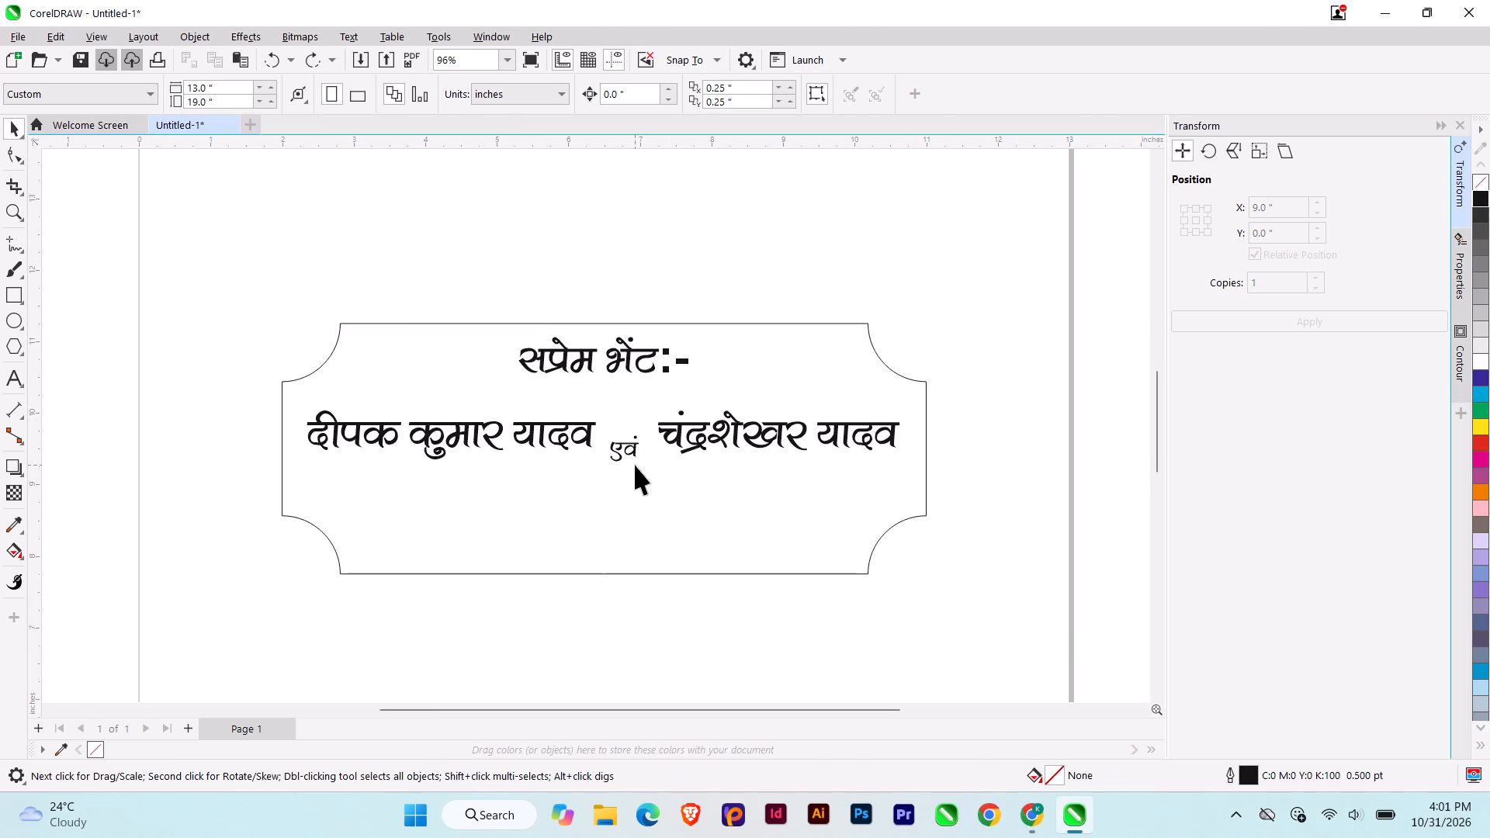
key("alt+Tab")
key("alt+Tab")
Duplicate the two-line source text from beside the page to the empty area below the plaque.
middle_click_drag(471, 402, 846, 301)
scroll(664, 301, "down", 4)
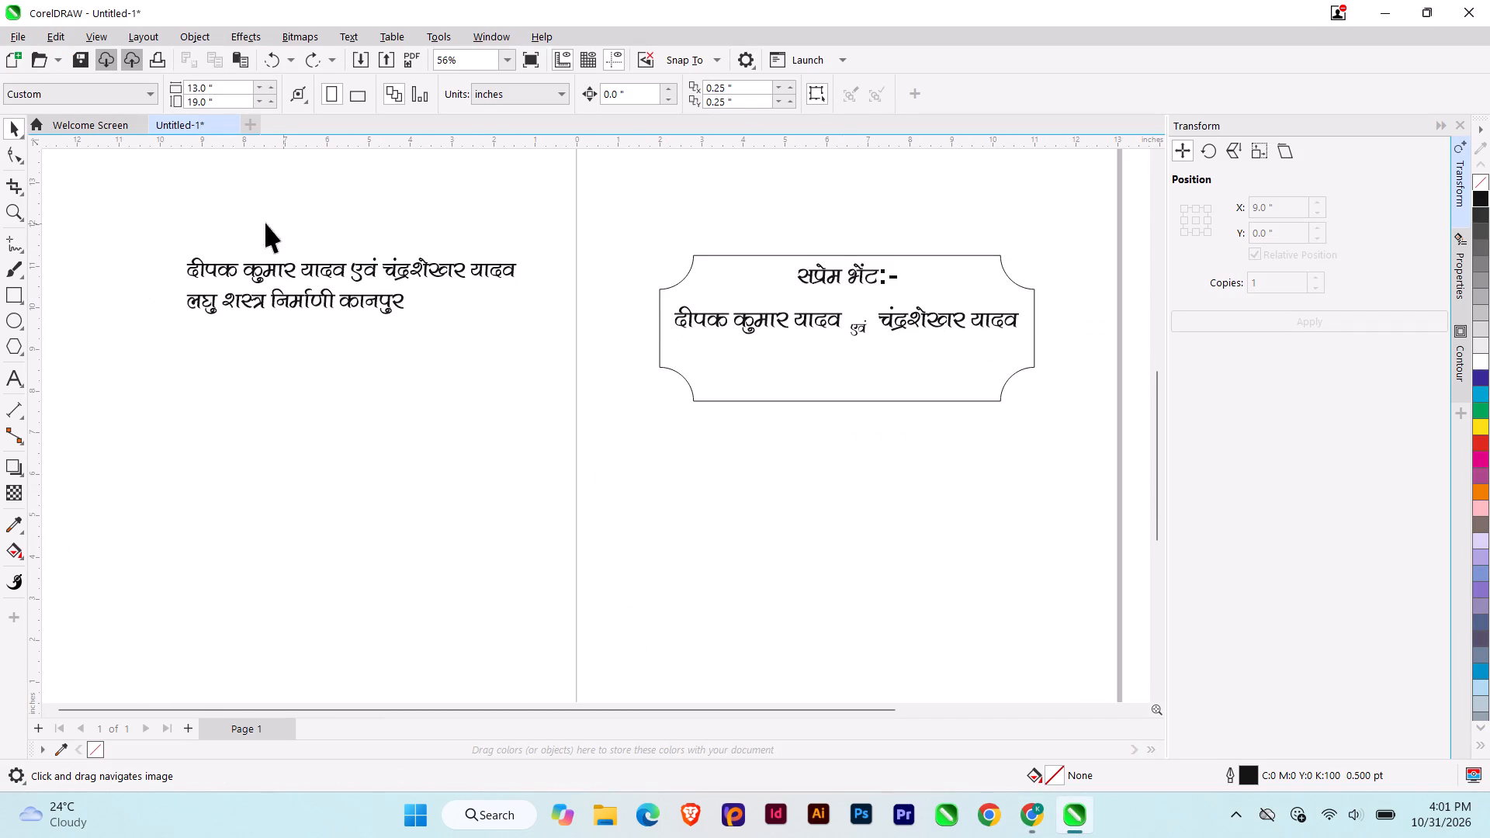
left_click(190, 272)
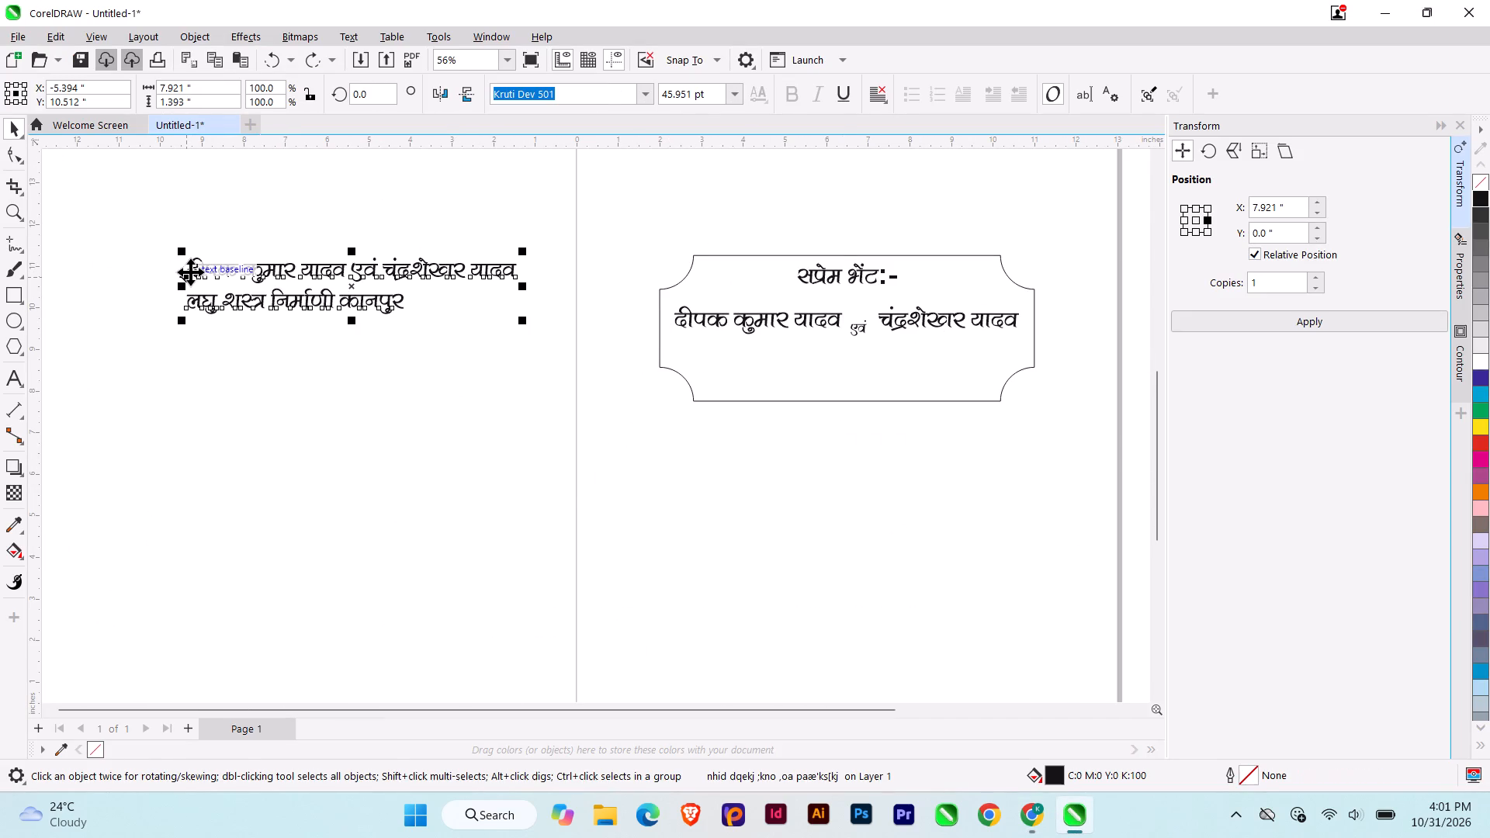
left_click_drag(190, 272, 445, 469)
right_click(445, 469)
Delete the names line from the duplicate so that only लघु शस्त्र निर्माणी कानपुर remains.
double_click(445, 469)
left_click_drag(454, 456, 892, 457)
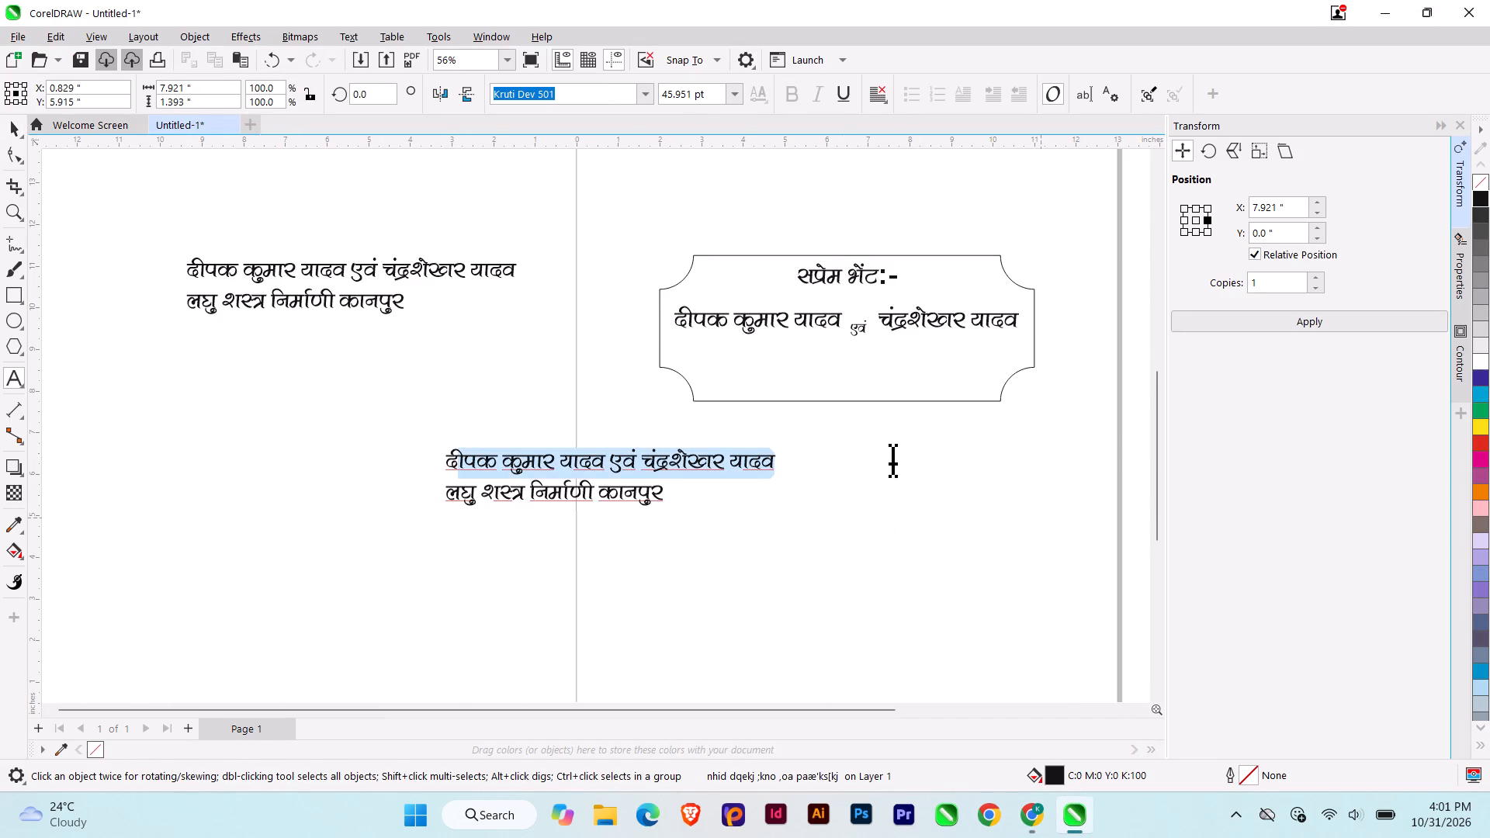
left_click_drag(892, 457, 882, 441)
key("BackSpace")
key("BackSpace")
key("BackSpace")
key("BackSpace")
key("ctrl+space")
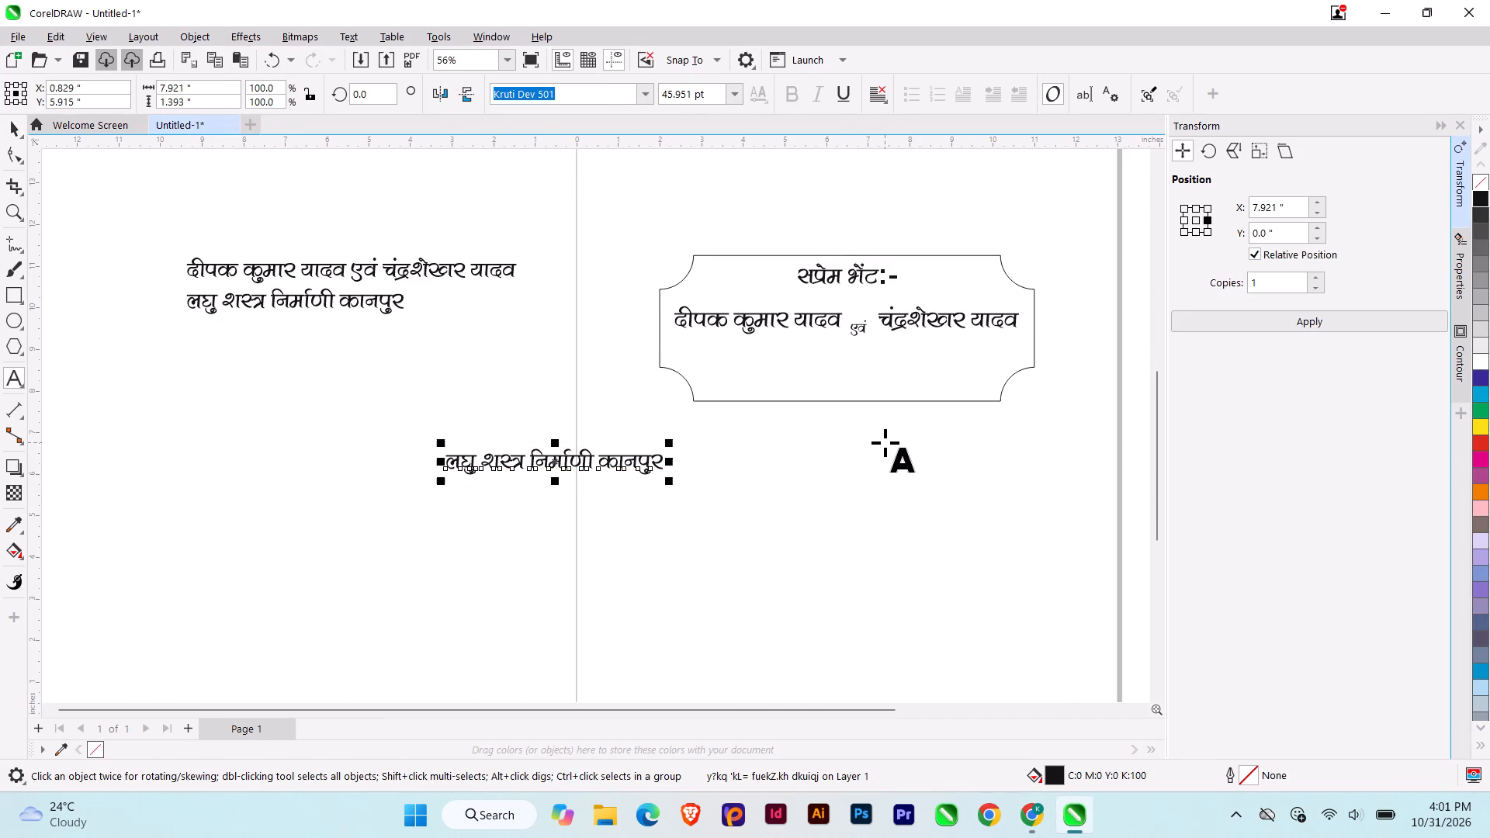
Move the factory line into the plaque, below the two names.
middle_click_drag(549, 403, 482, 484)
left_click_drag(483, 546, 704, 446)
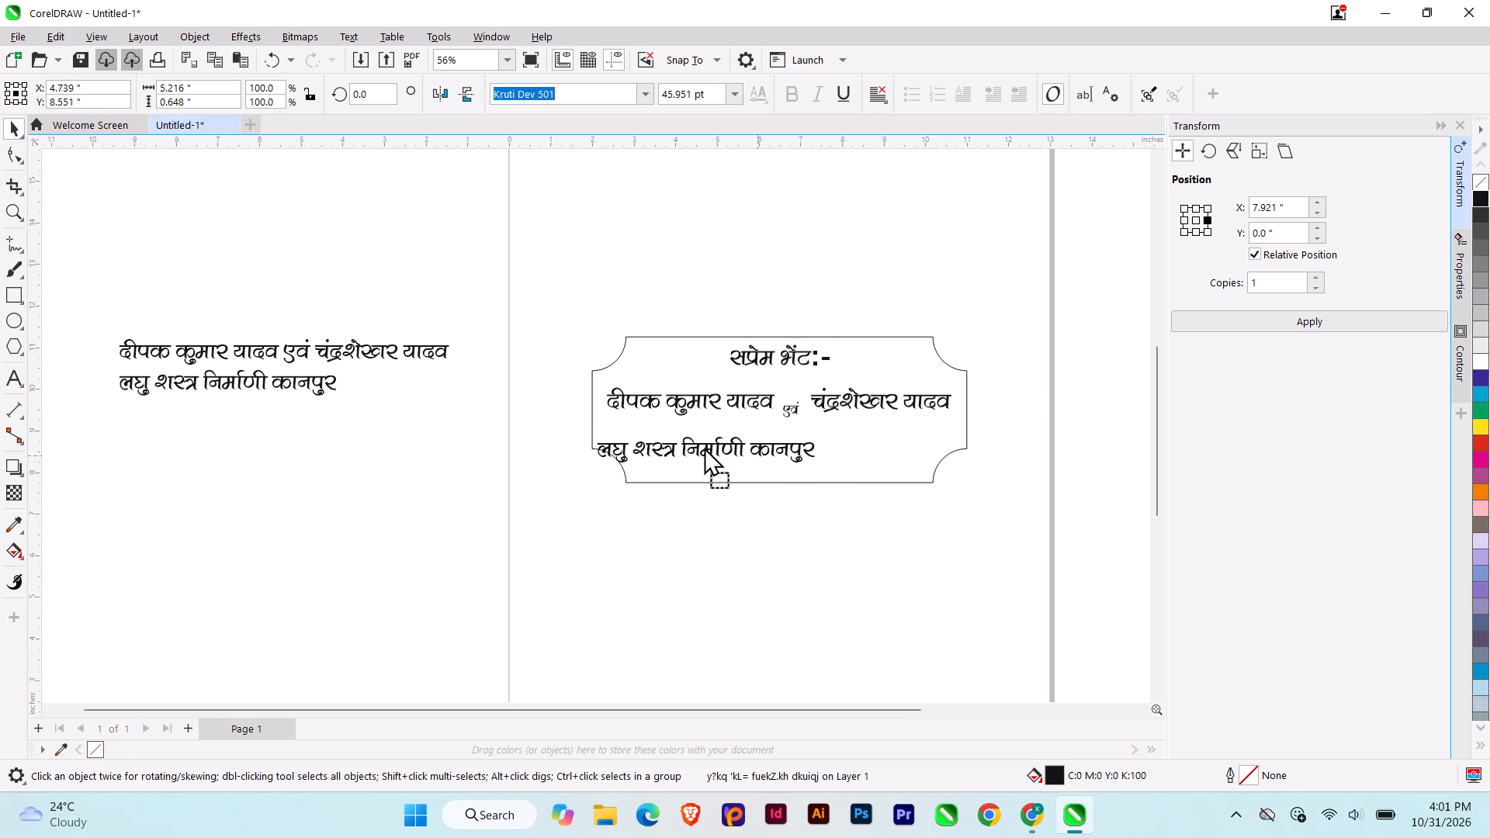
left_click_drag(704, 446, 740, 442)
Enlarge the factory line to about 62 pt, making it about 7 inches wide.
scroll(806, 441, "up", 5)
middle_click_drag(848, 448, 604, 499)
scroll(833, 457, "up", 1)
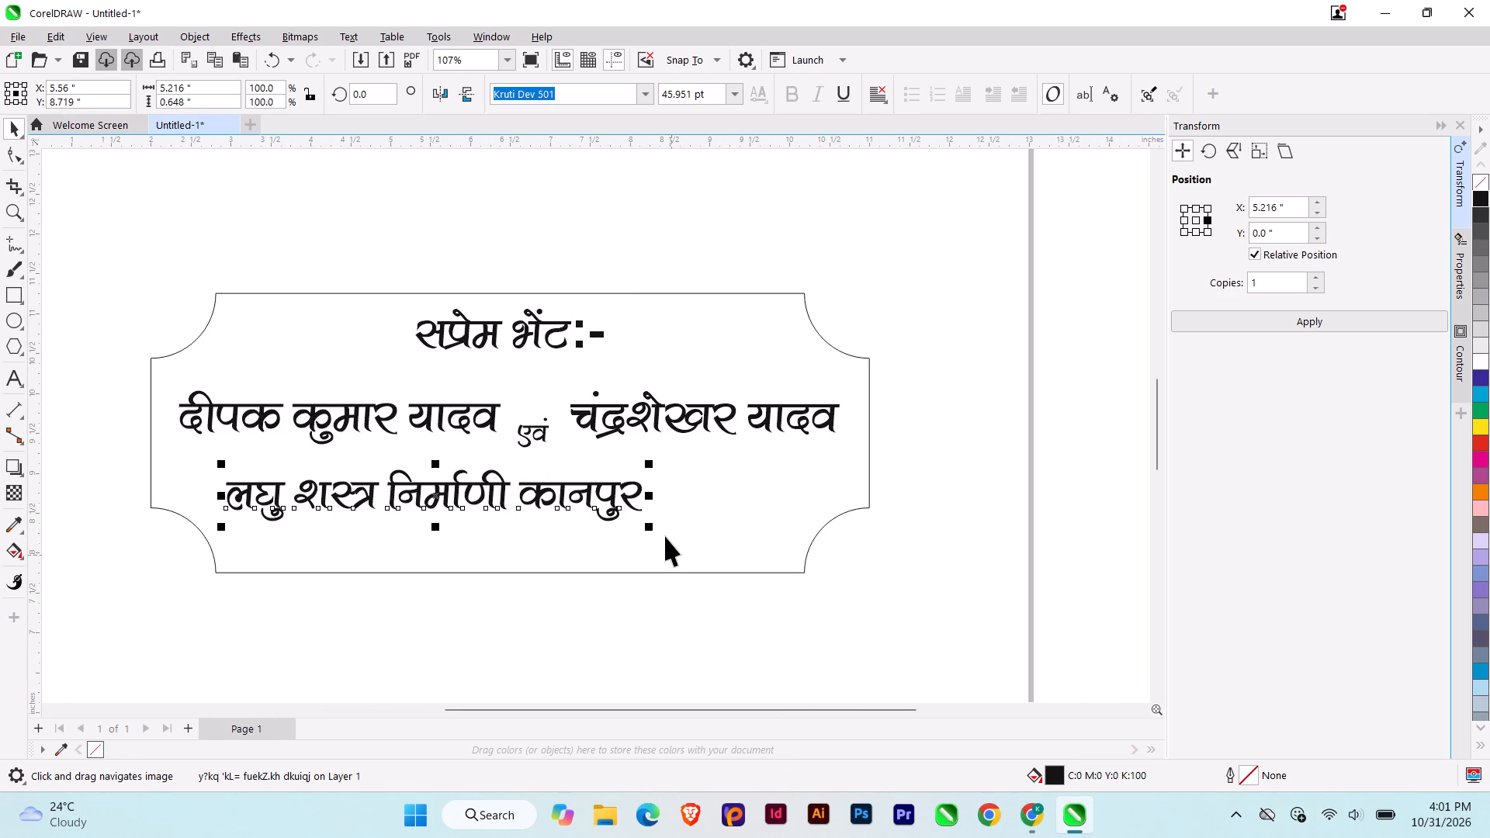
left_click_drag(651, 525, 794, 563)
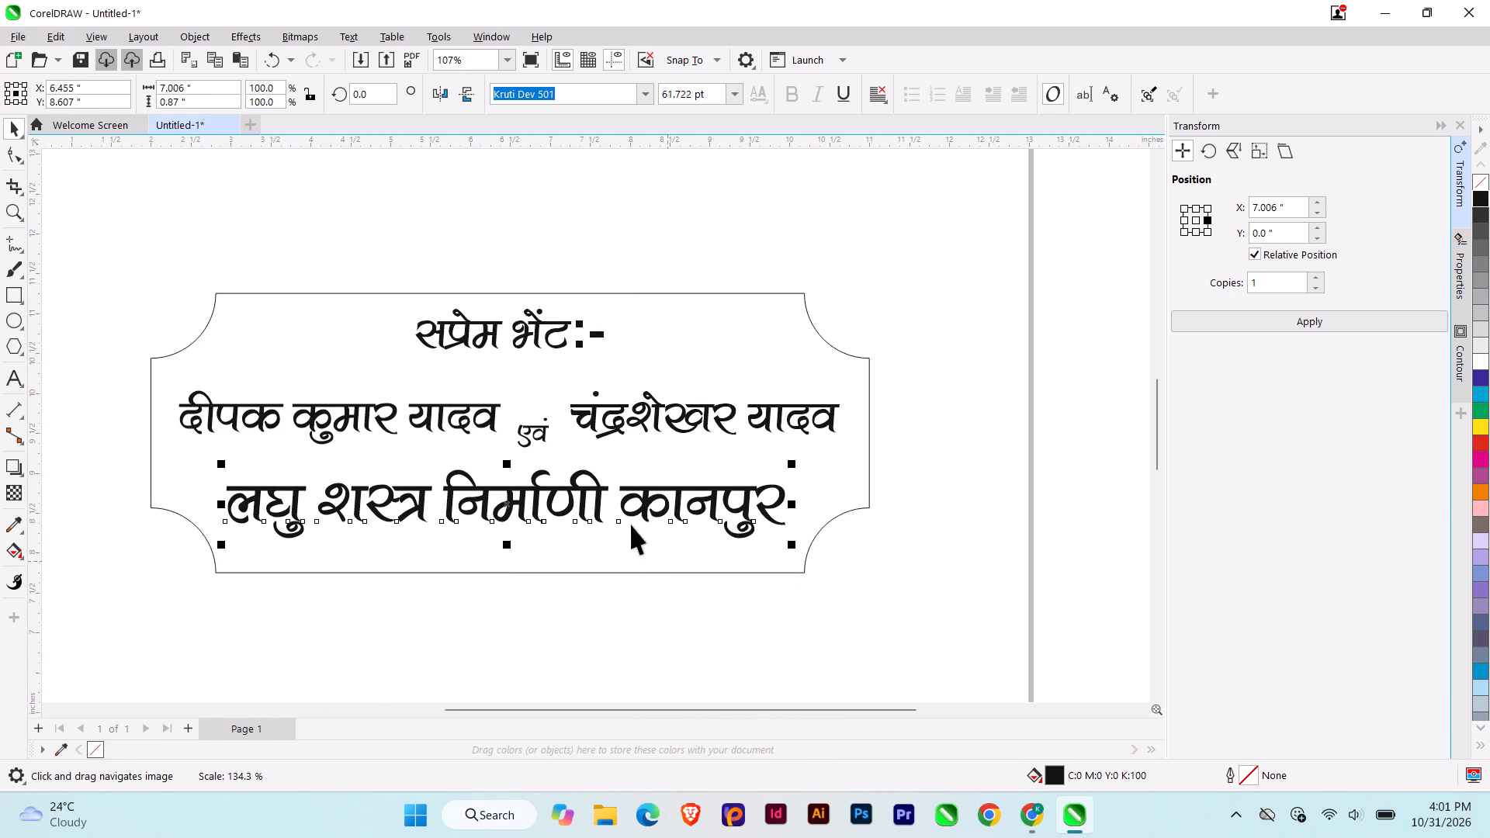
Insert a comma in Arial after निर्माणी in the factory line.
double_click(600, 515)
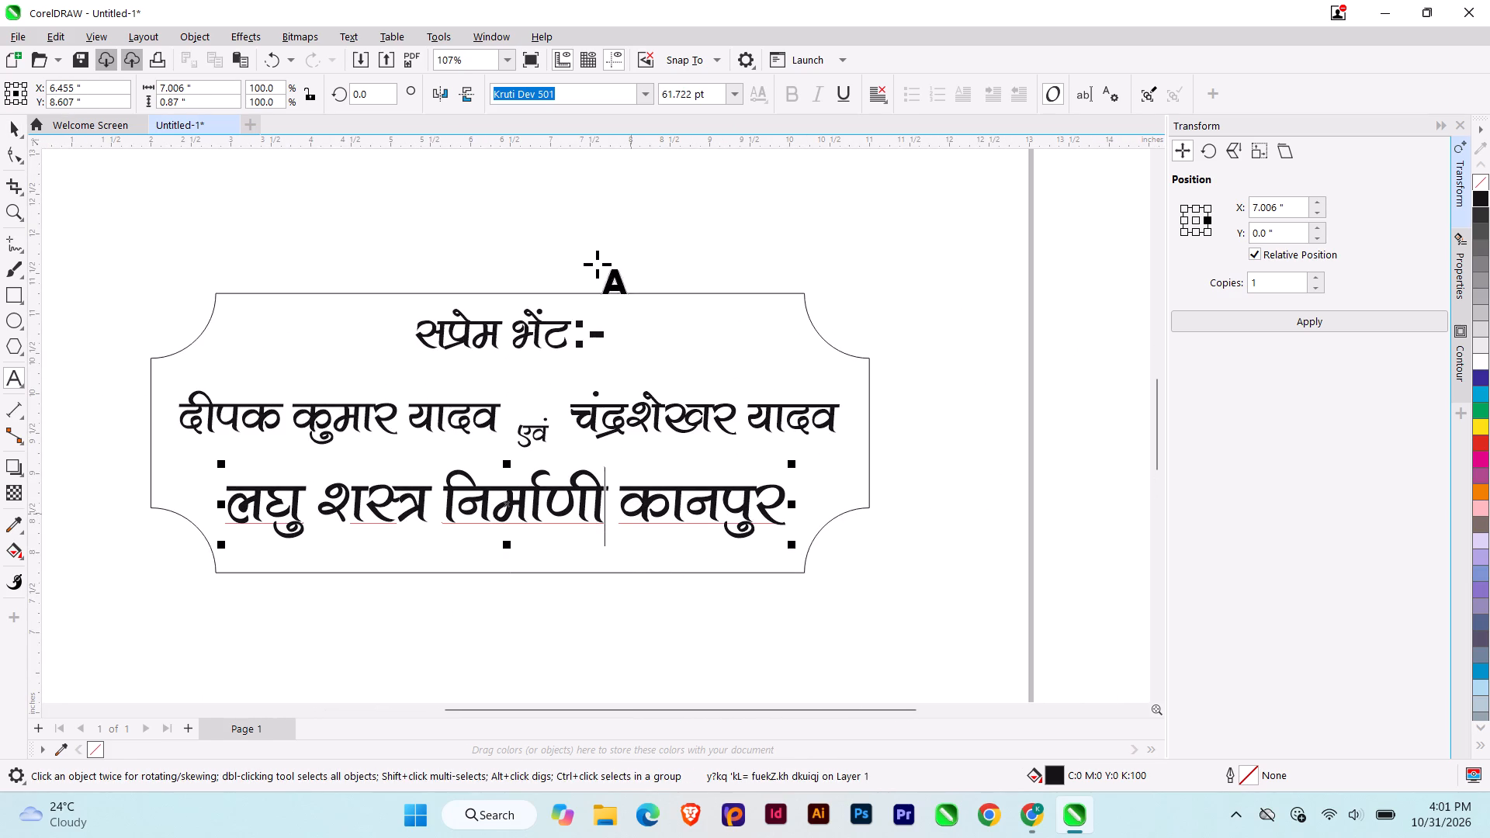
left_click(580, 92)
type("ARIAL")
key("Return")
key("comma")
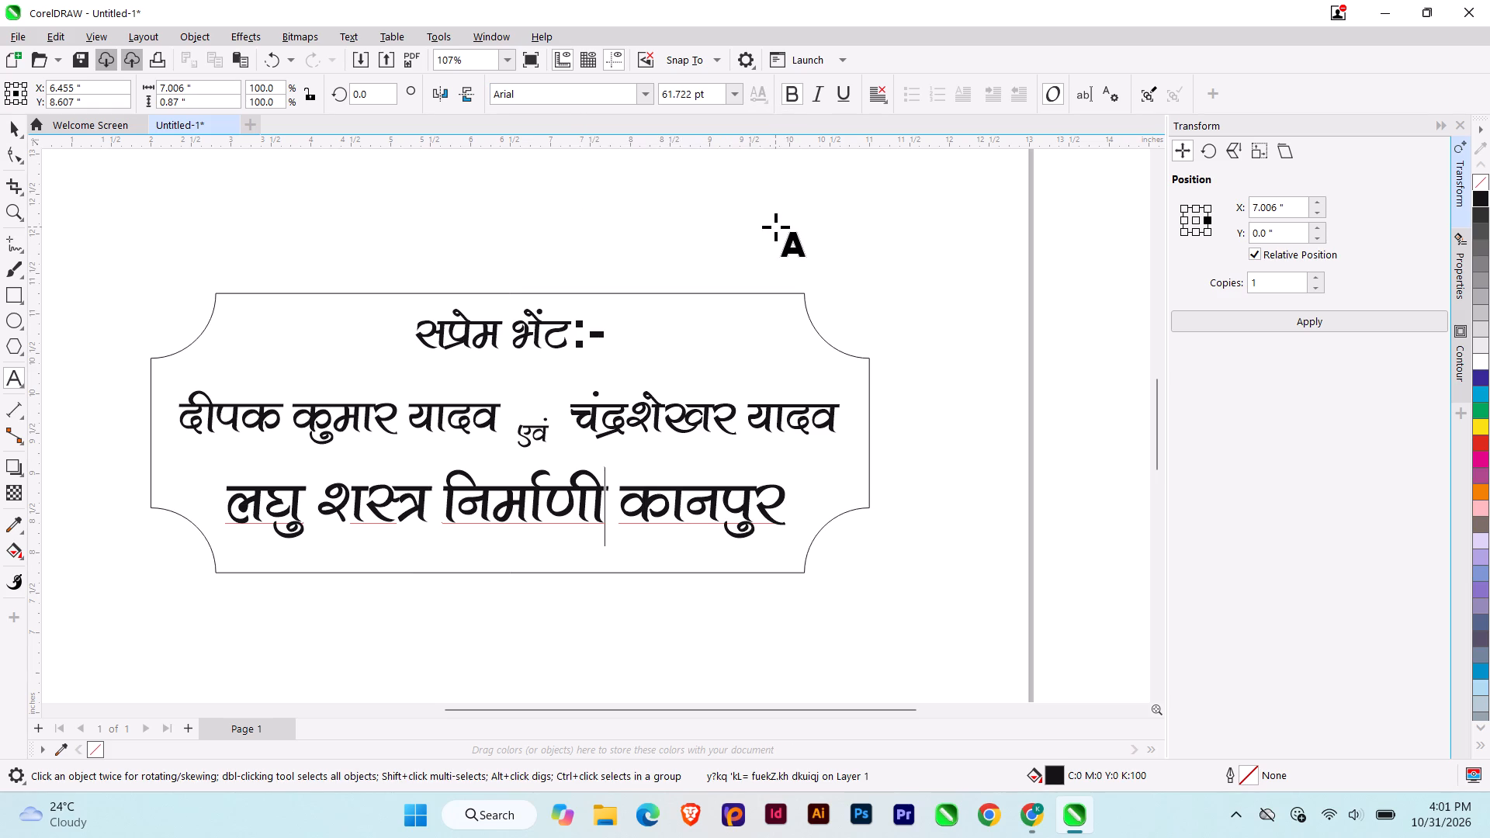
key("ctrl+space")
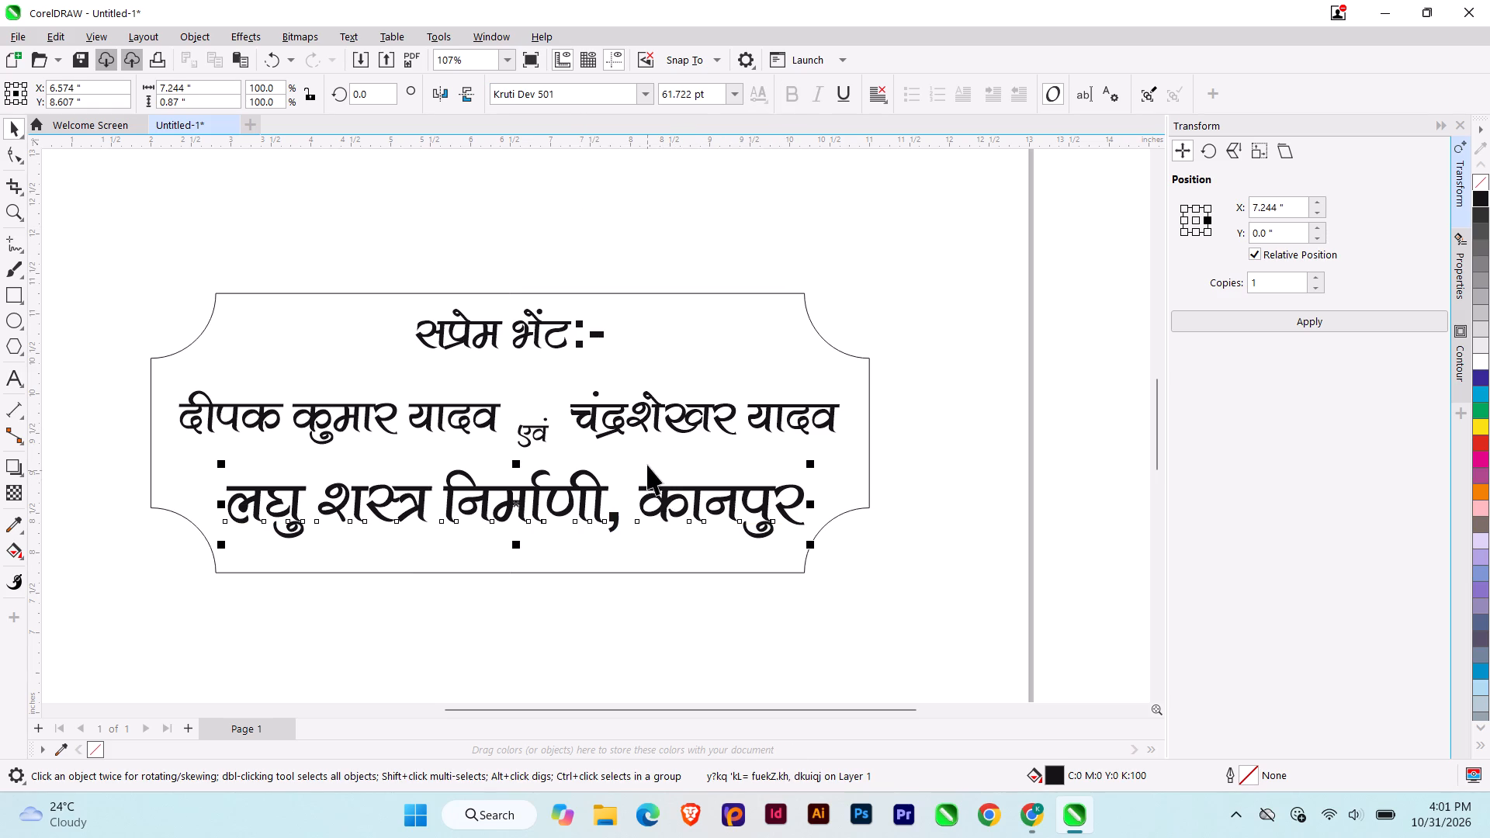
Centre the factory line horizontally in the plaque and clear the selection.
left_click(647, 465, "shift")
key("c")
key("Escape")
scroll(528, 418, "down", 1)
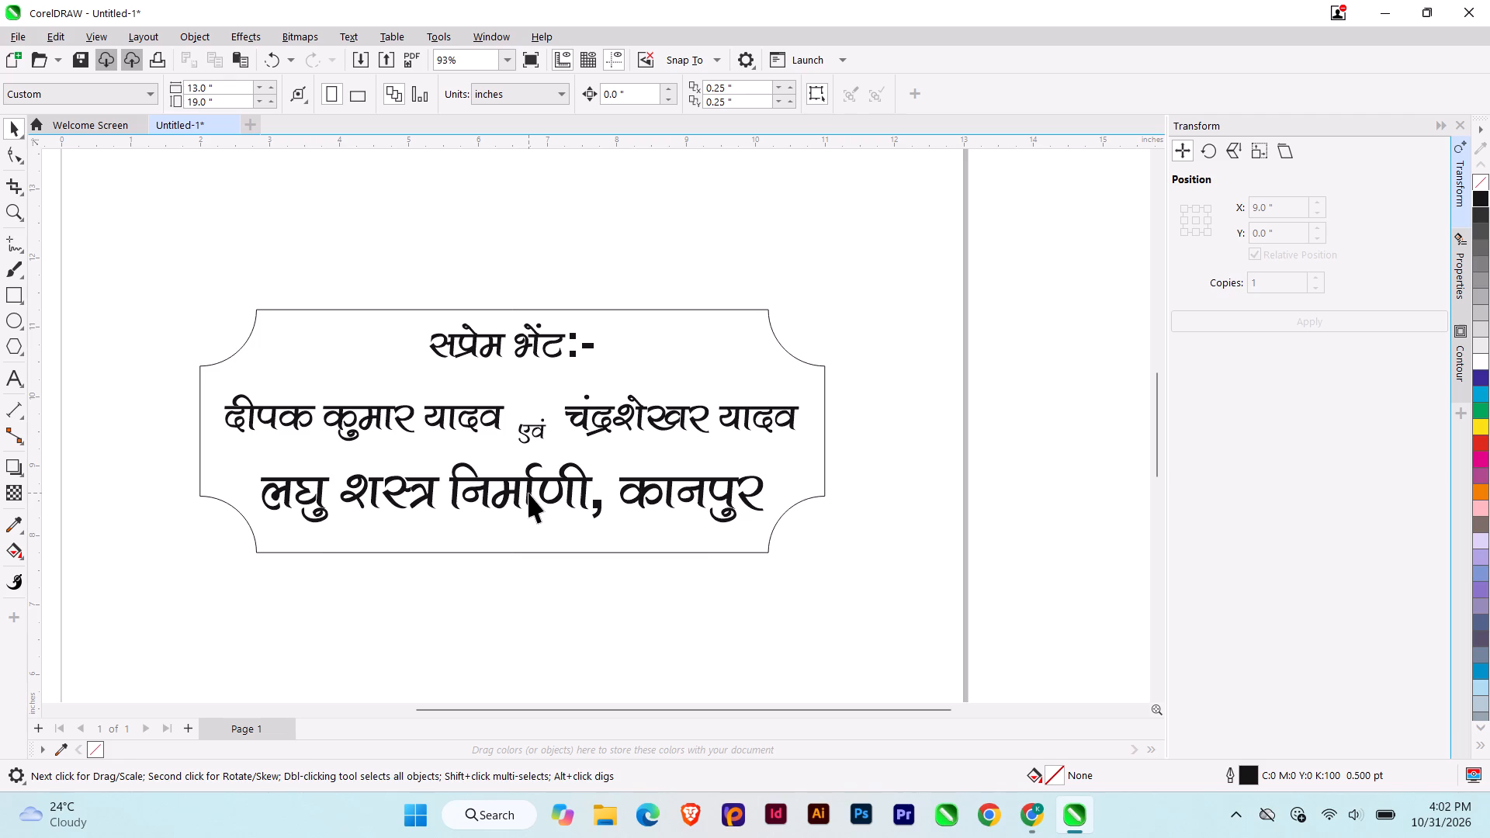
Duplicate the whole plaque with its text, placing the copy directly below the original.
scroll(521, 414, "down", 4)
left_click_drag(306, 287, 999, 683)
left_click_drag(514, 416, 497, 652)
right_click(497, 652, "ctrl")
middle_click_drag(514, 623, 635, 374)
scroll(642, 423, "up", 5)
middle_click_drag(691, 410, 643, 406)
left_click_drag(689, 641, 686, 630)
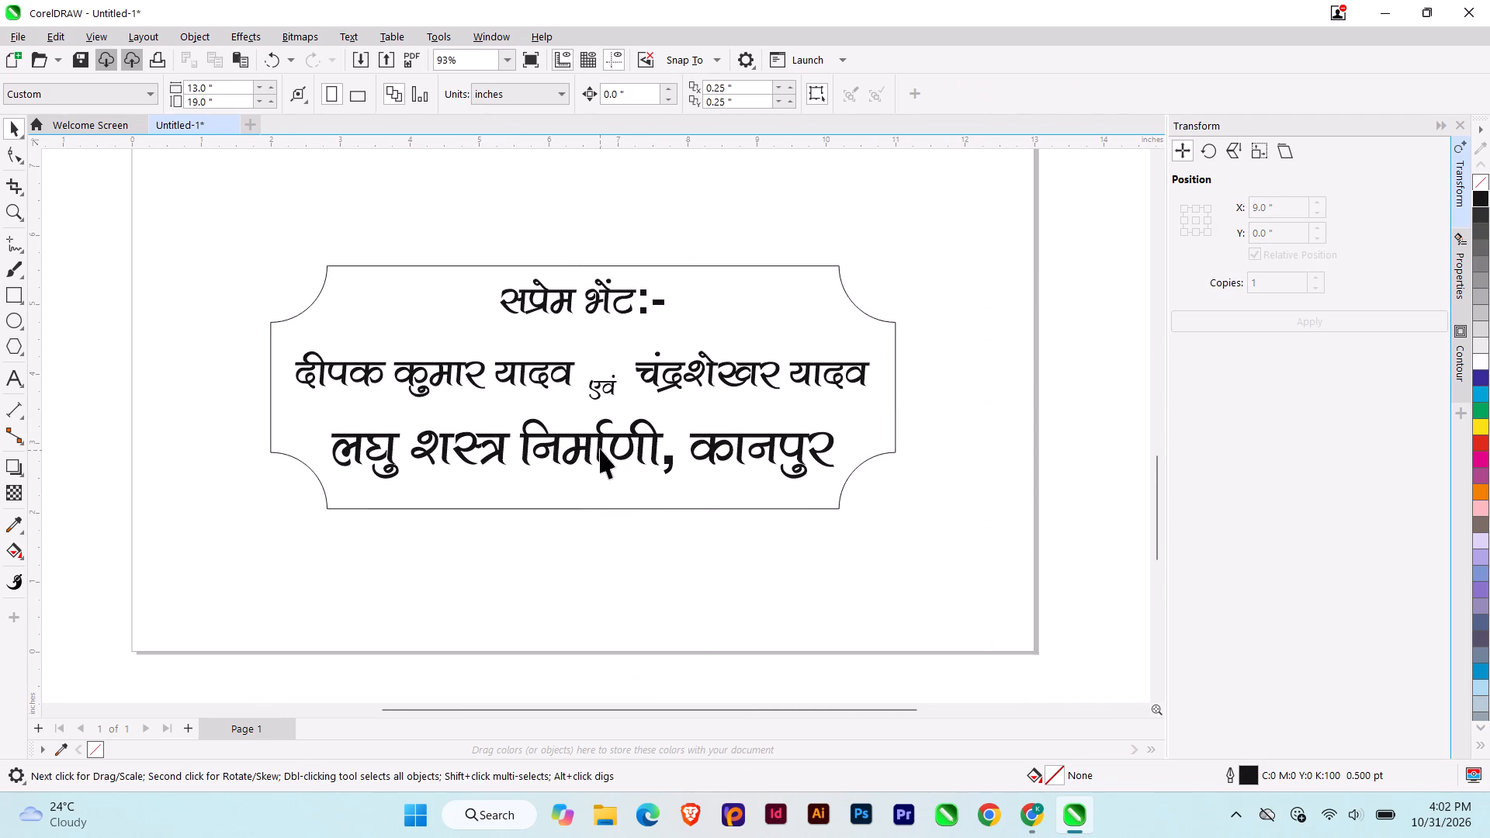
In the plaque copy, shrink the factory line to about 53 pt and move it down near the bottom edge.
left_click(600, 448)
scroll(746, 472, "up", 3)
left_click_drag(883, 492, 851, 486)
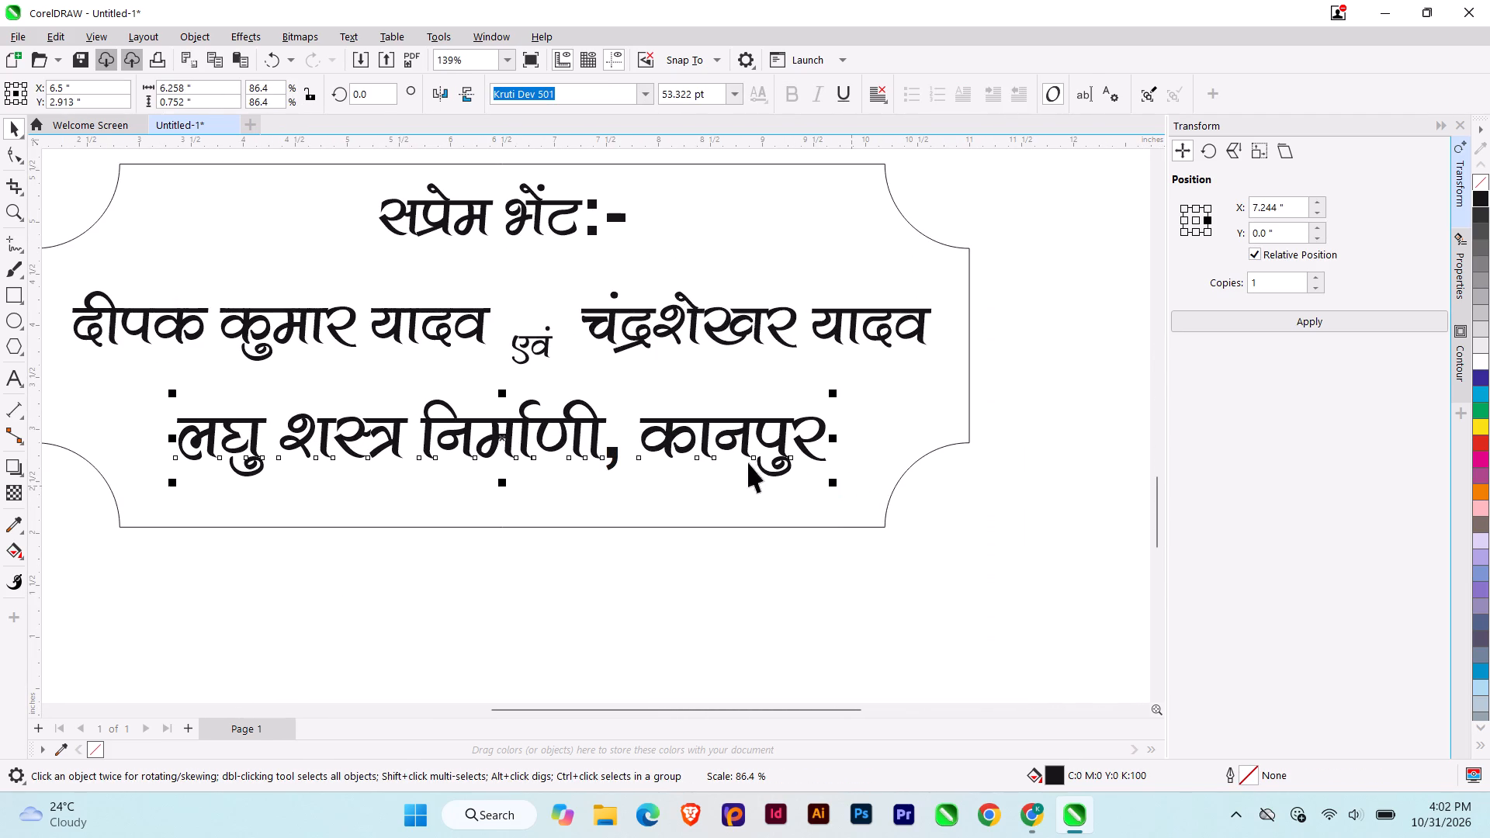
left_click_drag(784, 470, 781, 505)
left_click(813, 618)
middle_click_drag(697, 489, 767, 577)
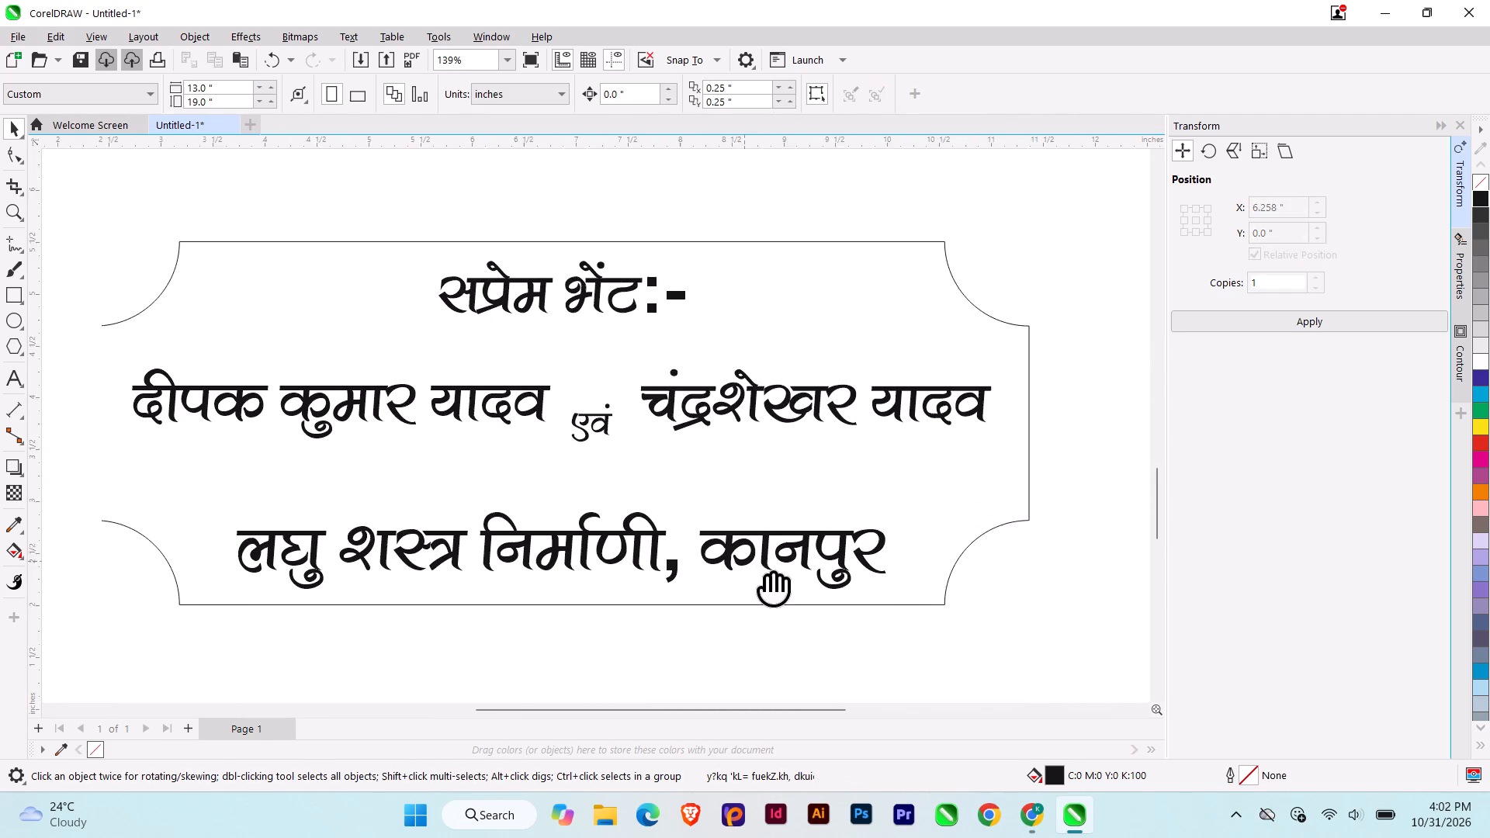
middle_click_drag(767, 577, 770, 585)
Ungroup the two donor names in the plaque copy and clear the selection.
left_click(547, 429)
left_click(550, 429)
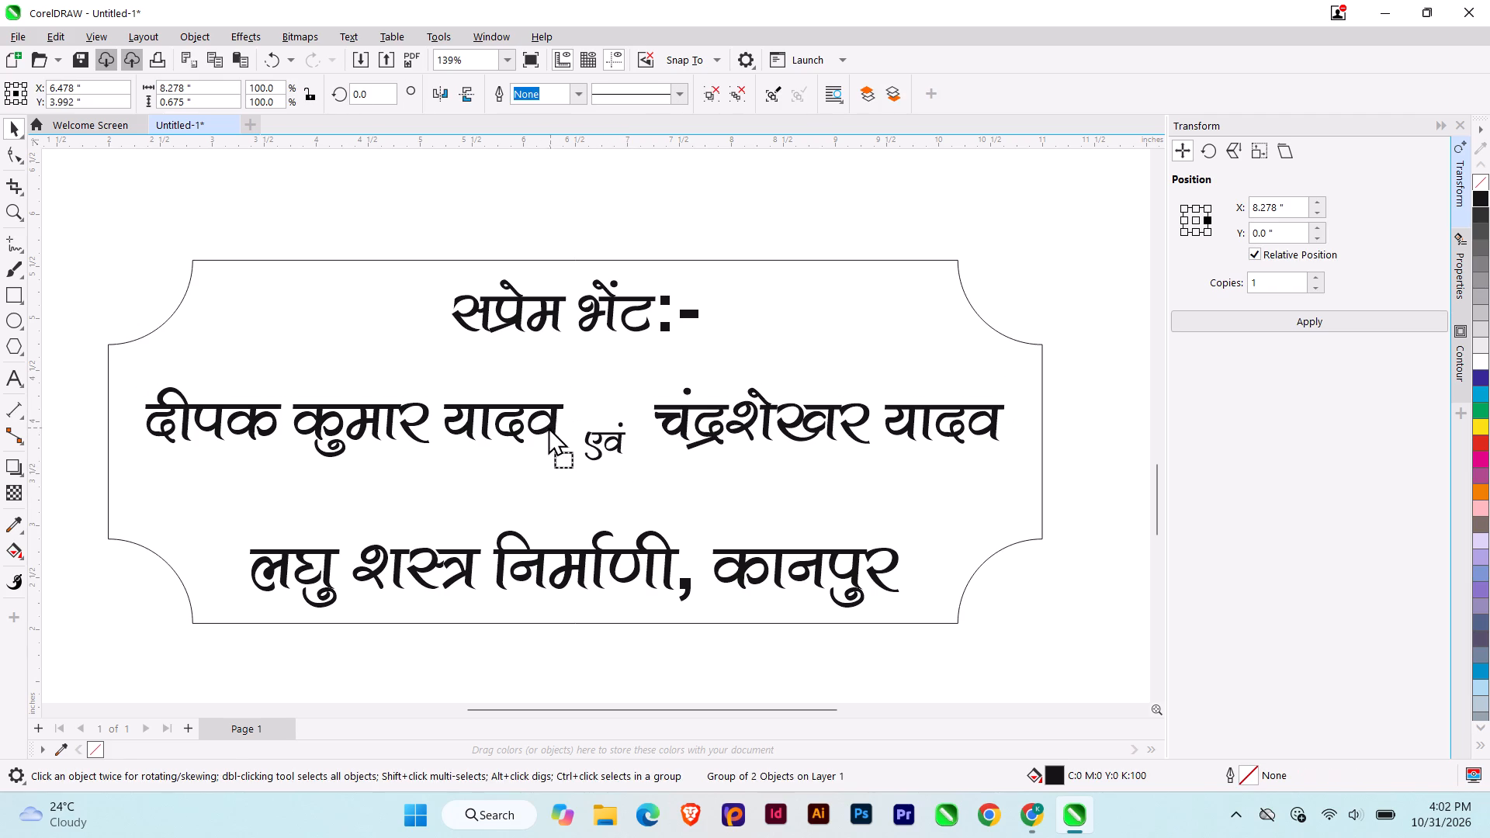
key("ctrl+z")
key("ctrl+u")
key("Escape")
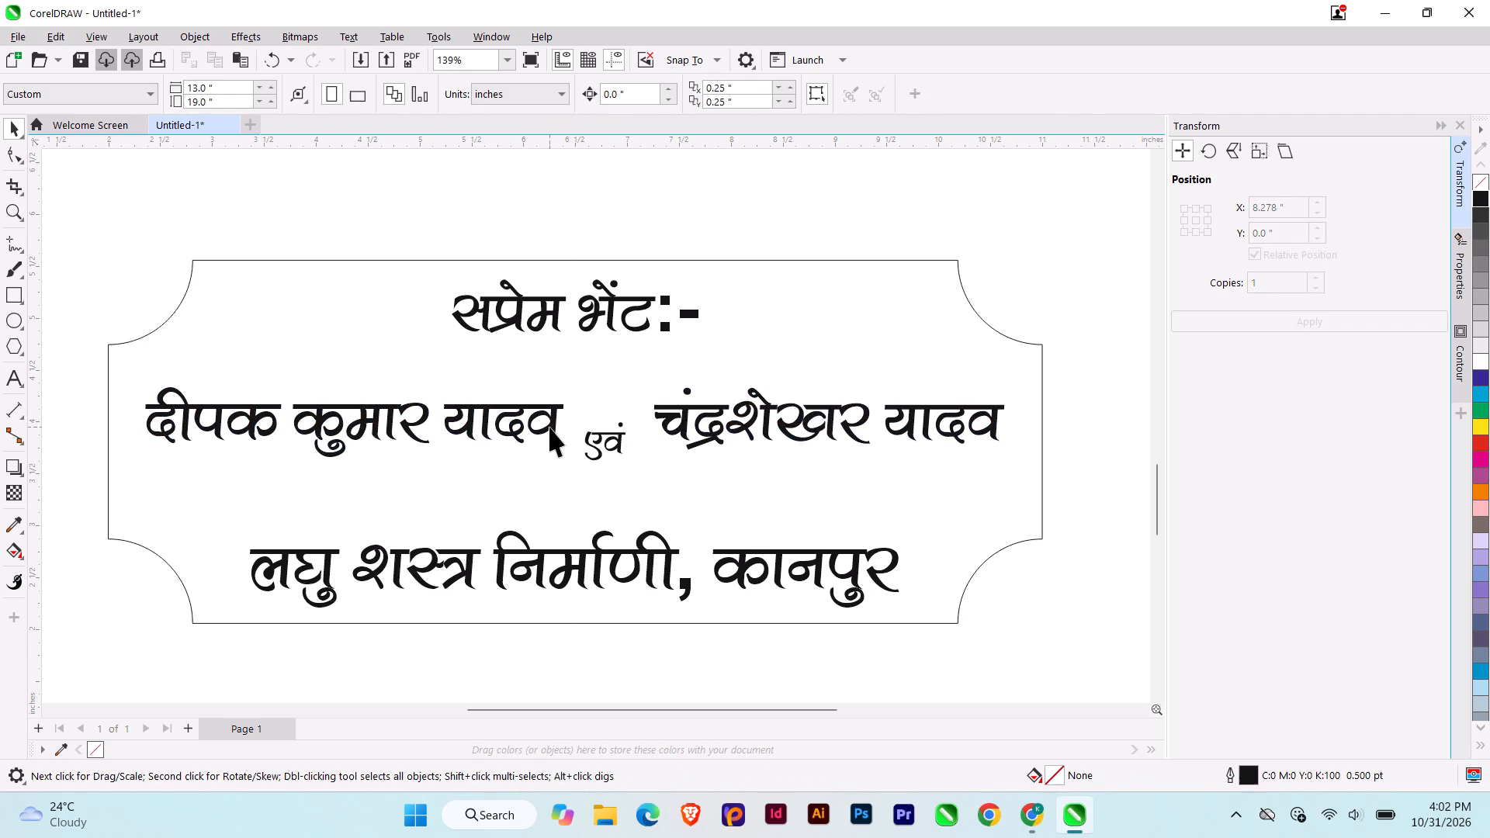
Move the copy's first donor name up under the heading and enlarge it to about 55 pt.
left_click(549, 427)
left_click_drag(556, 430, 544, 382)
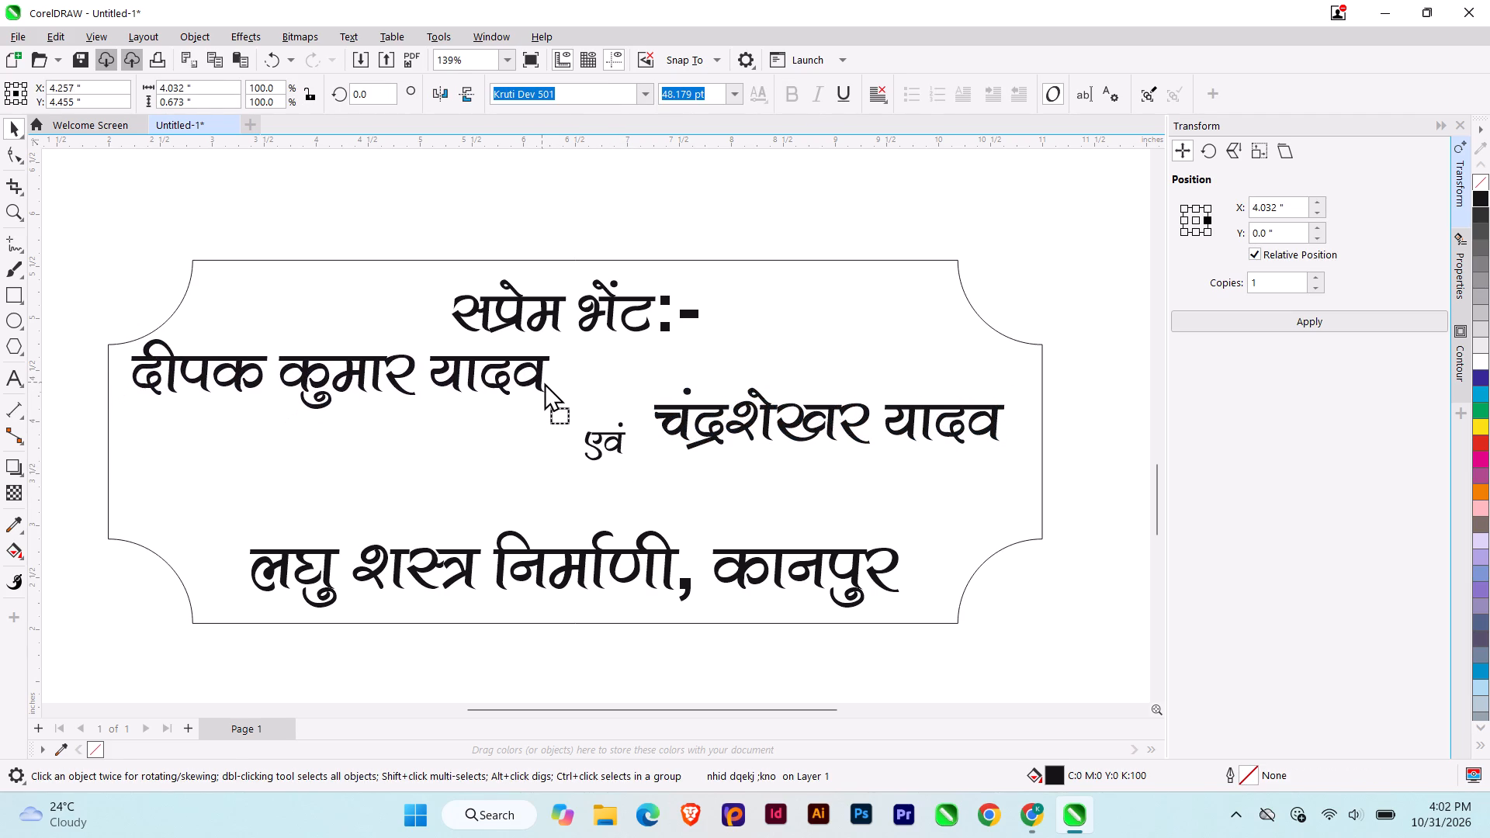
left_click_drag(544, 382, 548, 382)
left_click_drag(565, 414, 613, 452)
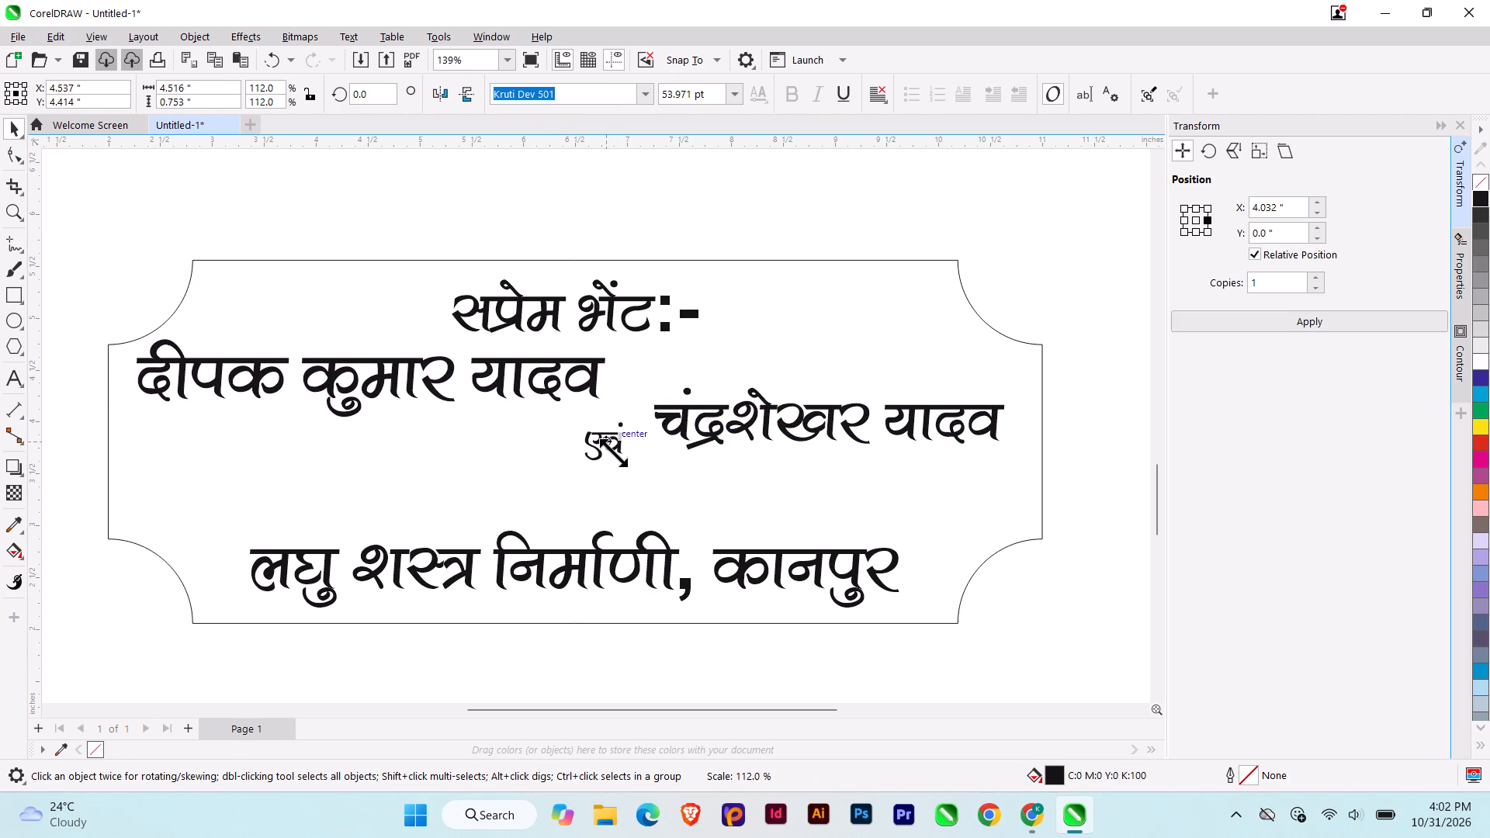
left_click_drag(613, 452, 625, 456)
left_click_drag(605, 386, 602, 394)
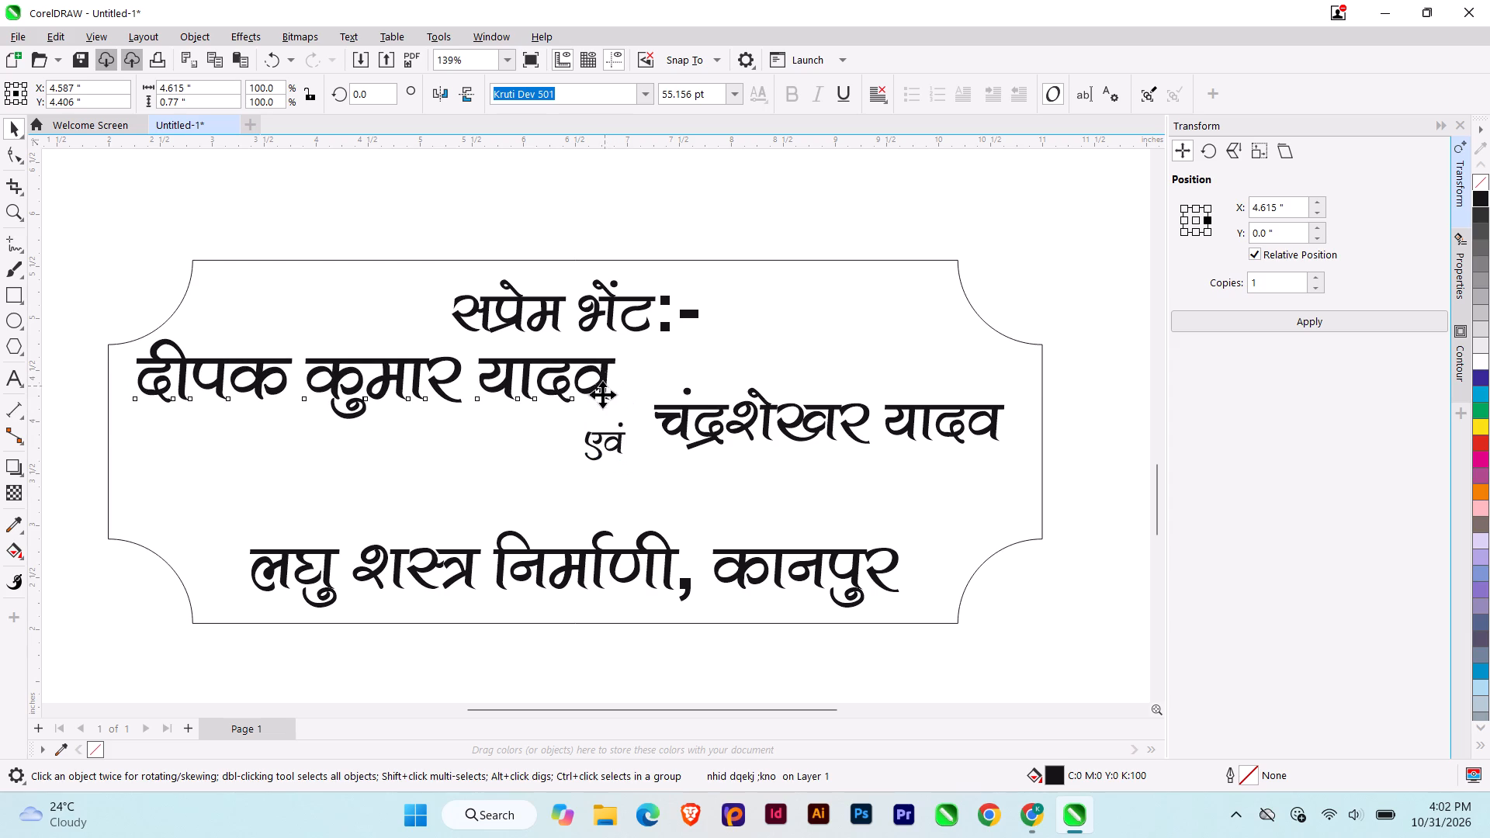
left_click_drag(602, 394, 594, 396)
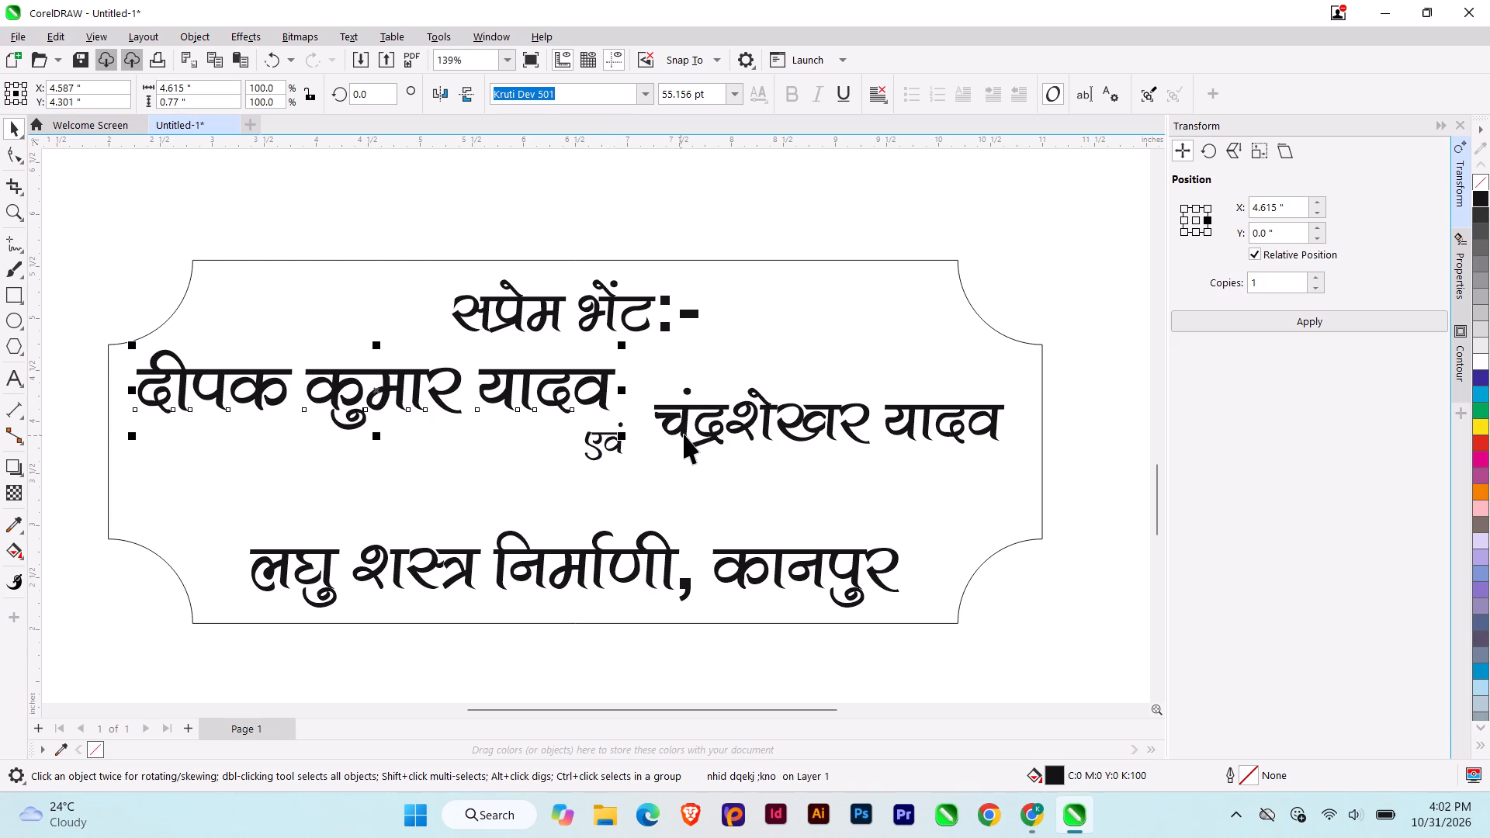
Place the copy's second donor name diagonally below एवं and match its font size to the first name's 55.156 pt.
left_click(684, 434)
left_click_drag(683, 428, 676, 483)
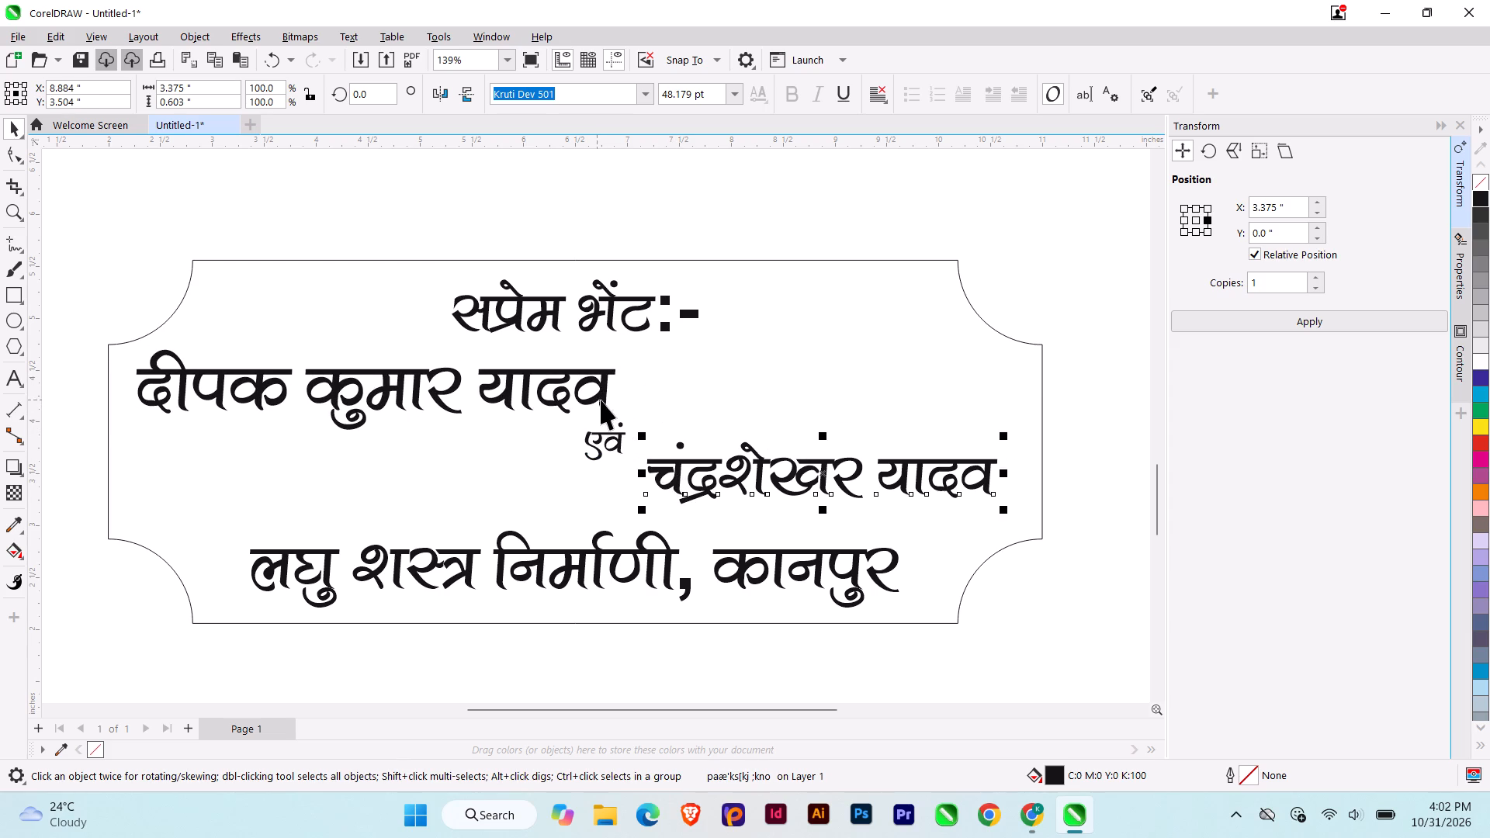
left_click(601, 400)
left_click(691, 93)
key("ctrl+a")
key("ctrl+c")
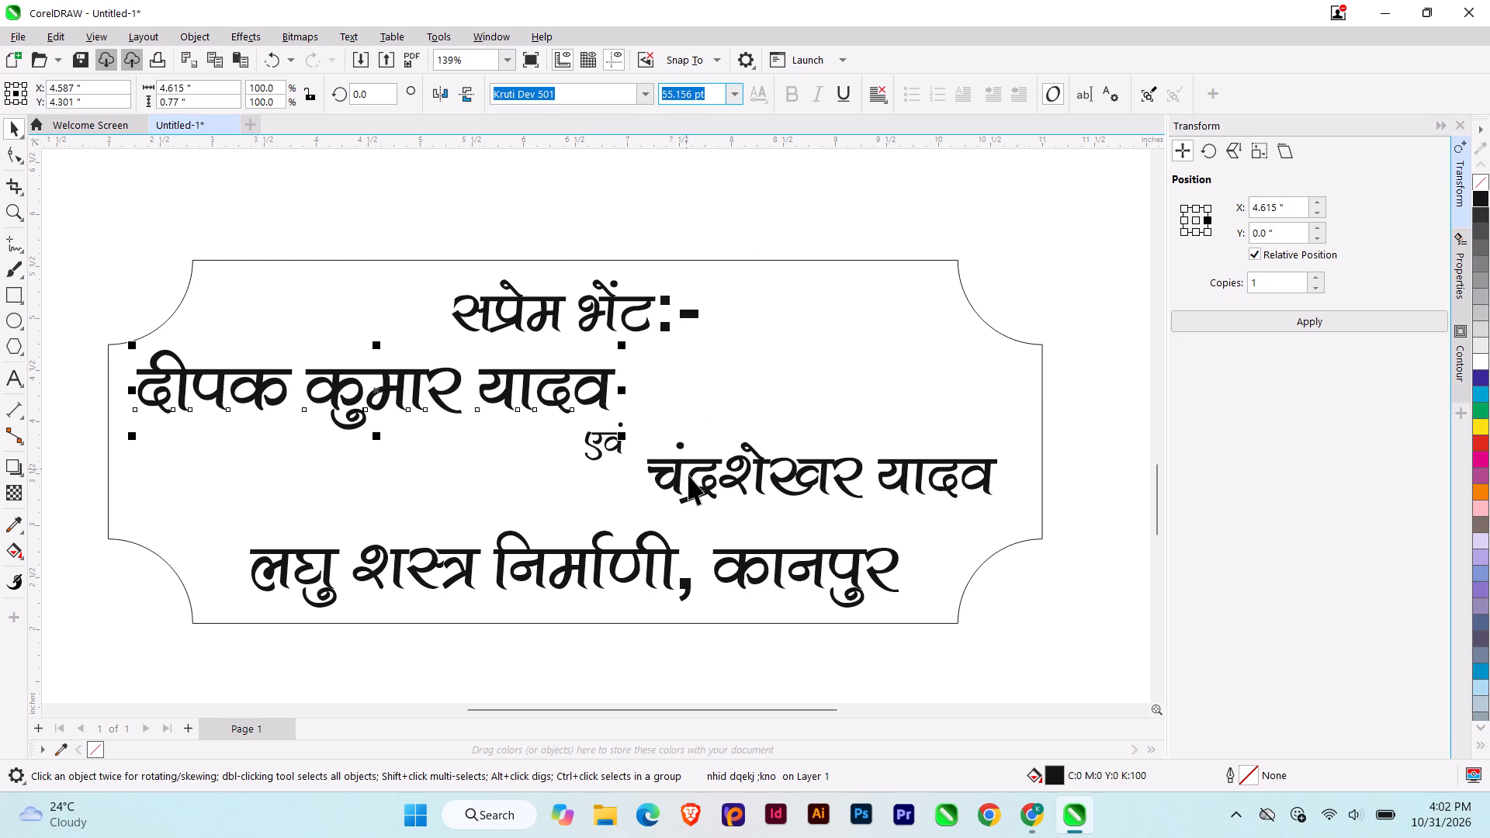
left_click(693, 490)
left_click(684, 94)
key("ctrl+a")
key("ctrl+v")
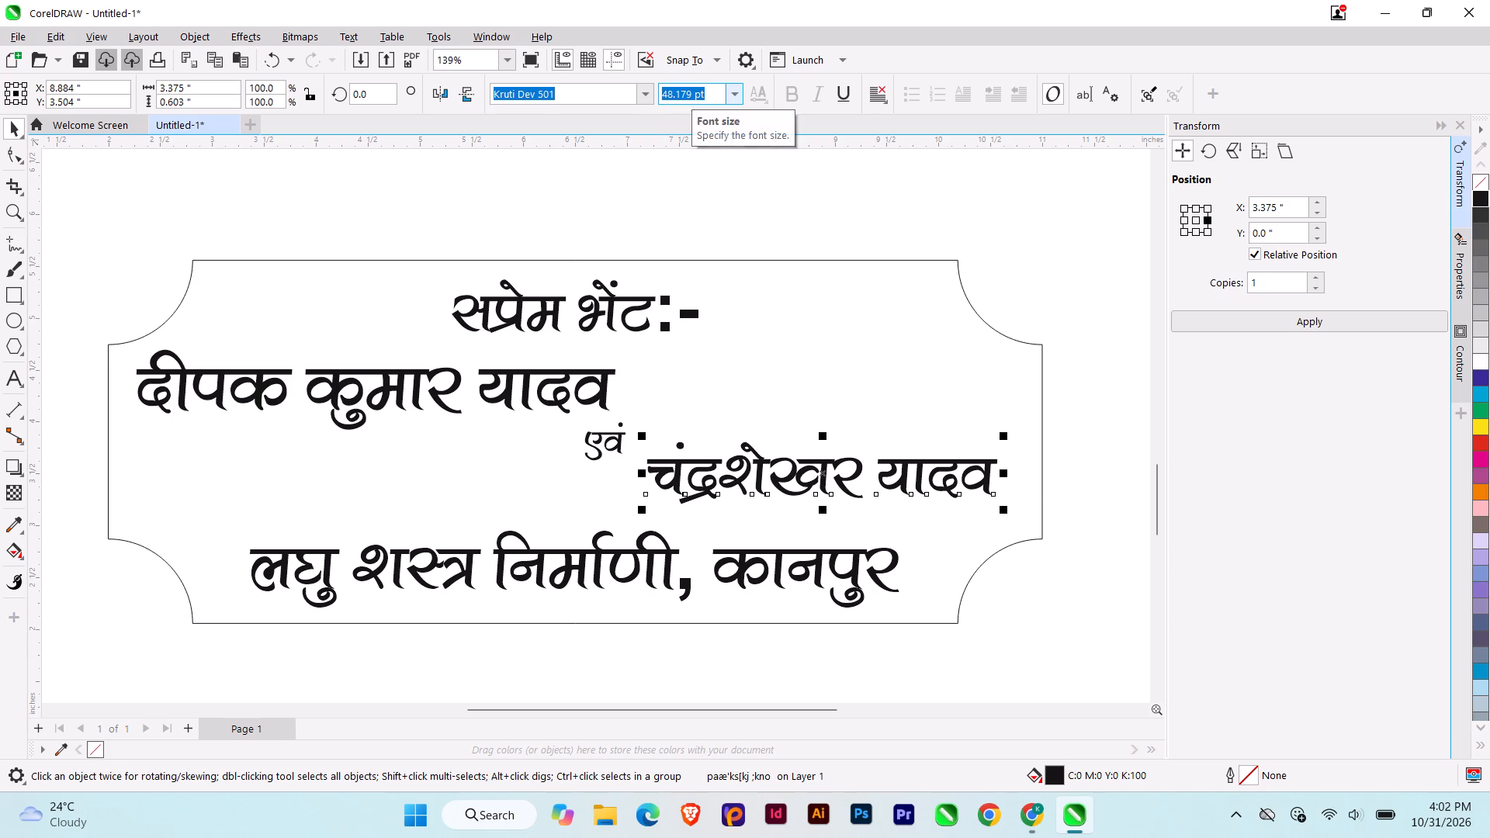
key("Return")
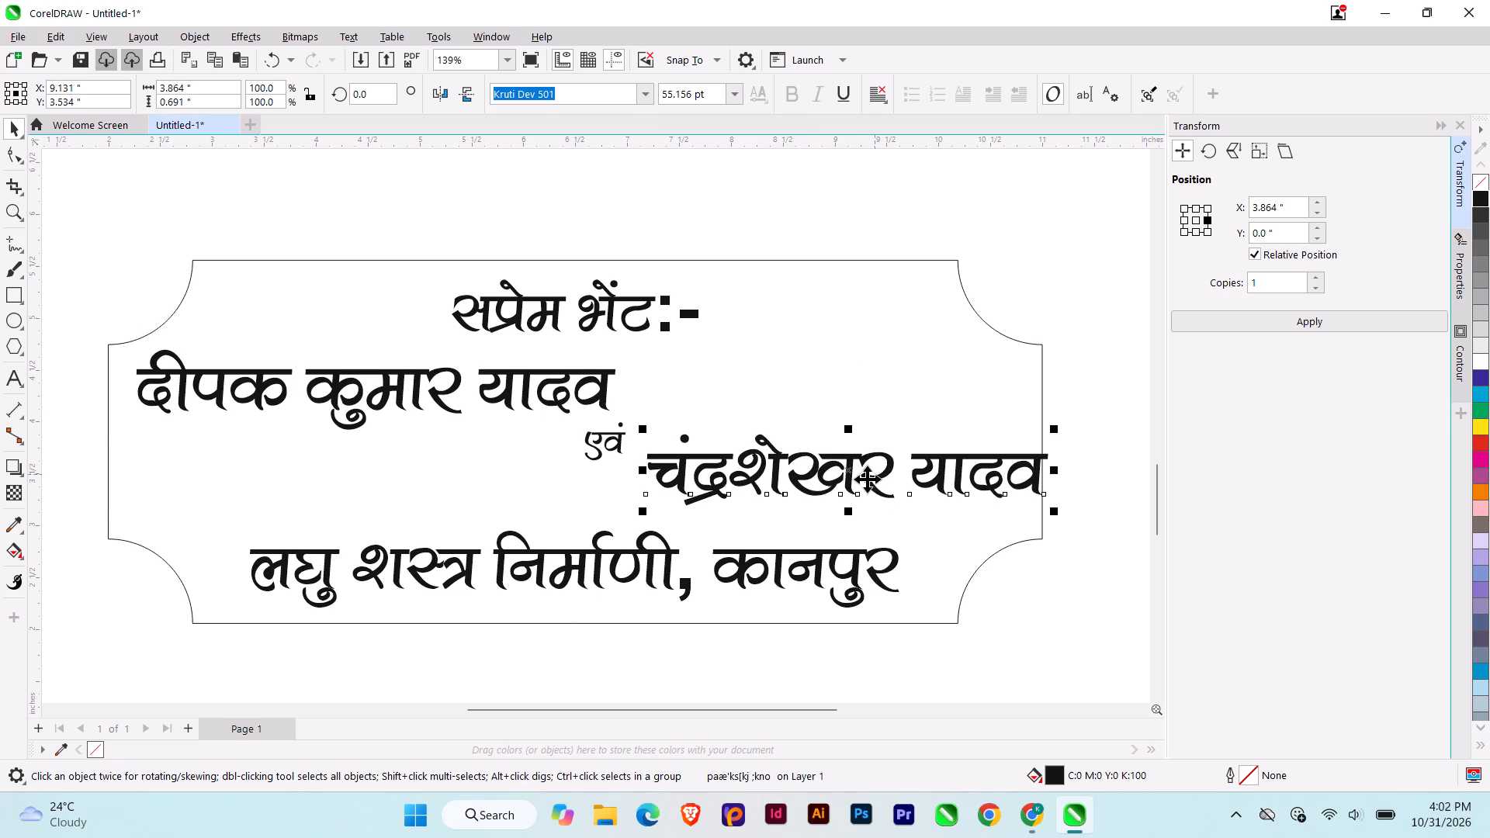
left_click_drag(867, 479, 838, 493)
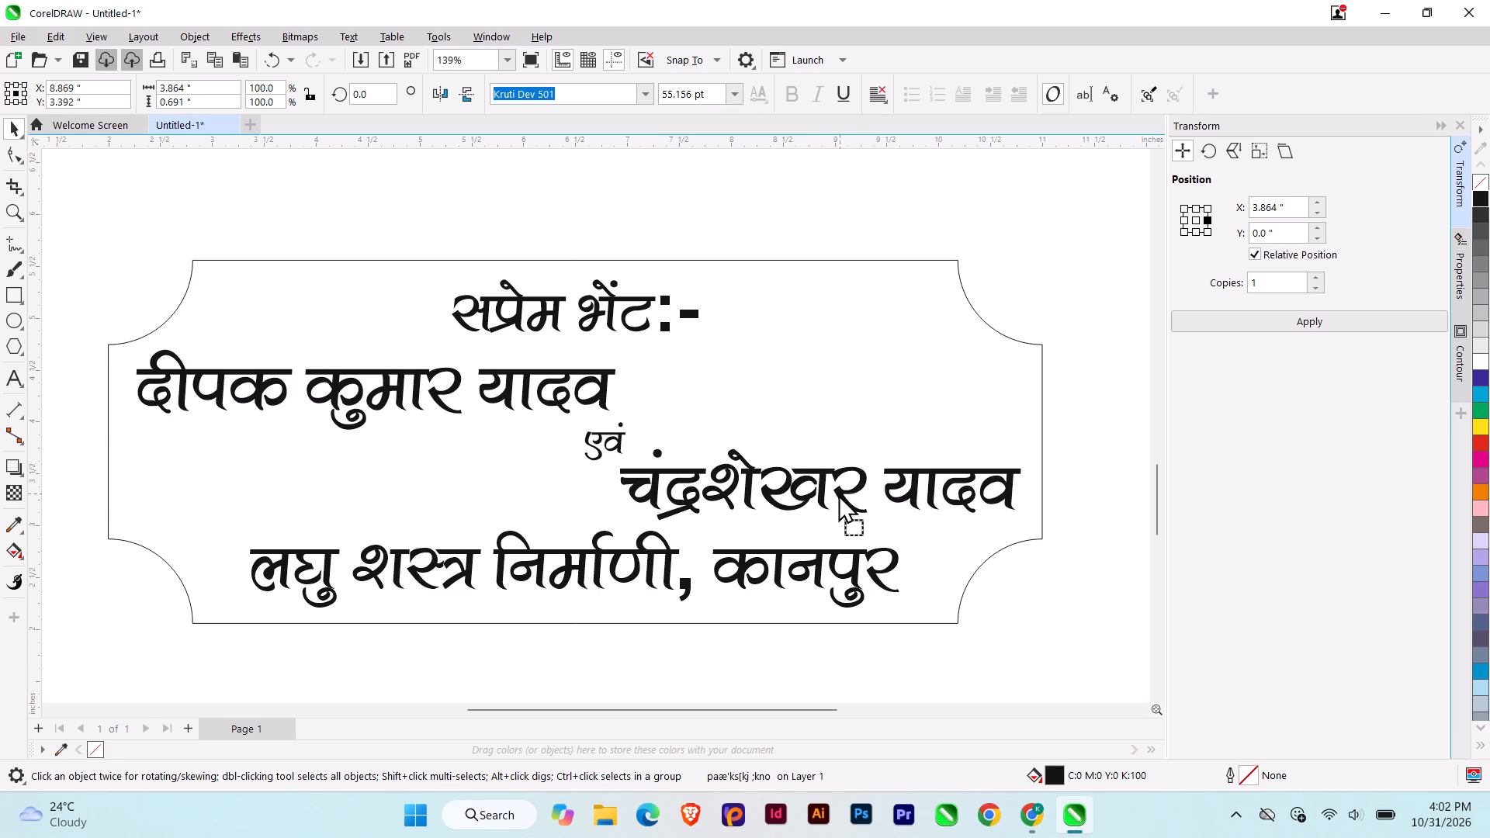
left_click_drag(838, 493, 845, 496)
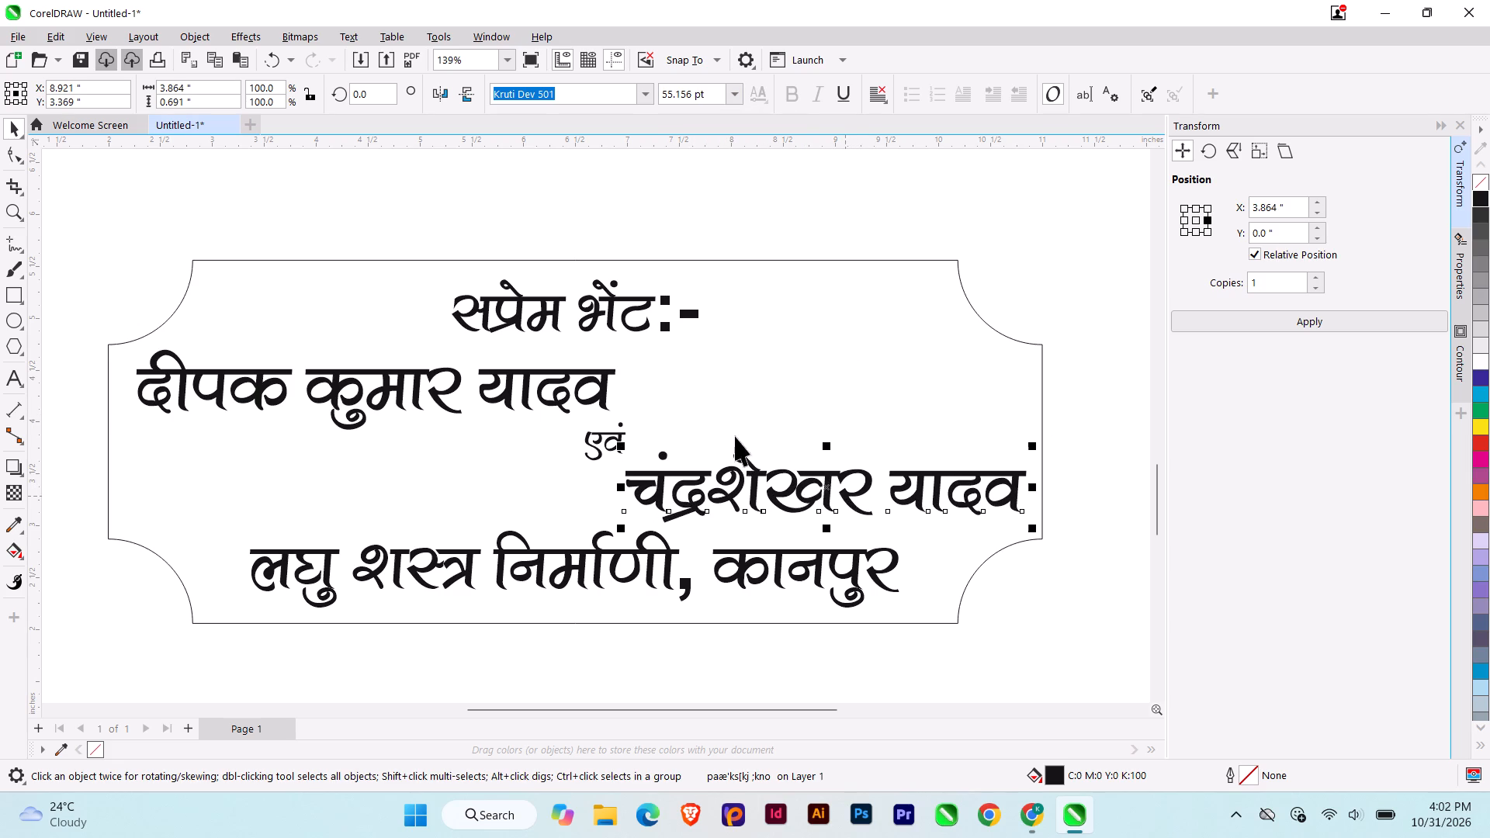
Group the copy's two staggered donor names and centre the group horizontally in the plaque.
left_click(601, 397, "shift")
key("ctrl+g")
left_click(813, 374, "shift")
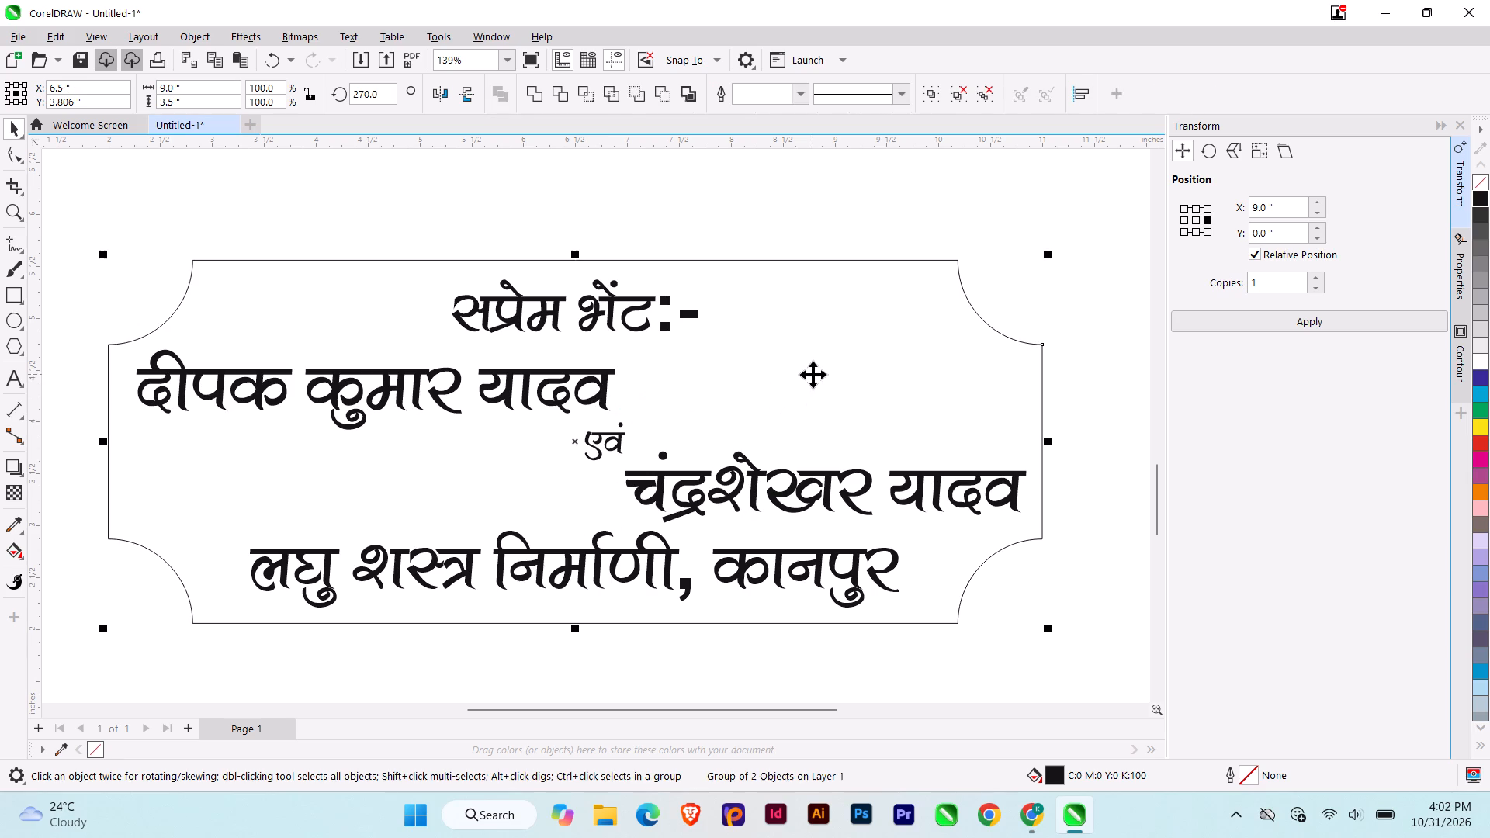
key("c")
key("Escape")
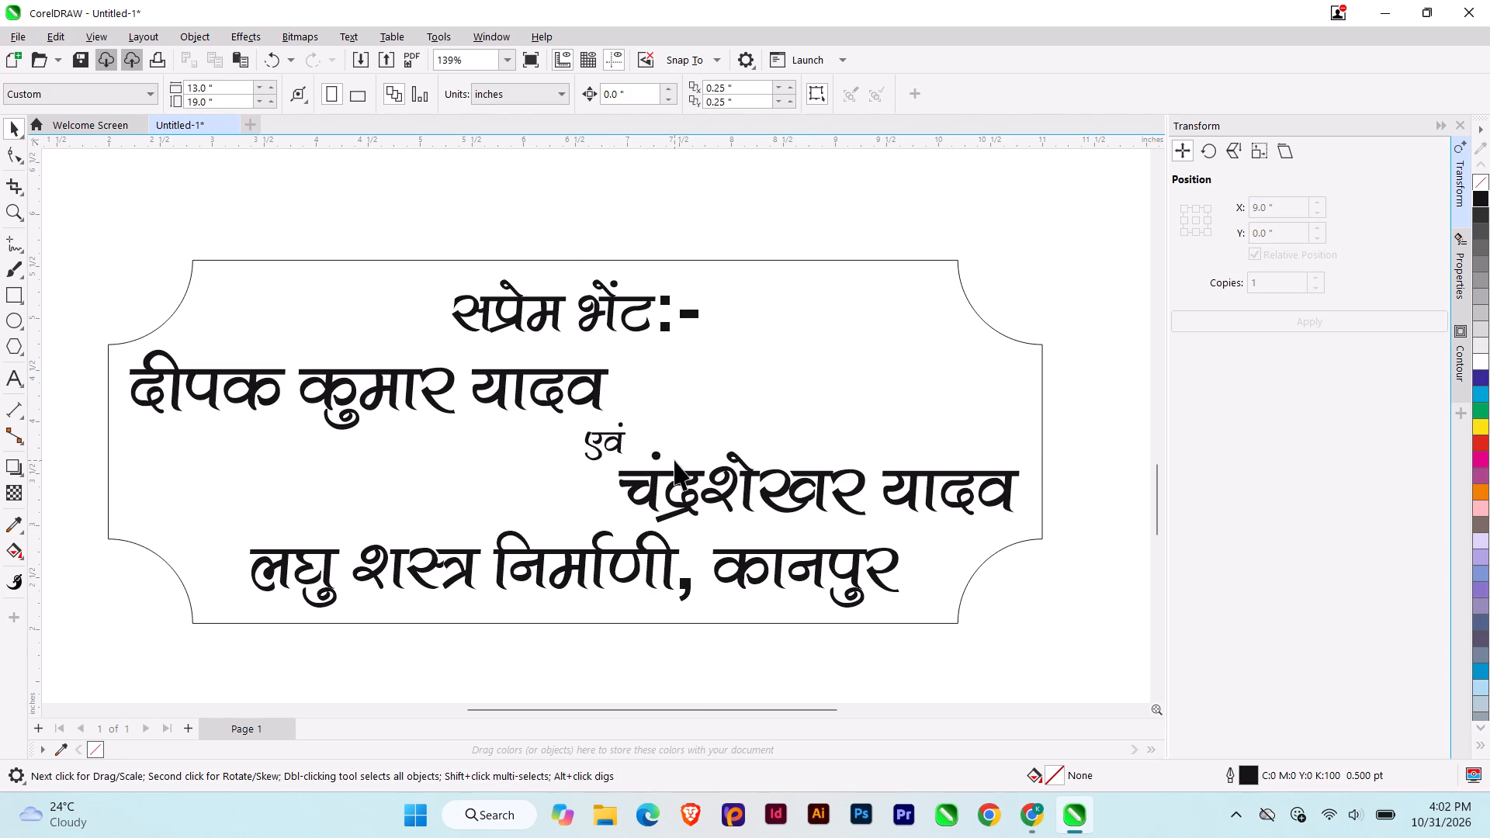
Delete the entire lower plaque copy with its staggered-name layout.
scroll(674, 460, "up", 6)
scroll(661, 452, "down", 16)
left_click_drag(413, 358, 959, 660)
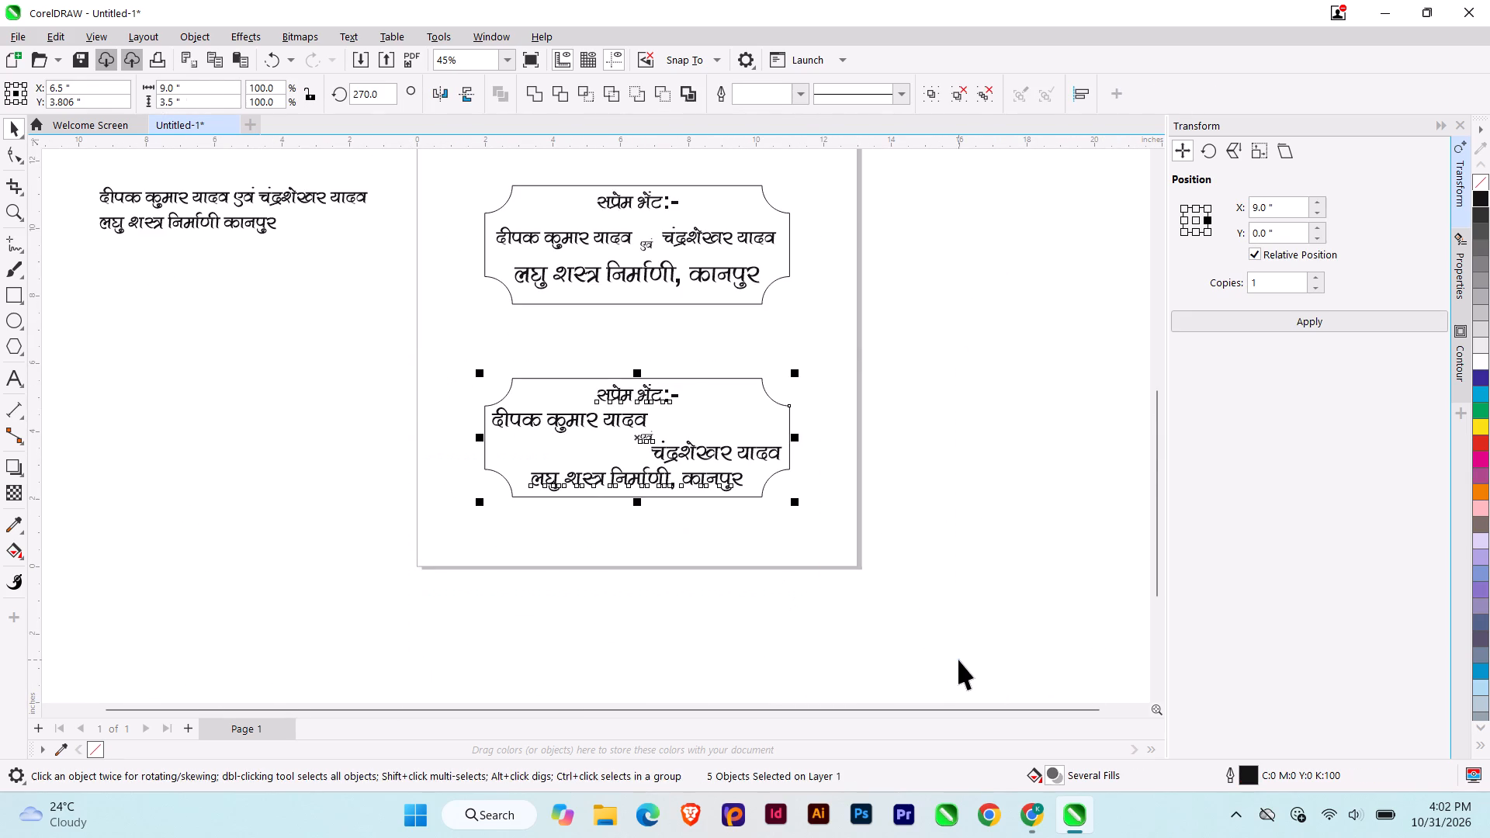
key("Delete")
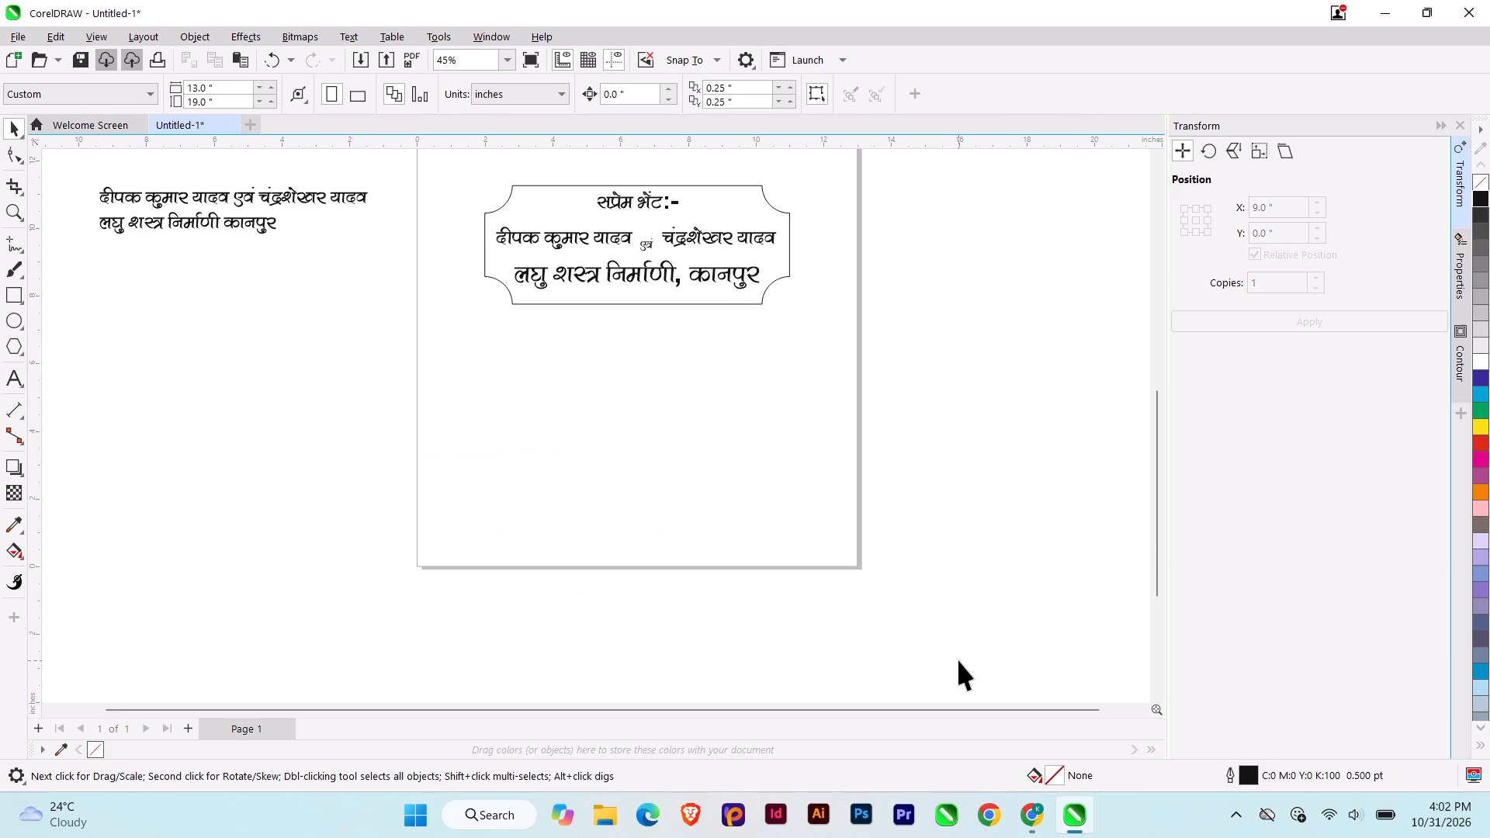
Enlarge the word एवं between the donor names in the remaining plaque to about 34 pt.
key("F4")
left_click_drag(642, 224, 1447, 636)
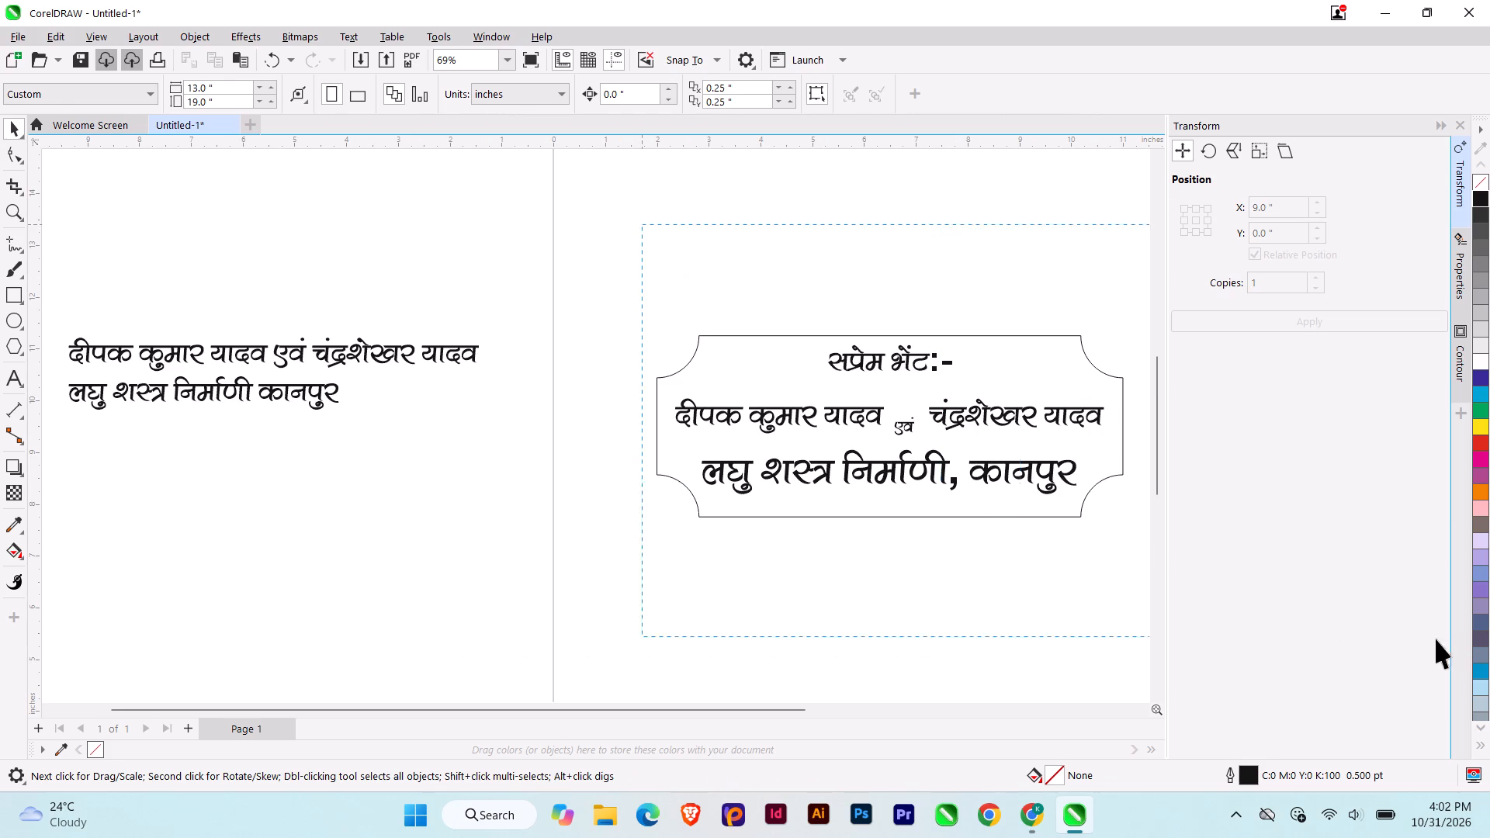
key("shift+F2")
key("Escape")
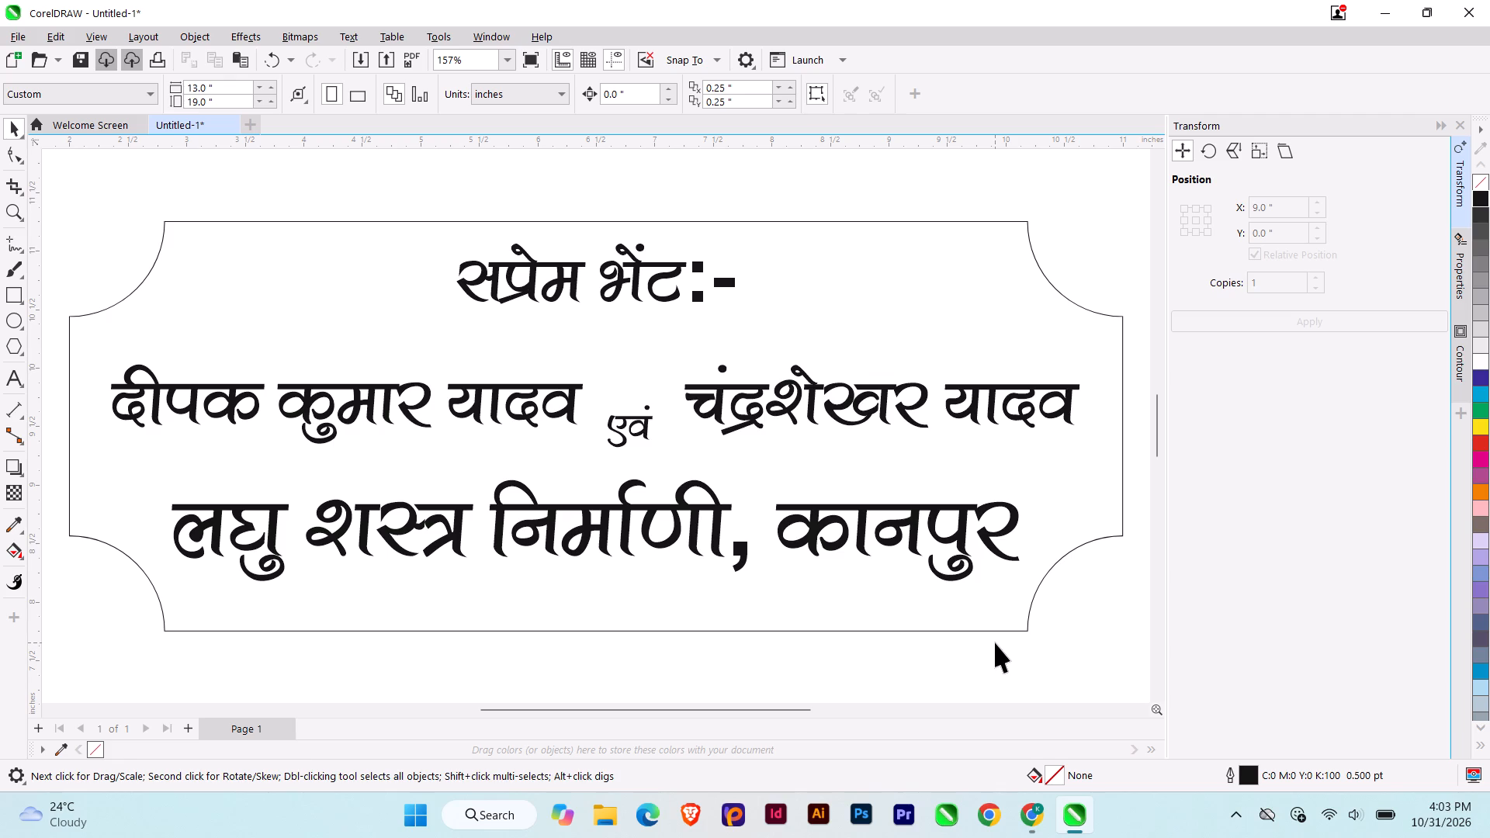
scroll(638, 429, "up", 3)
left_click(643, 432)
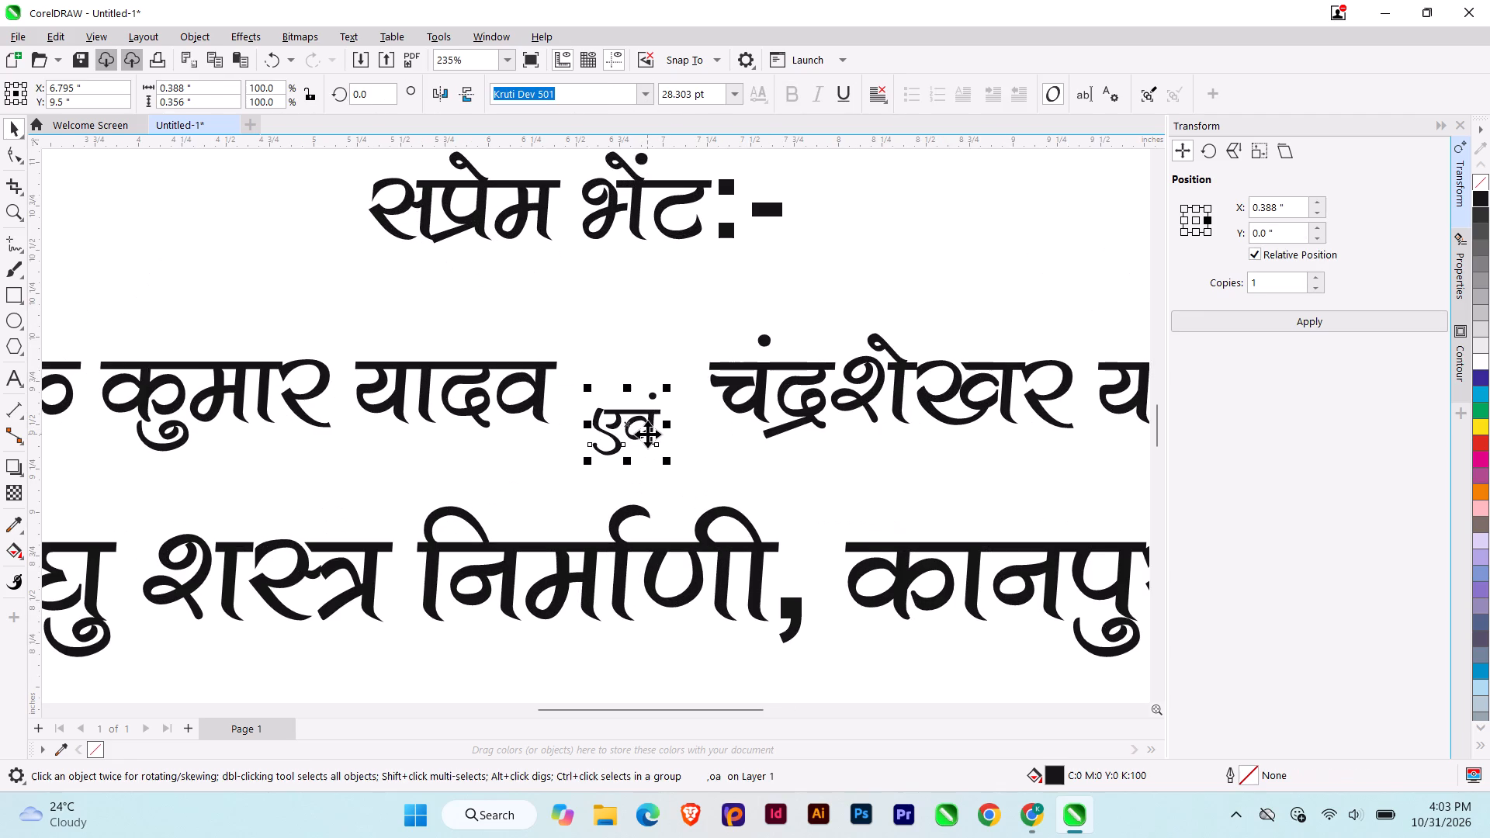
left_click_drag(668, 466, 677, 473)
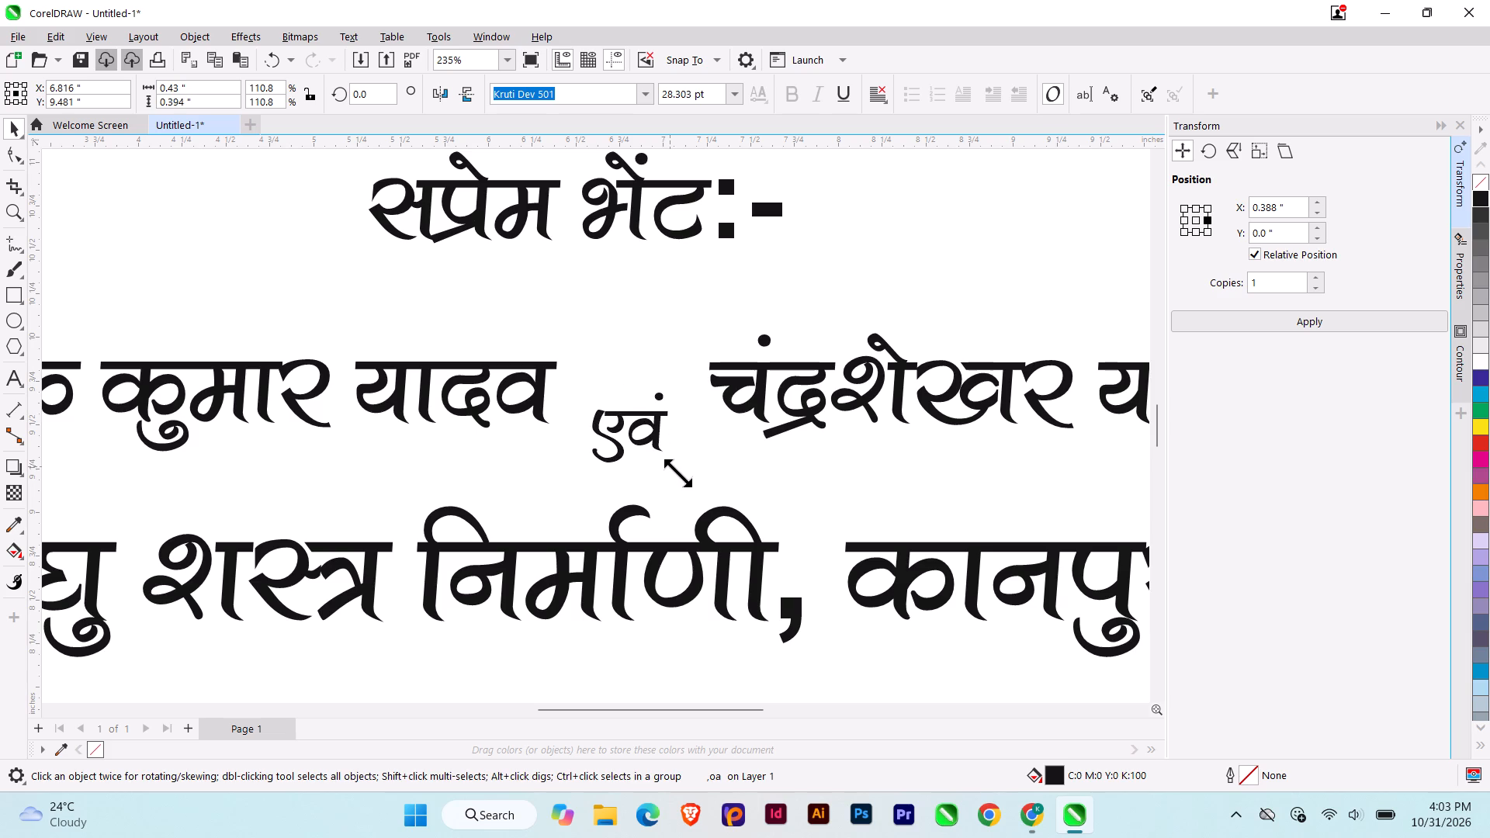
left_click_drag(677, 473, 681, 476)
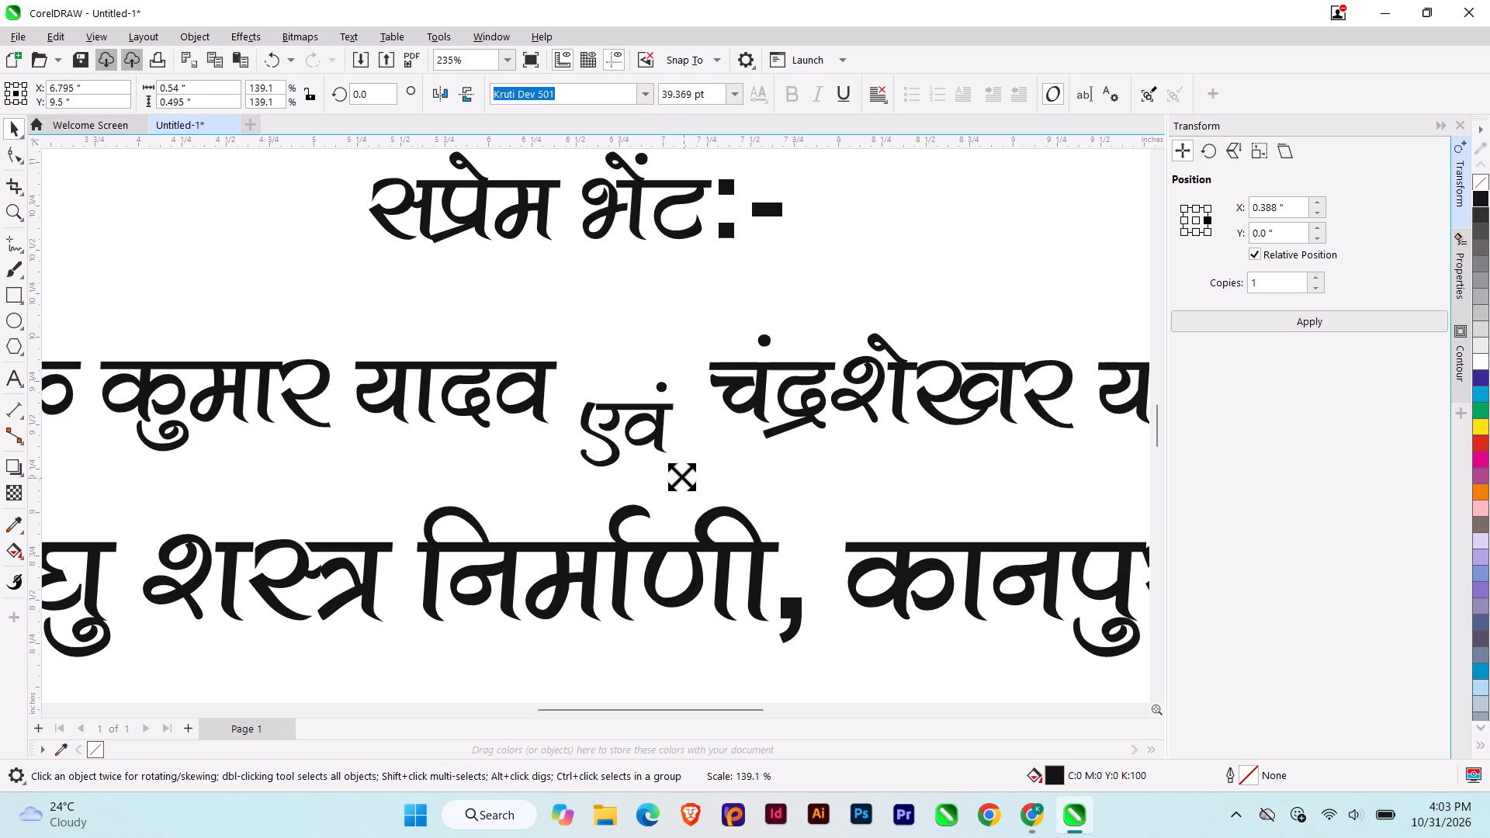
left_click_drag(681, 476, 675, 473)
scroll(689, 452, "down", 7)
key("Escape")
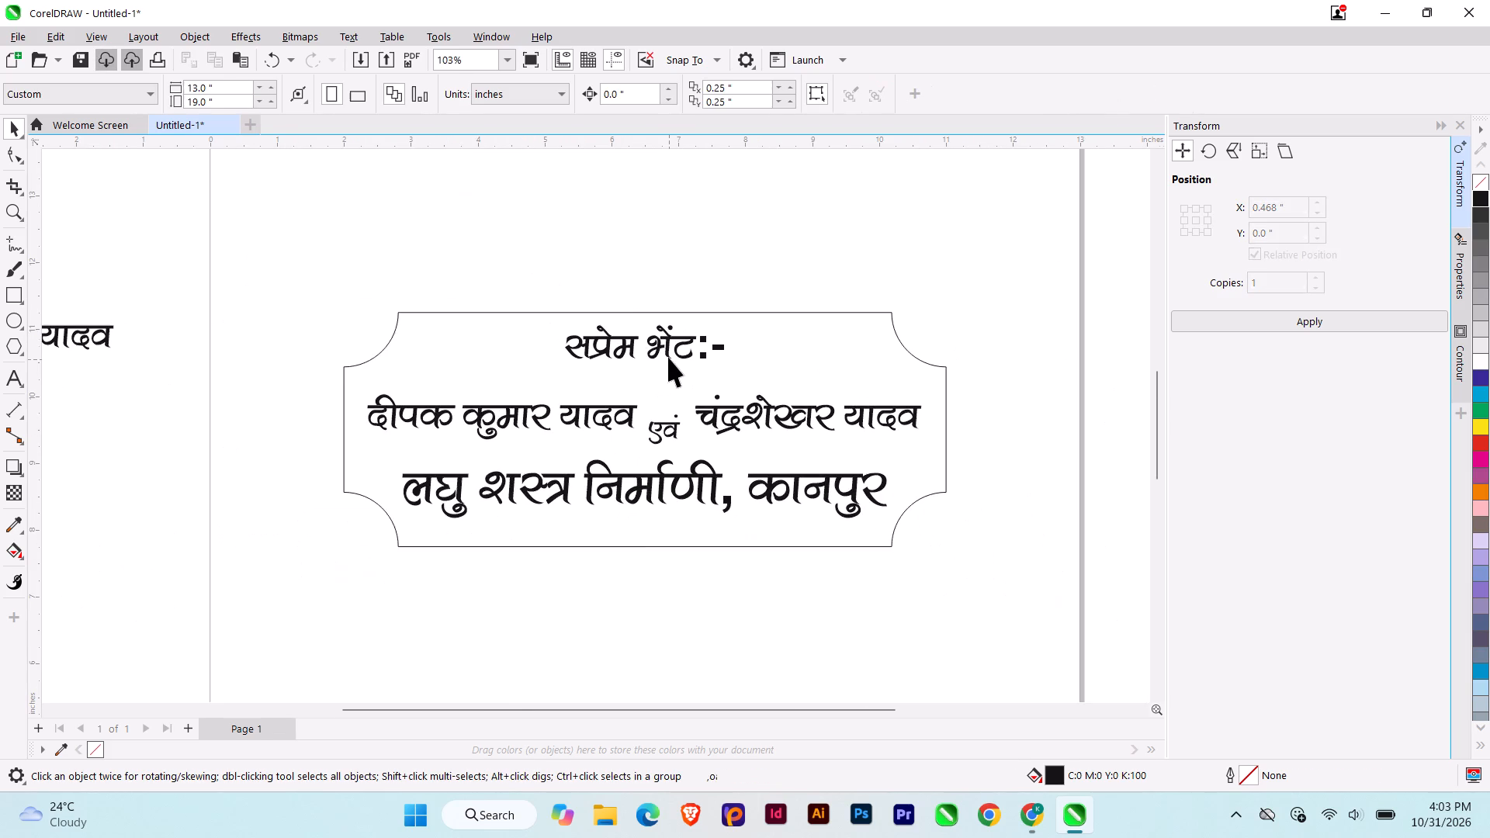
Move the grouped donor names together with एवं up toward the heading, to about Y 9.87 inches.
scroll(665, 346, "up", 3)
left_click(667, 351)
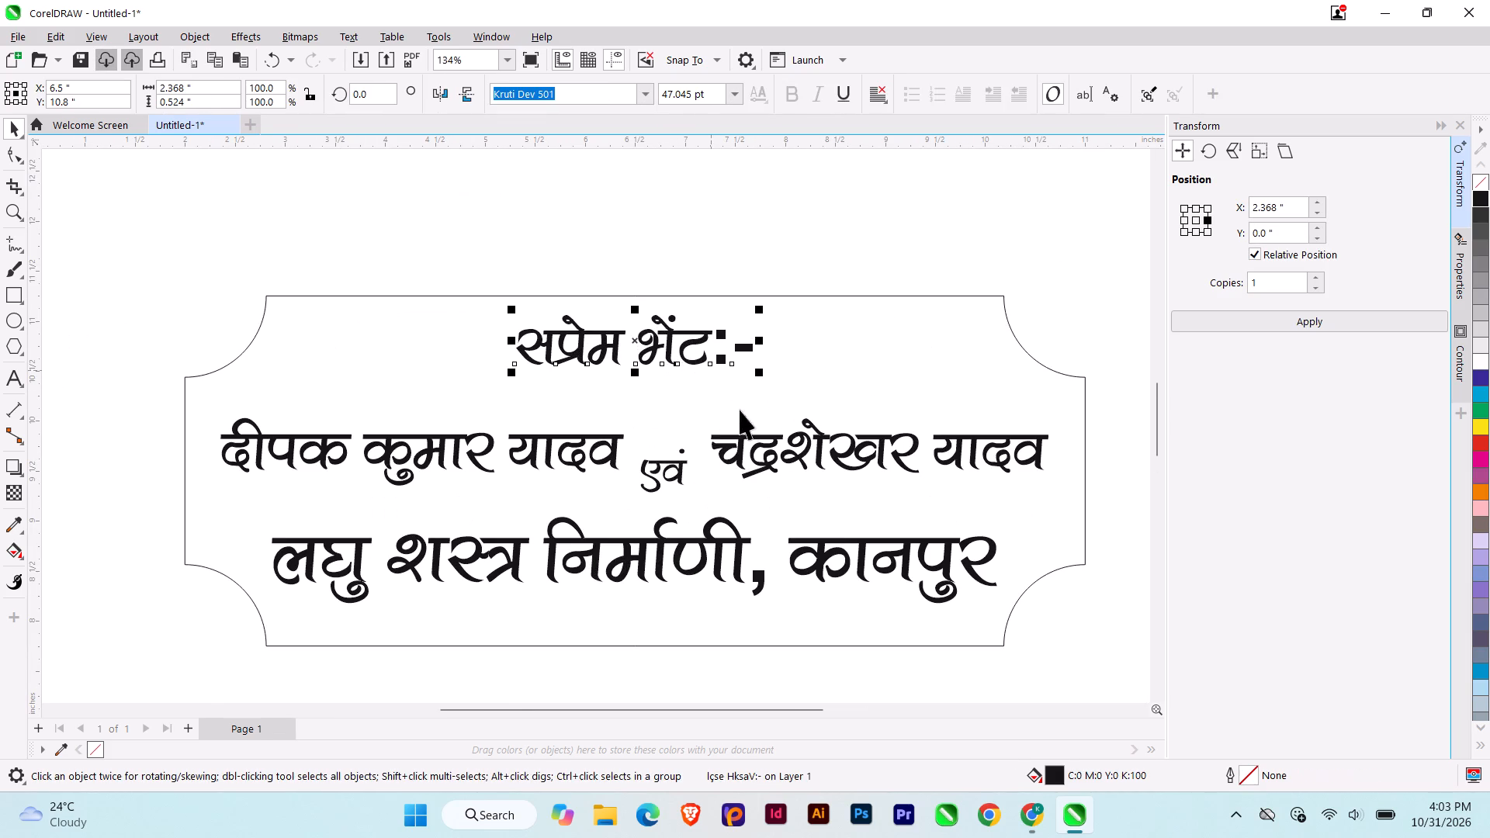
left_click(740, 445)
left_click_drag(153, 395, 177, 413)
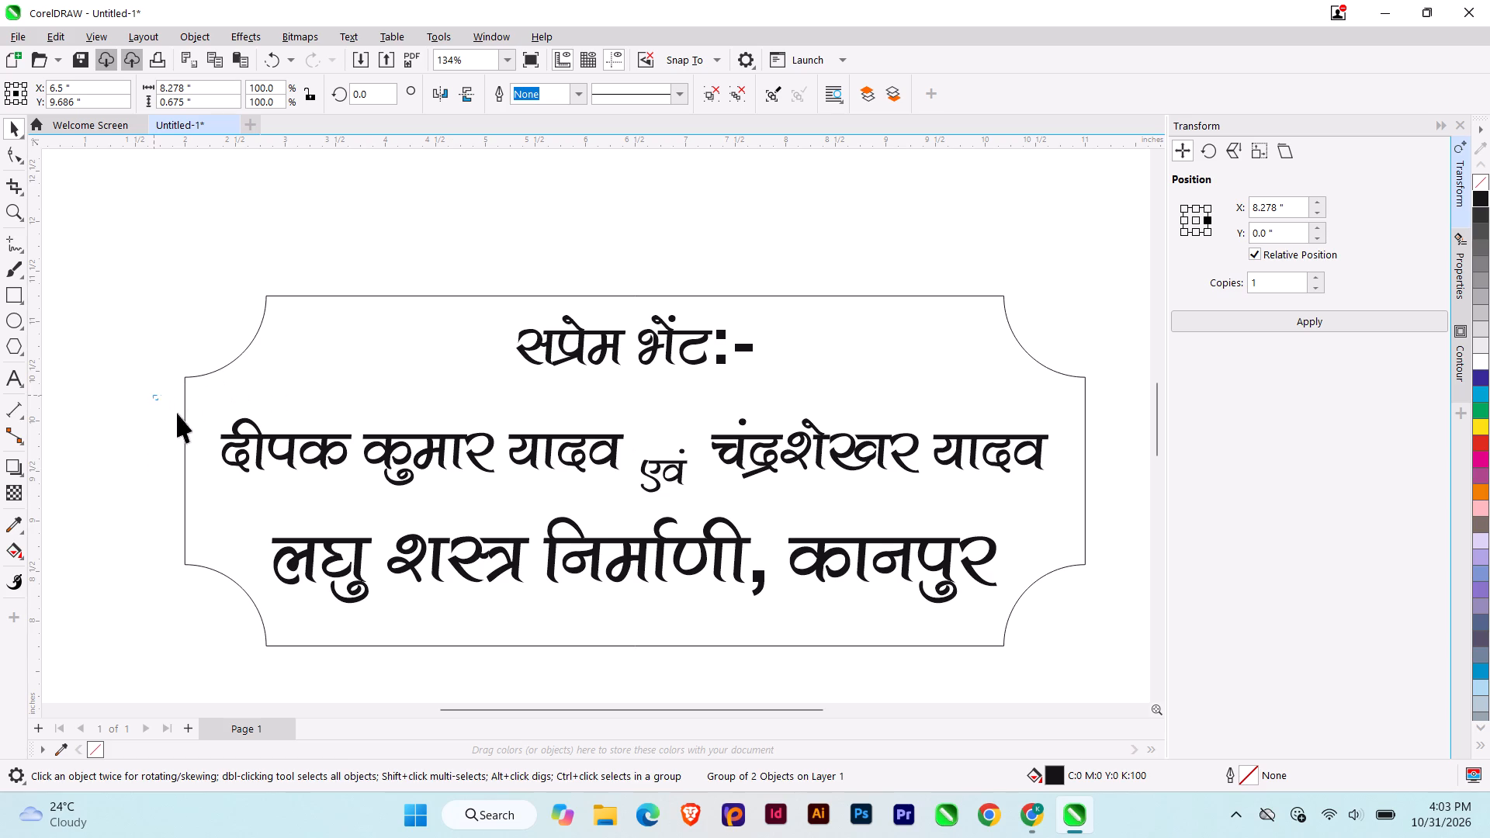
left_click_drag(177, 413, 955, 495)
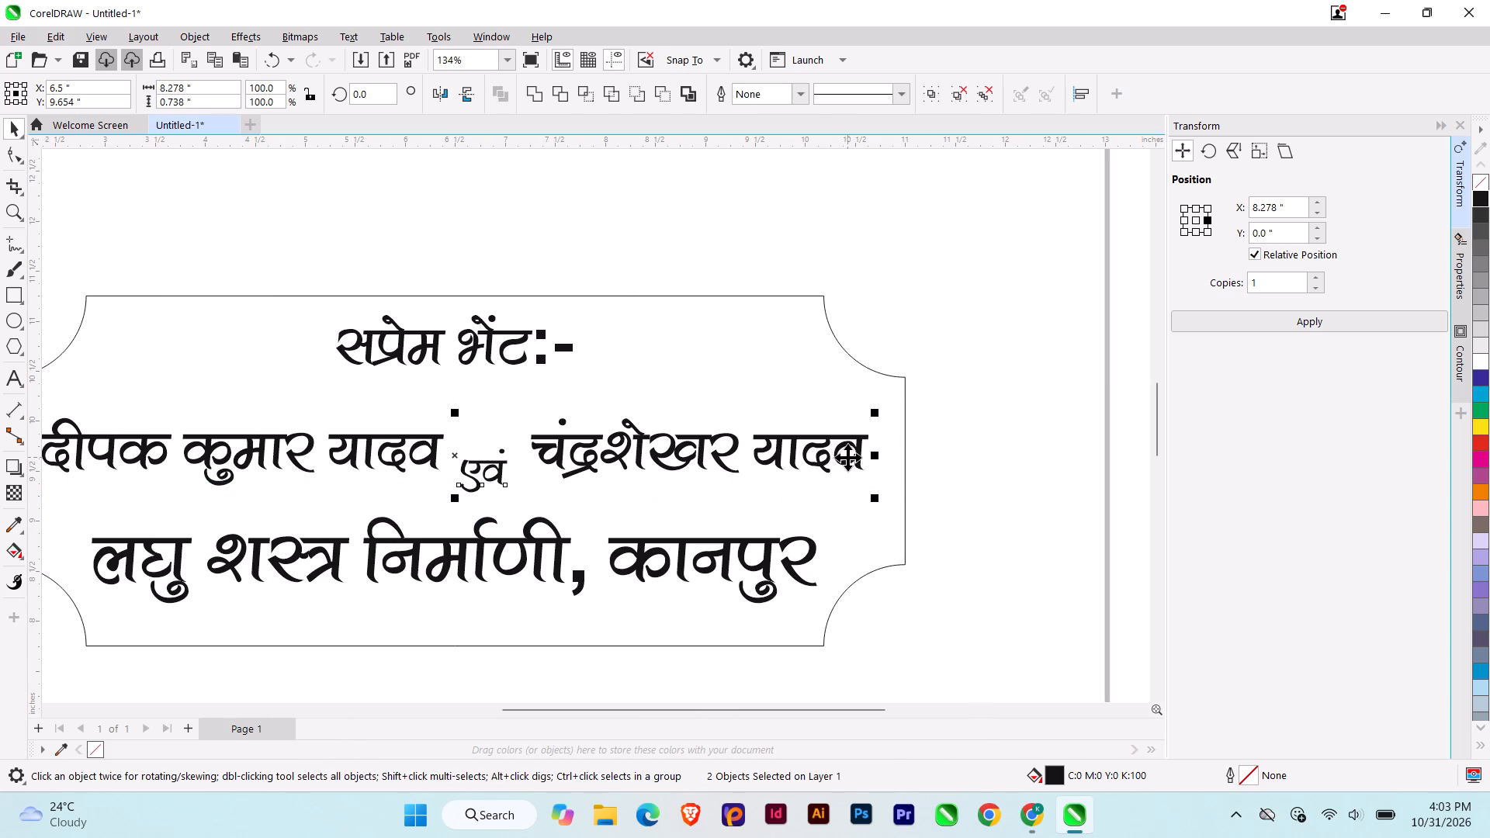
left_click_drag(853, 457, 851, 435)
left_click(1114, 504)
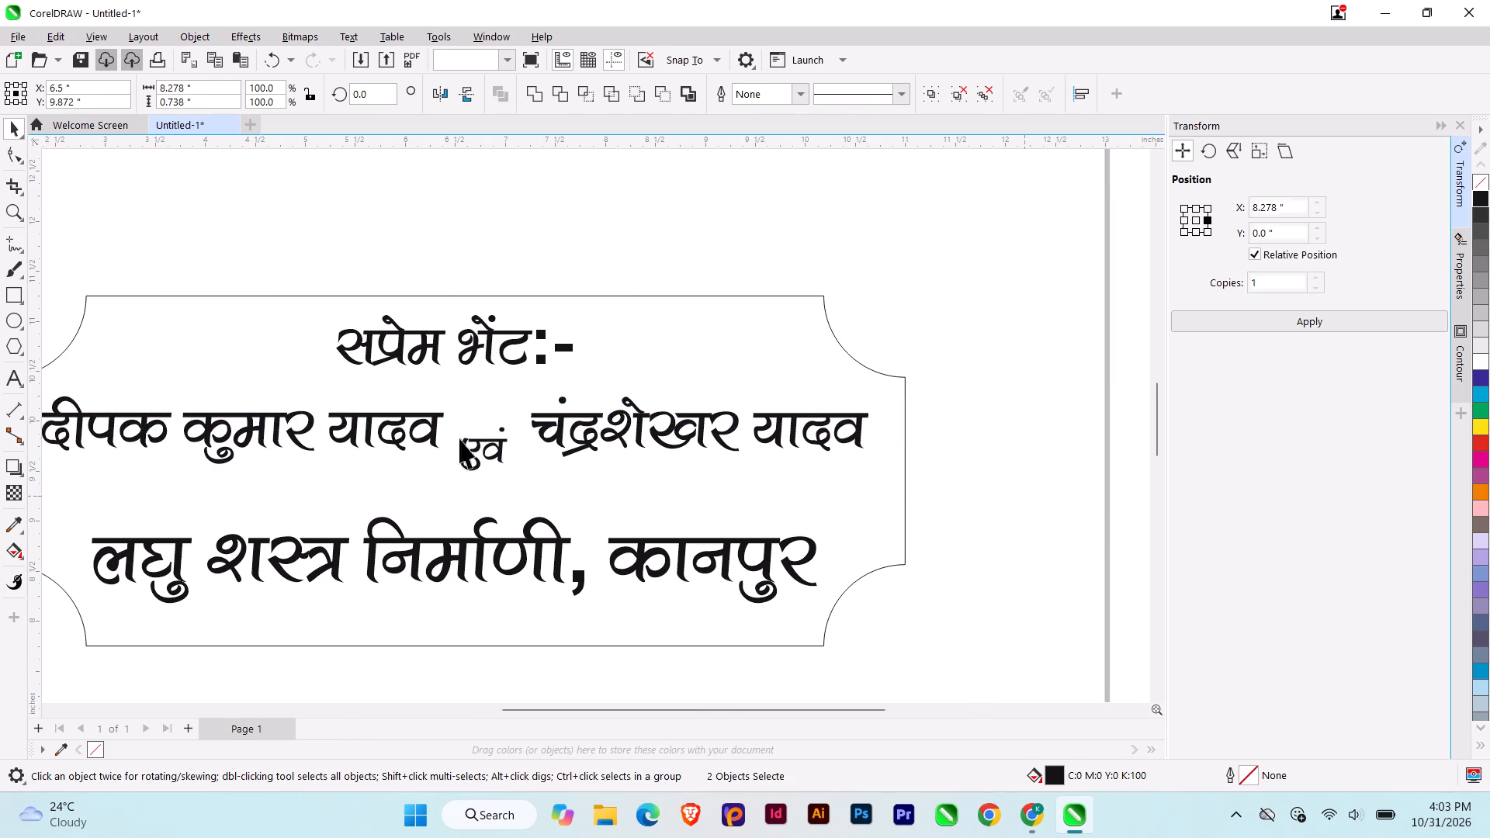
Move एवं down to Y 9.5 inches, just below the gap between the names, and enlarge it to about 0.69 inches wide.
left_click(477, 465)
left_click_drag(480, 467, 482, 489)
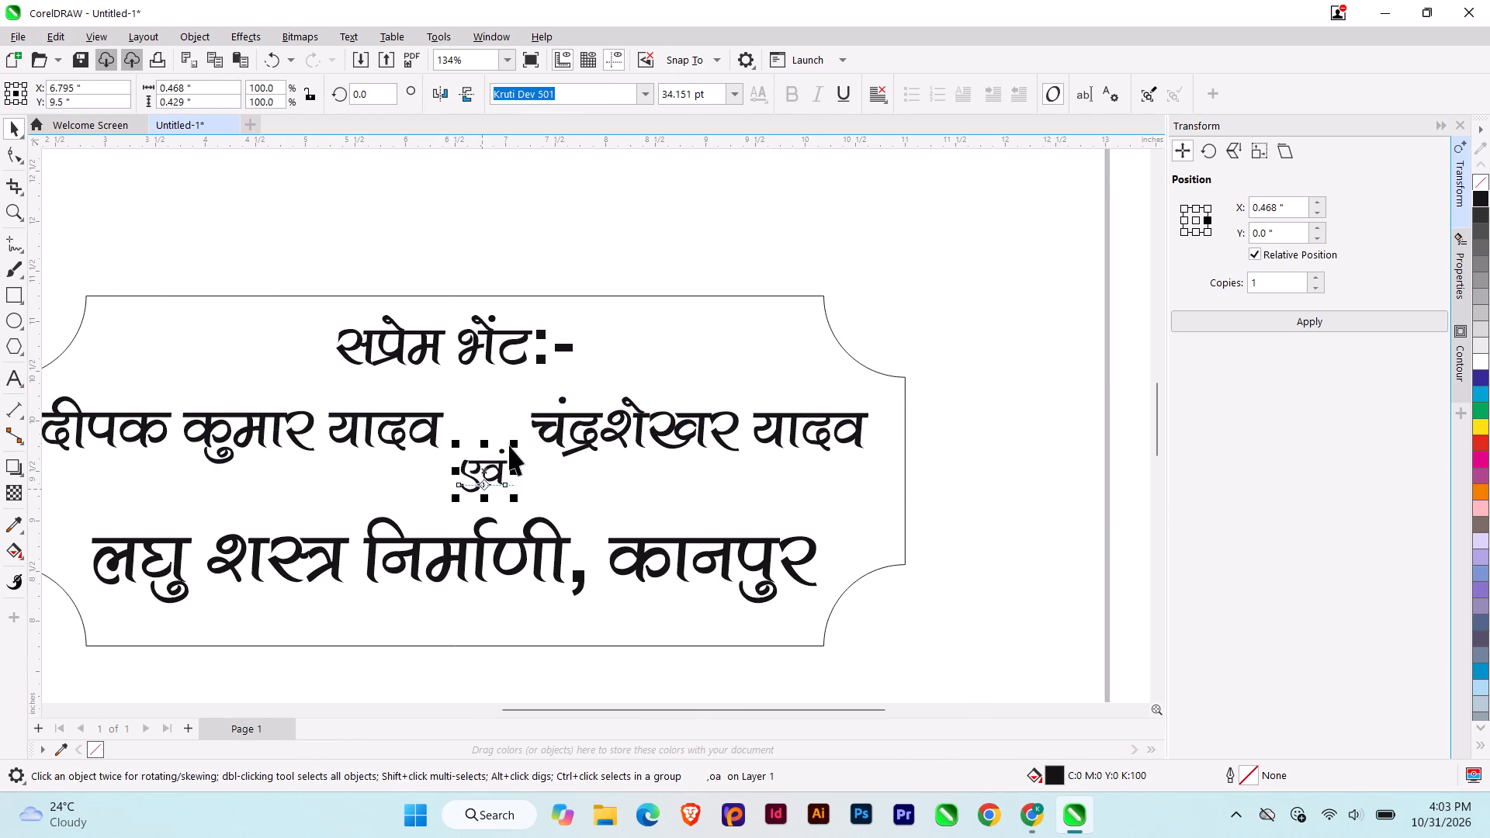
left_click_drag(514, 438, 532, 428)
left_click(684, 228)
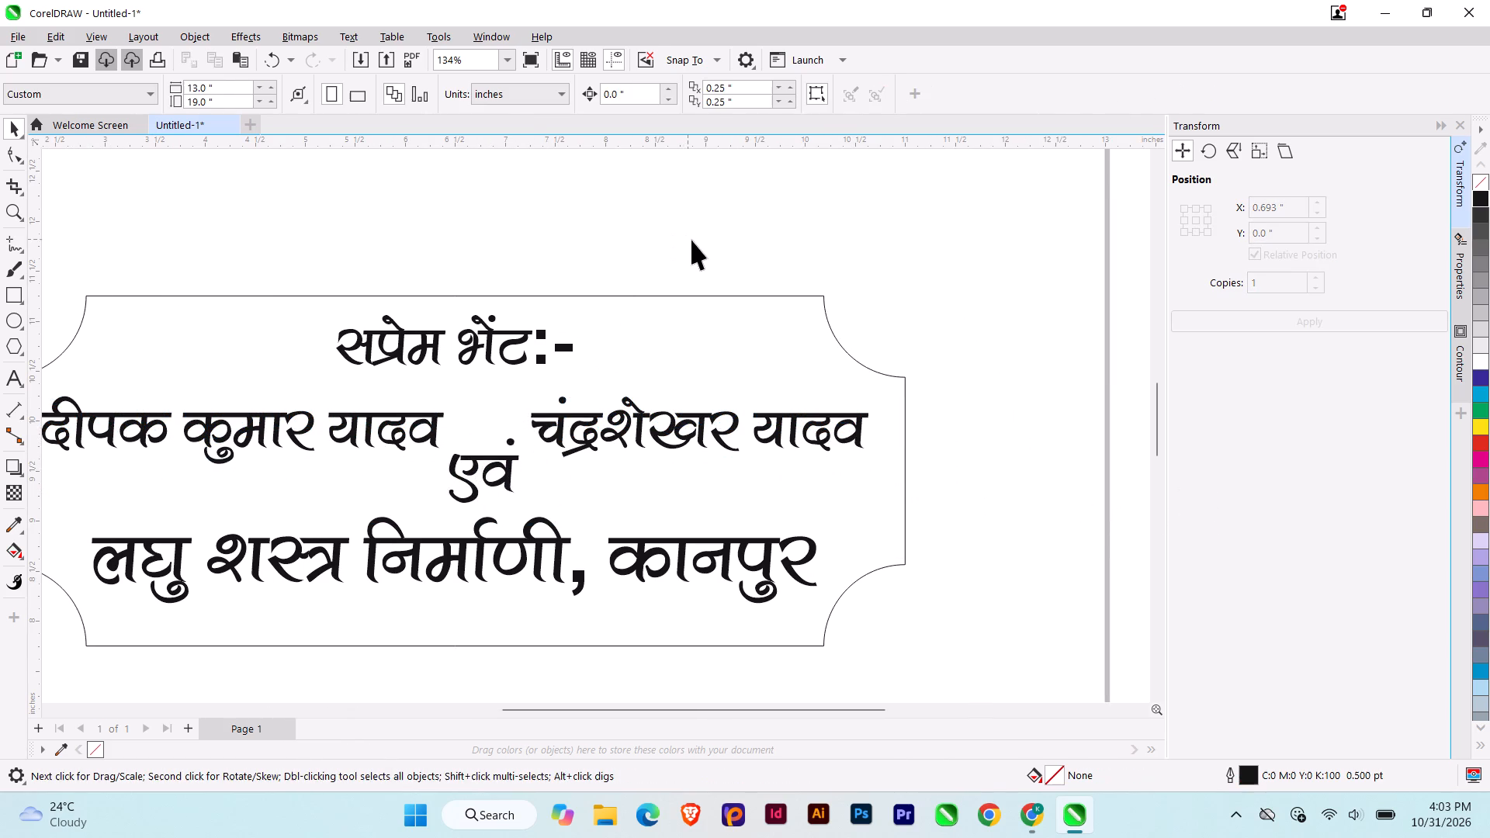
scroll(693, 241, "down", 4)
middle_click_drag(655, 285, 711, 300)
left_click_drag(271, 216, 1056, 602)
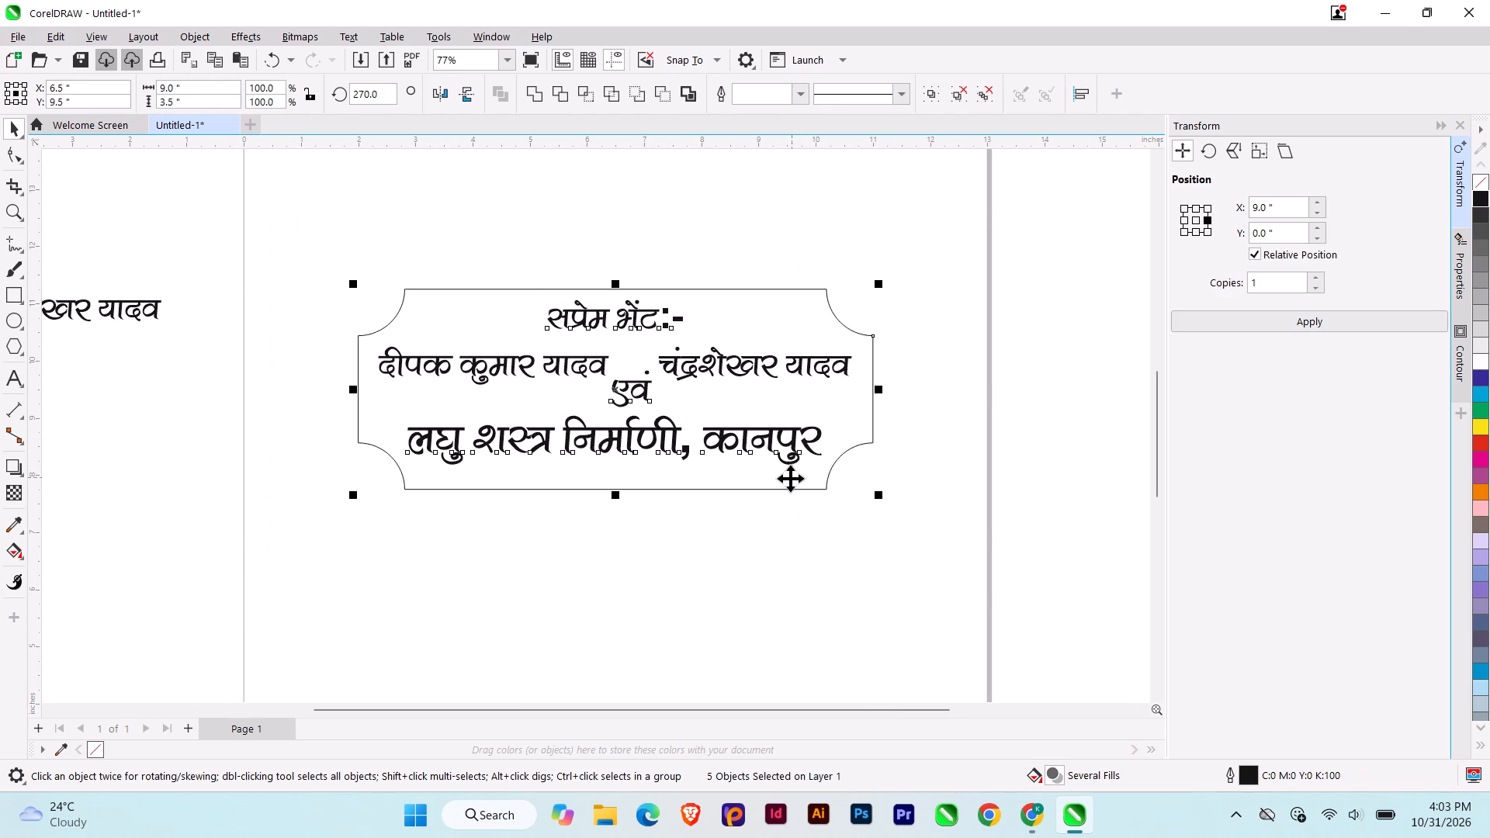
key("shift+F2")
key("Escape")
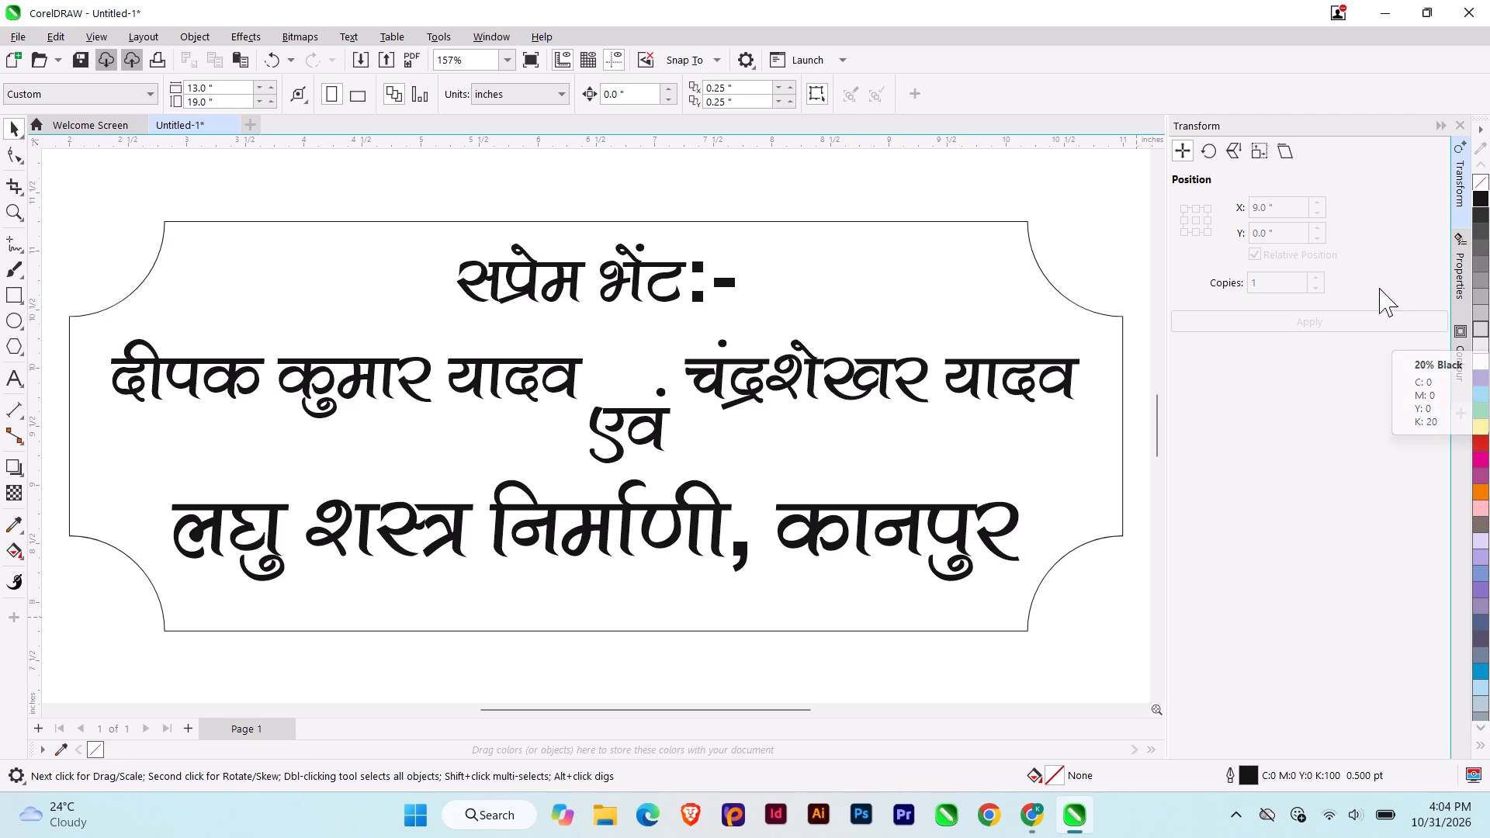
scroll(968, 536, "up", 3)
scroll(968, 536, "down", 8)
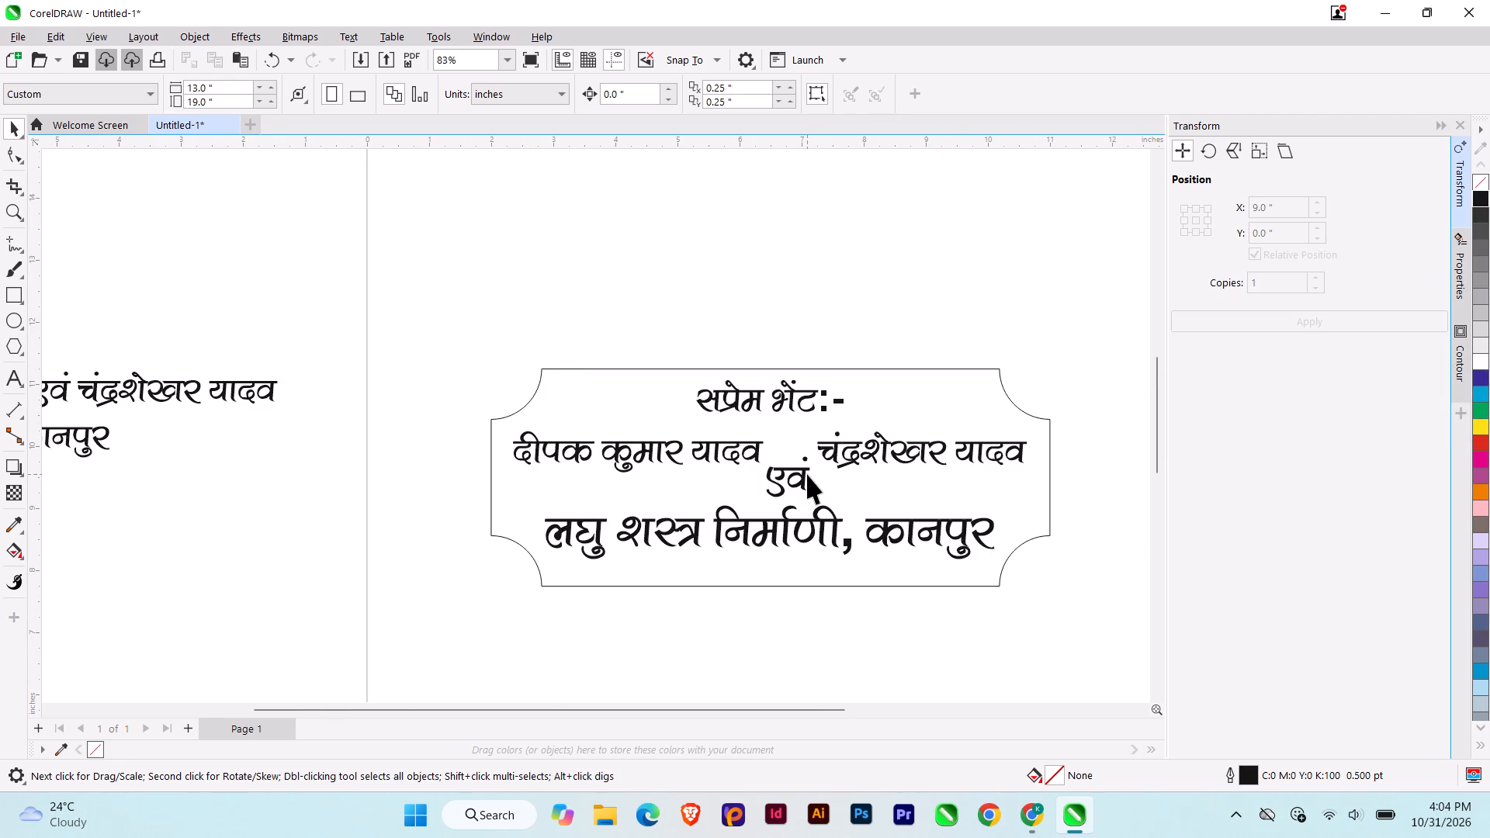
Delete the leftover draft text block with the donor names and कानपुर lying off the page beside the plaque.
scroll(807, 474, "up", 1)
scroll(558, 311, "down", 2)
left_click(286, 363)
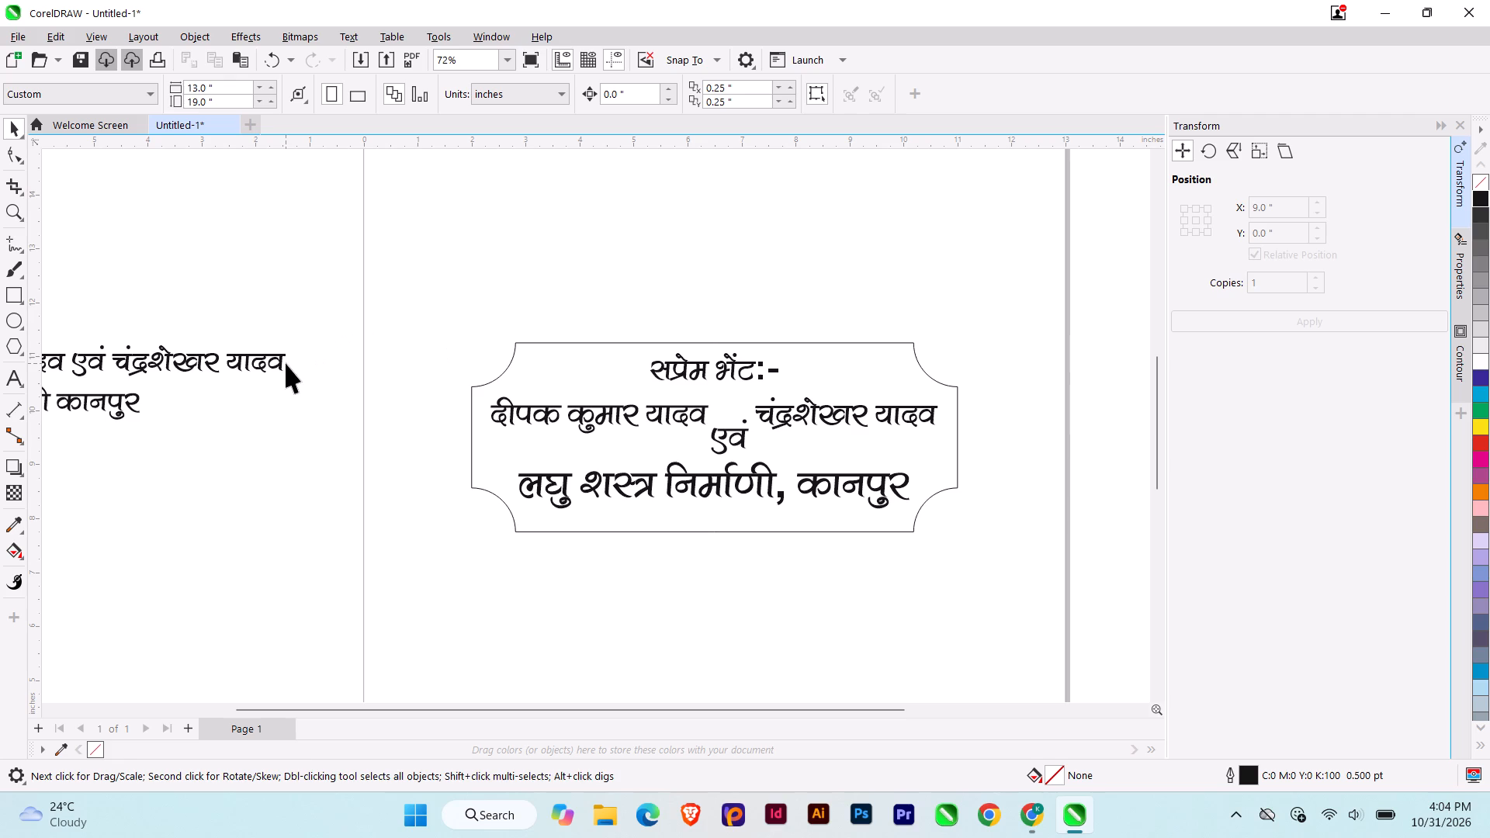
left_click(281, 365)
key("Delete")
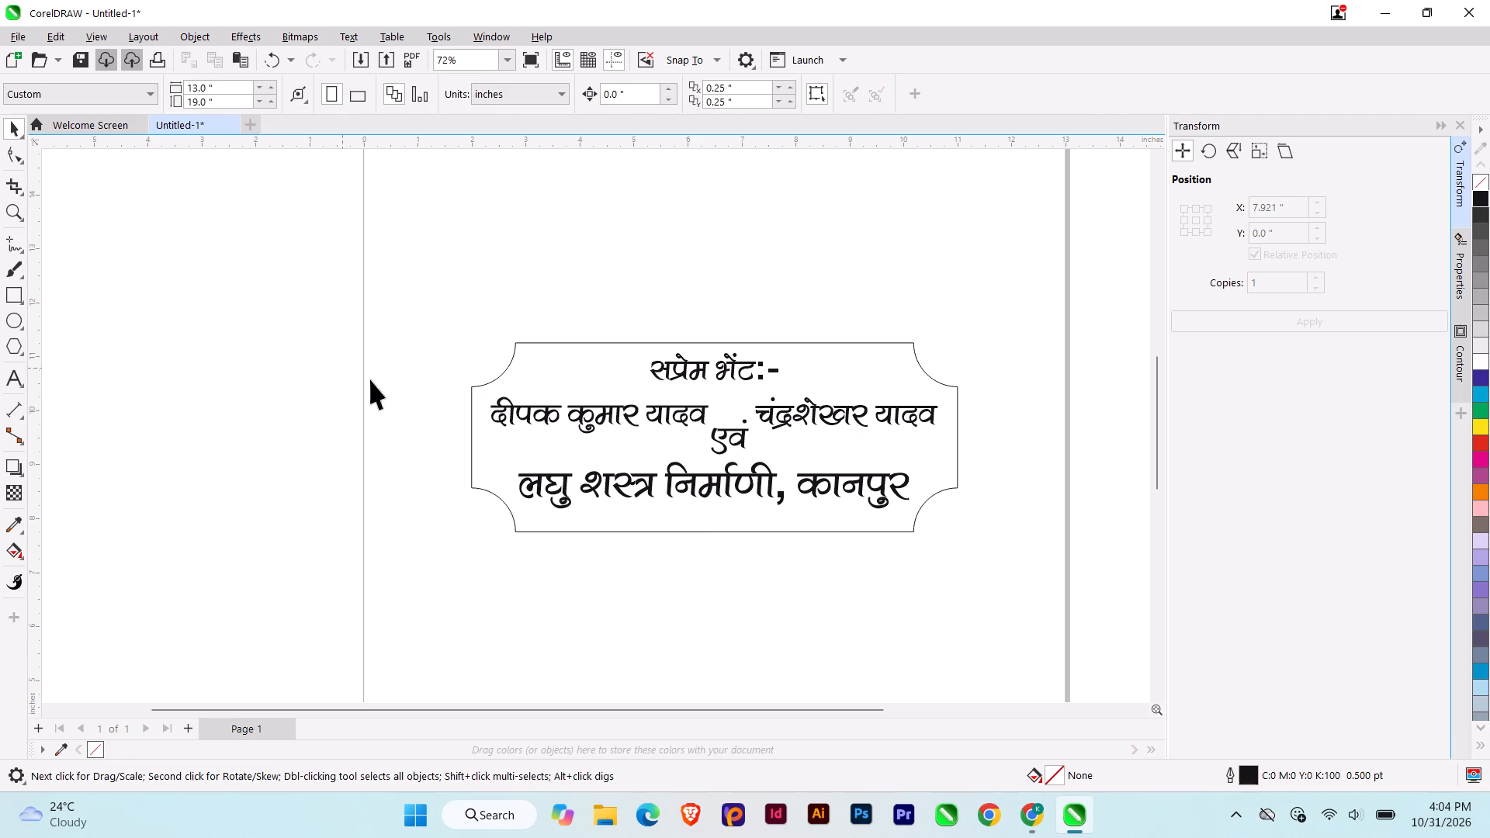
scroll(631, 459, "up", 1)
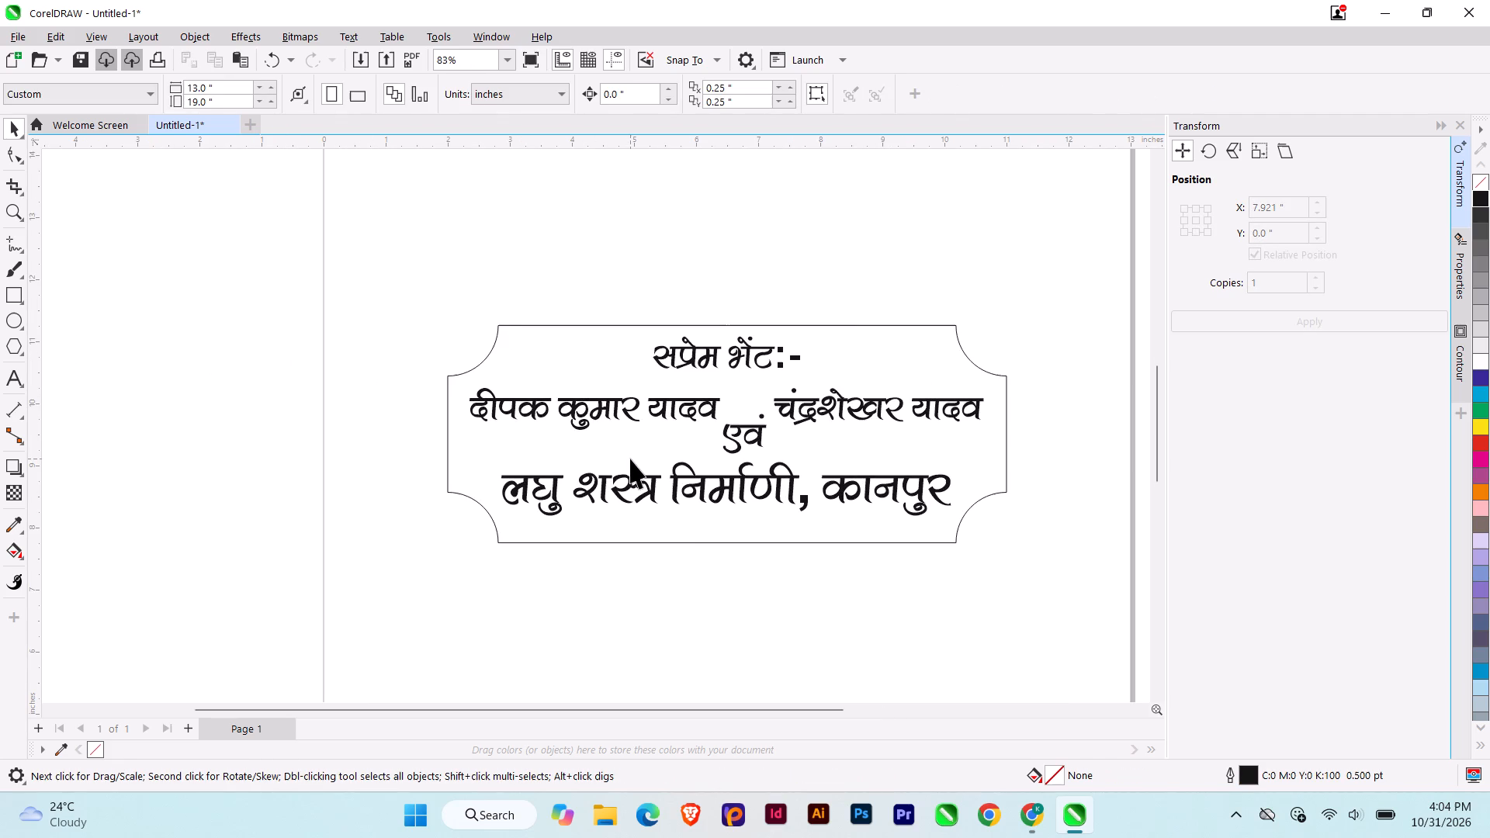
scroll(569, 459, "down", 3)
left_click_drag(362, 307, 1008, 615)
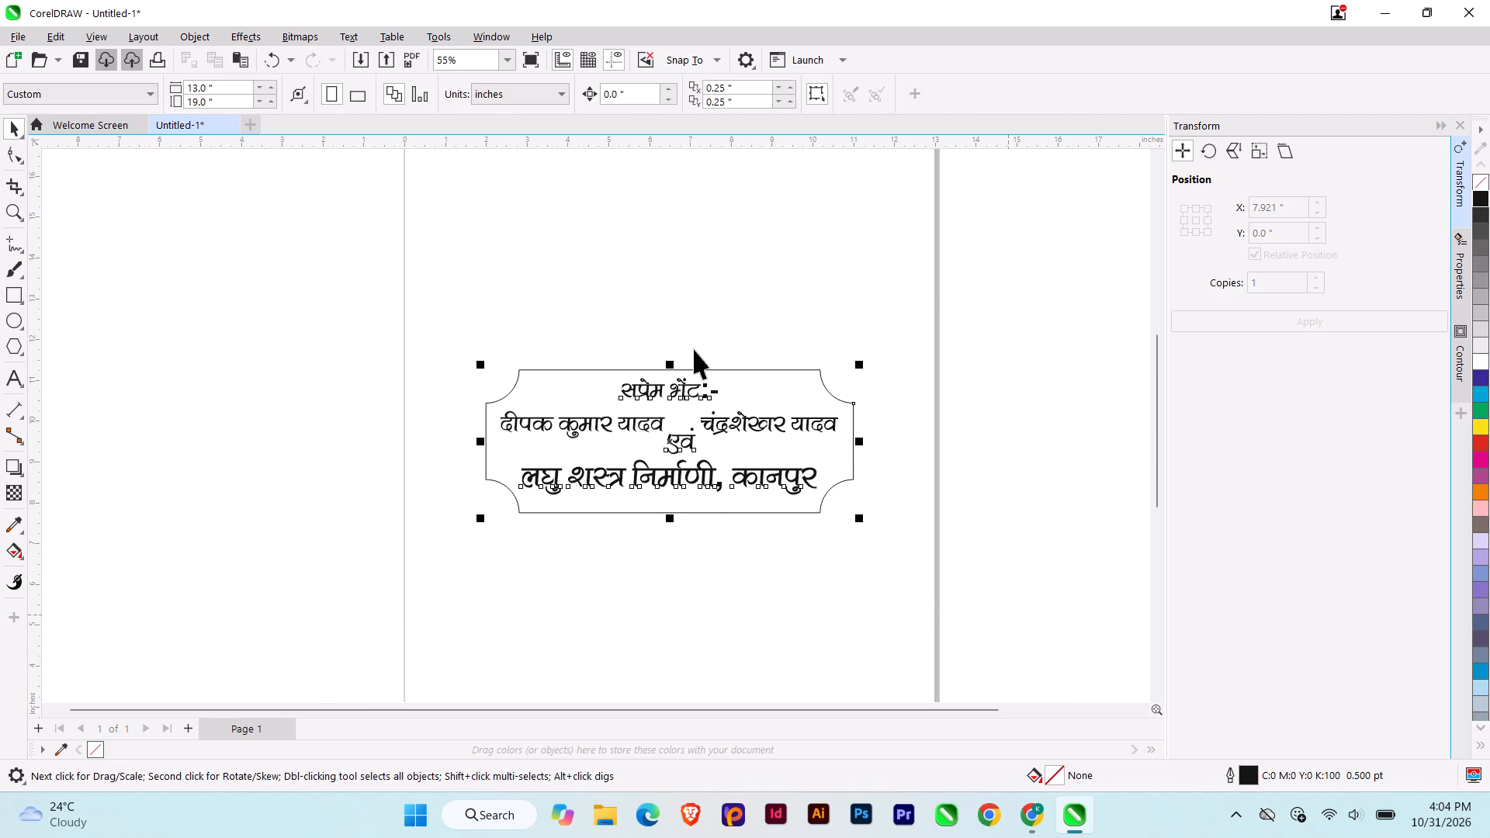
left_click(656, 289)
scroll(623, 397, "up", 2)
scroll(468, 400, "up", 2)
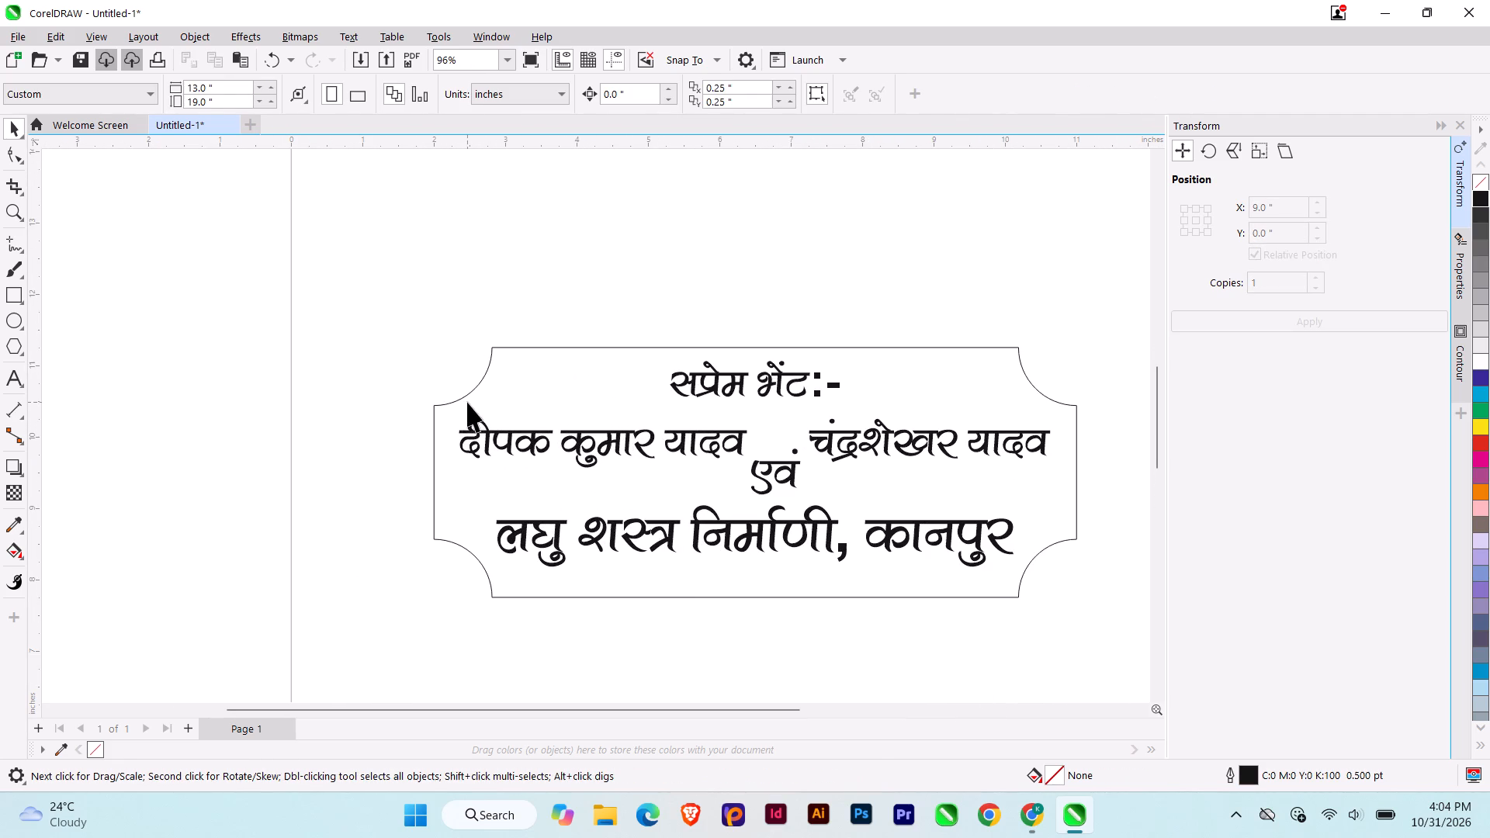
Duplicate the whole plaque with its text straight below the original, at about Y 4.61 inches.
scroll(596, 365, "down", 4)
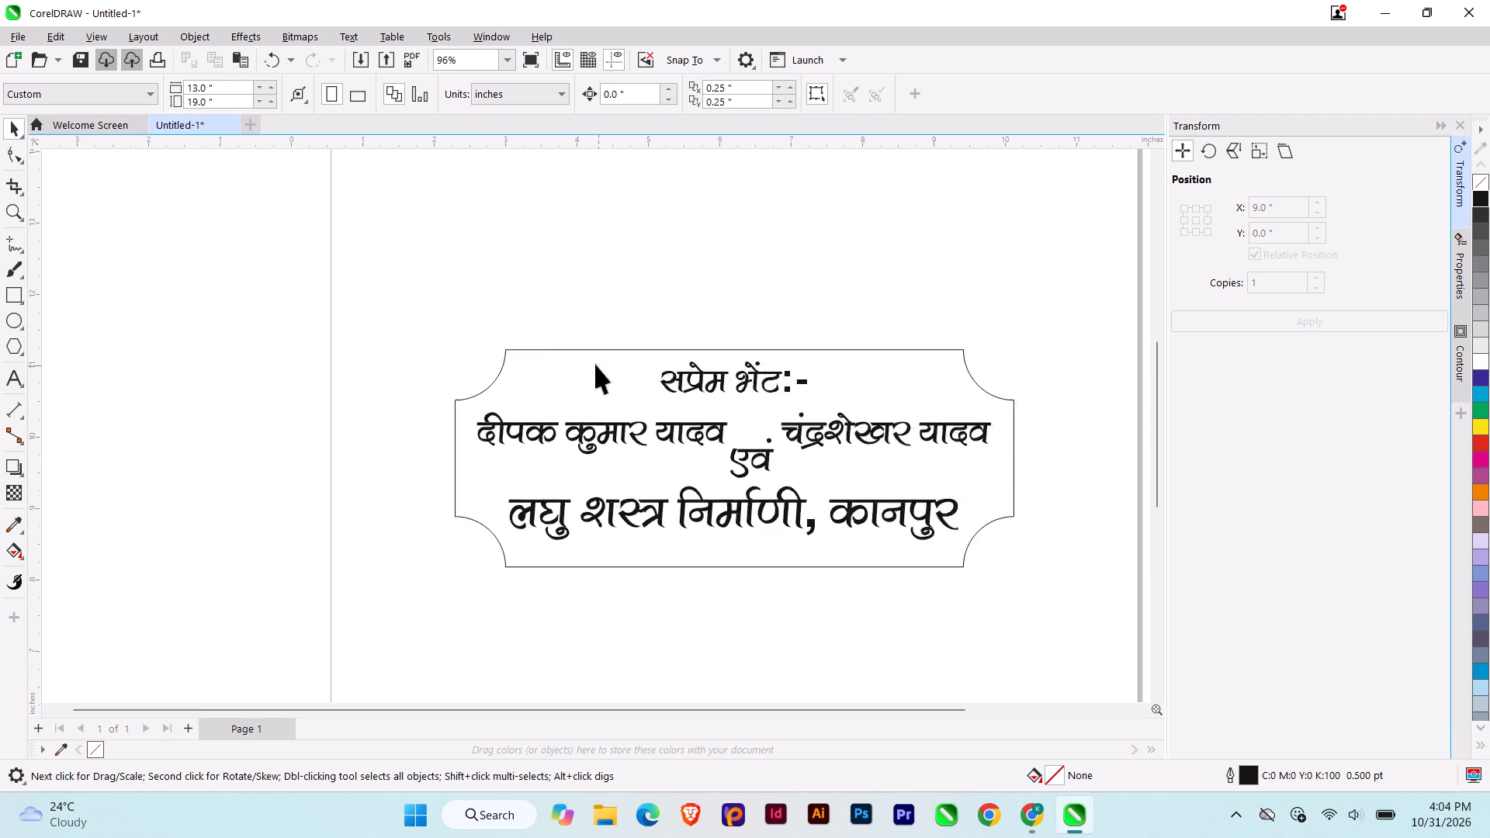
scroll(595, 364, "down", 2)
left_click_drag(278, 258, 1106, 614)
left_click_drag(670, 424, 679, 581)
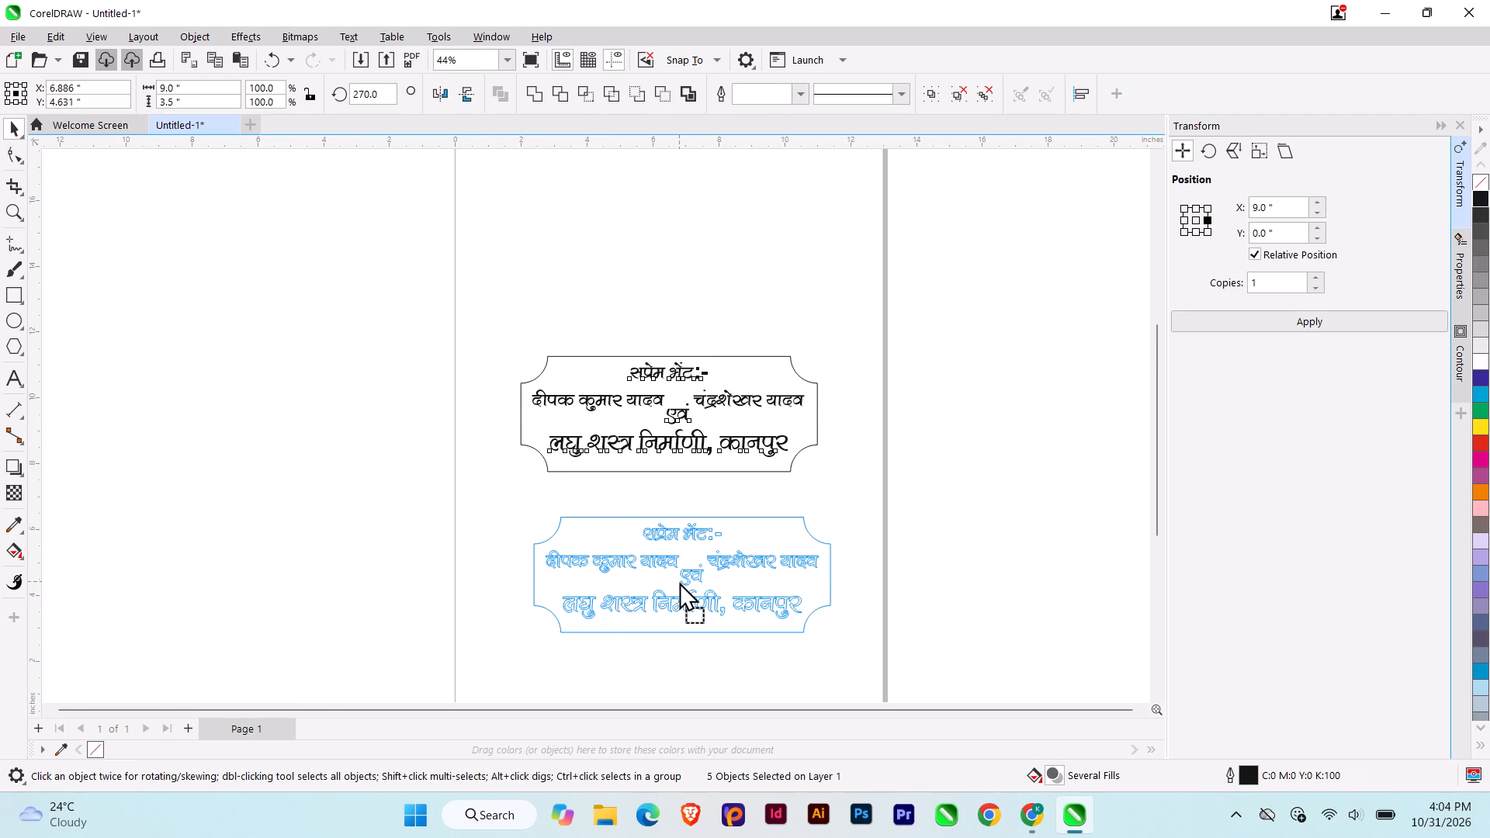
left_click_drag(679, 581, 679, 582)
right_click(679, 582, "ctrl")
scroll(701, 424, "down", 1)
middle_click_drag(691, 494, 670, 376)
scroll(688, 480, "up", 9)
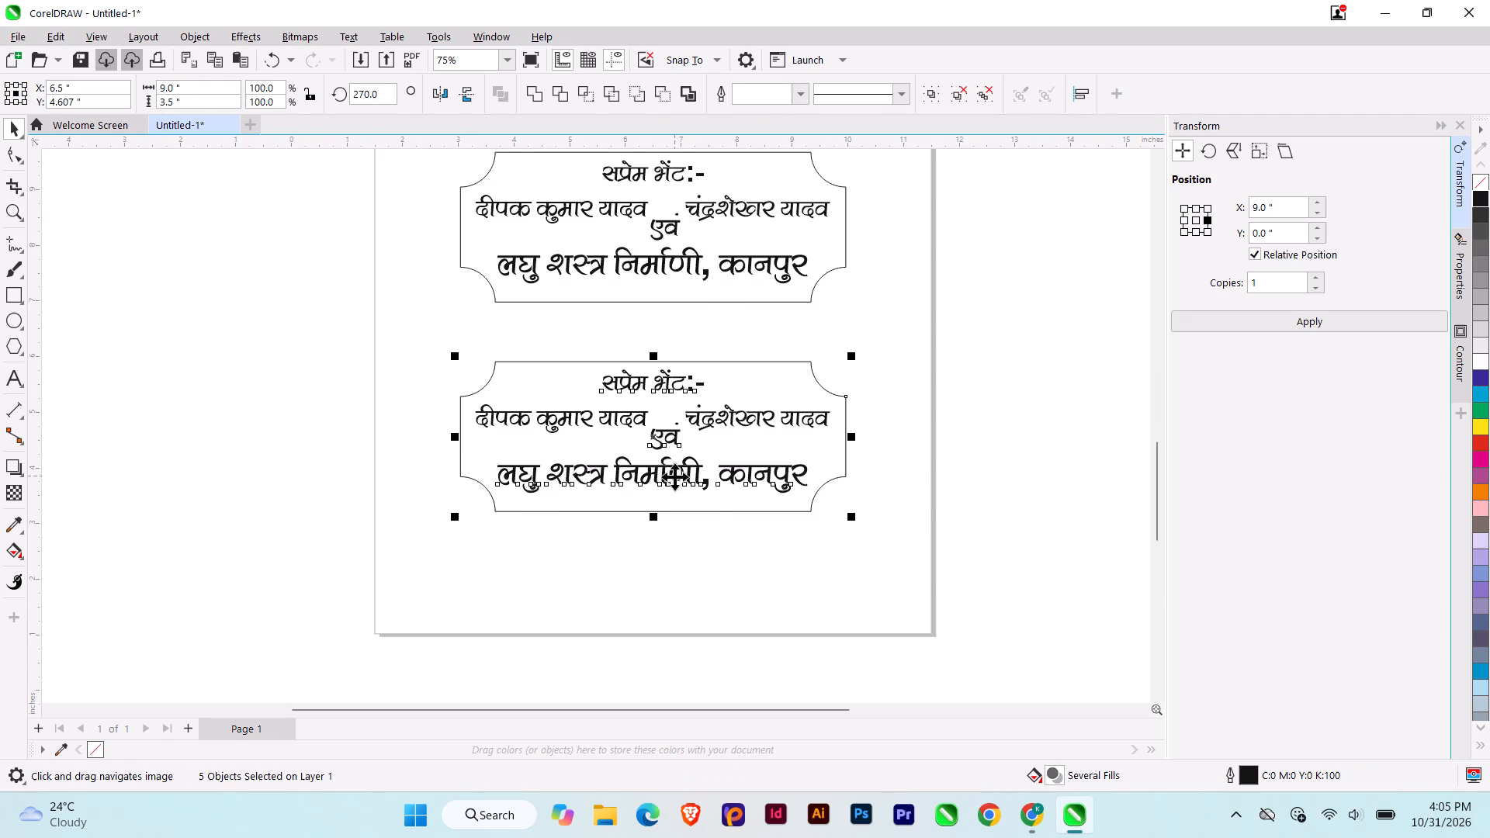
scroll(674, 476, "up", 1)
middle_click_drag(722, 442, 703, 483)
key("shift+F2")
key("Escape")
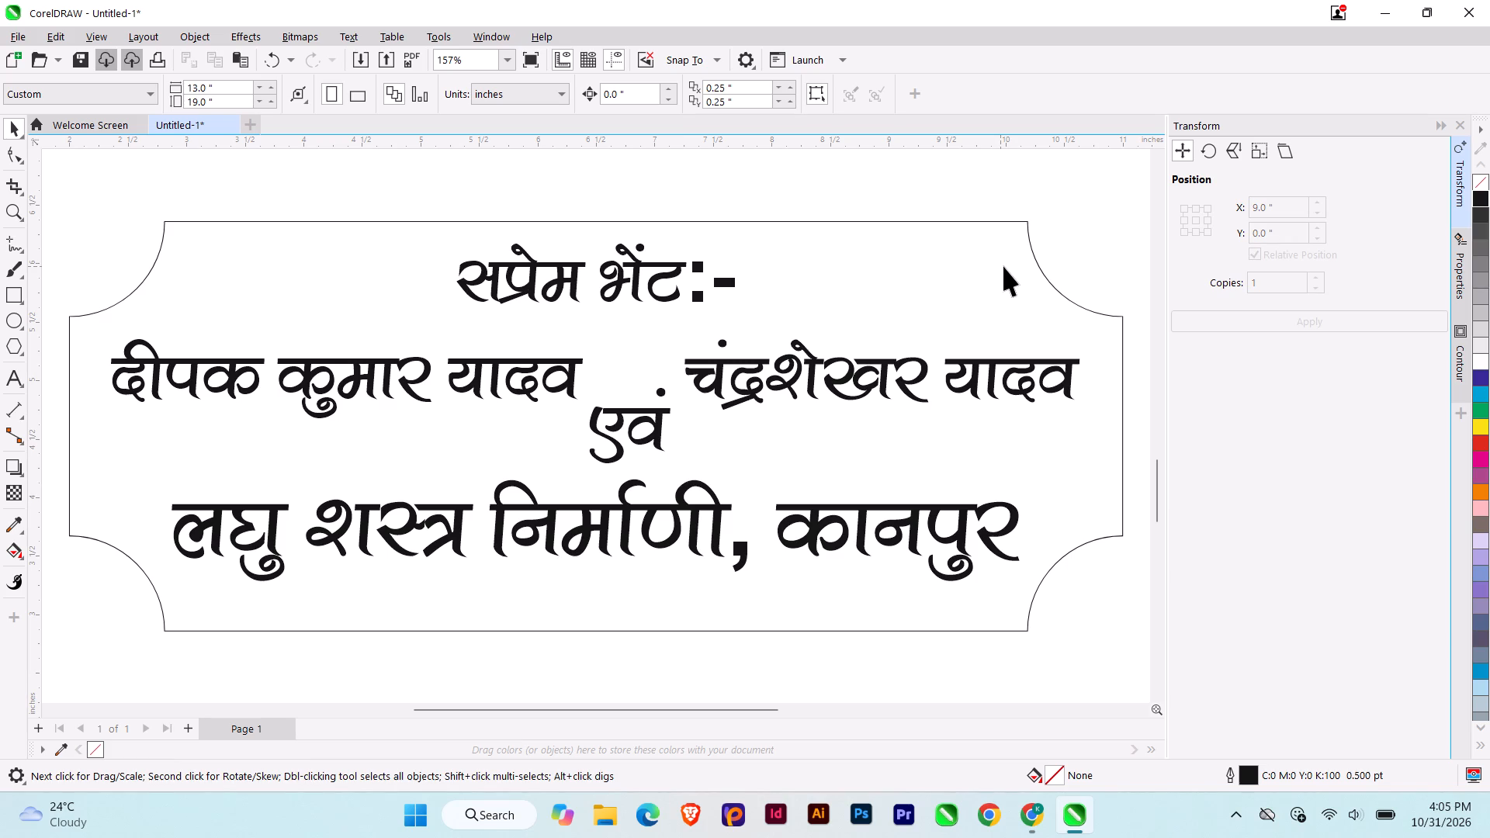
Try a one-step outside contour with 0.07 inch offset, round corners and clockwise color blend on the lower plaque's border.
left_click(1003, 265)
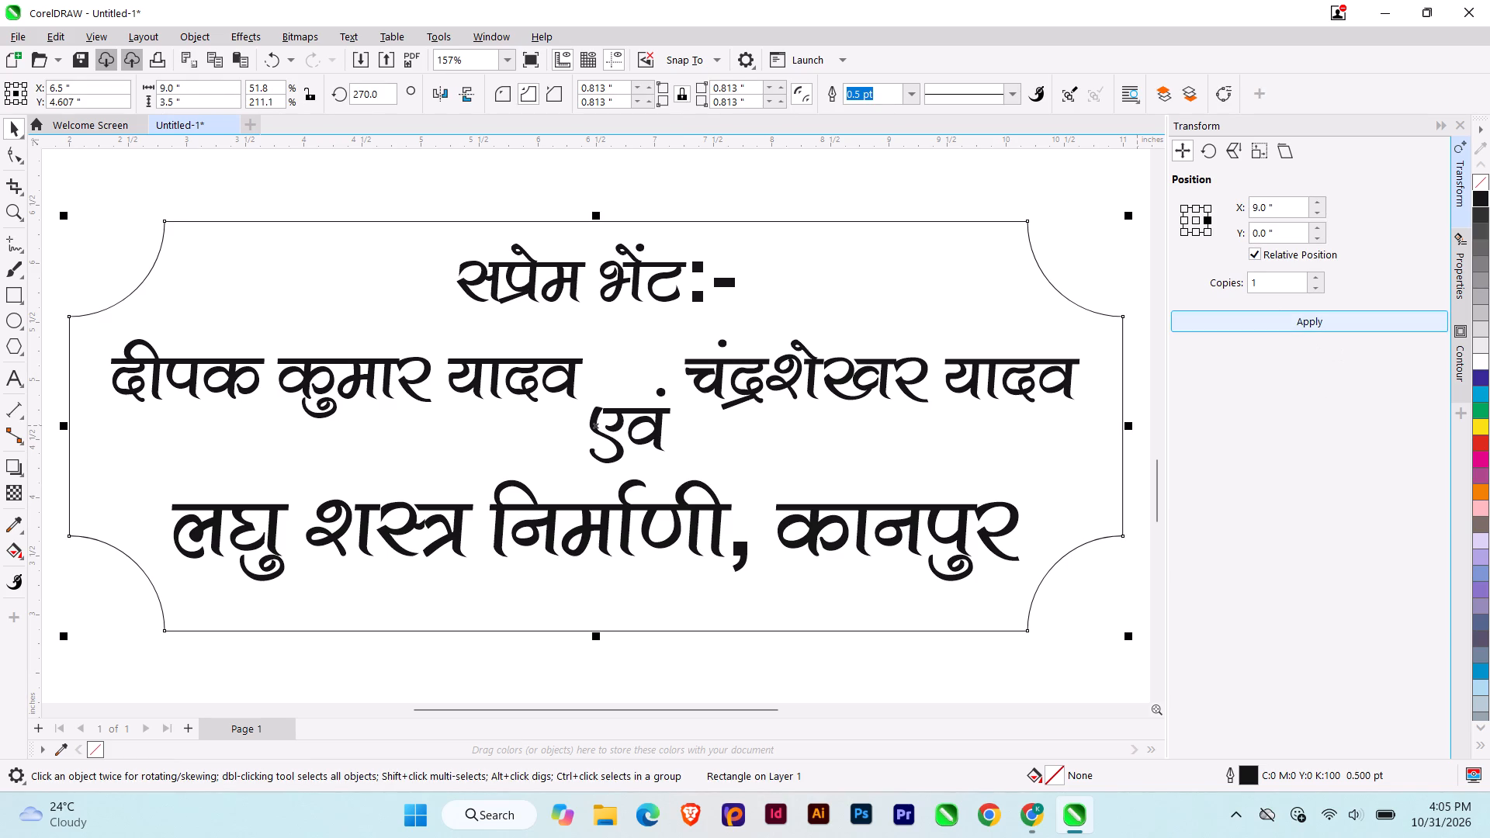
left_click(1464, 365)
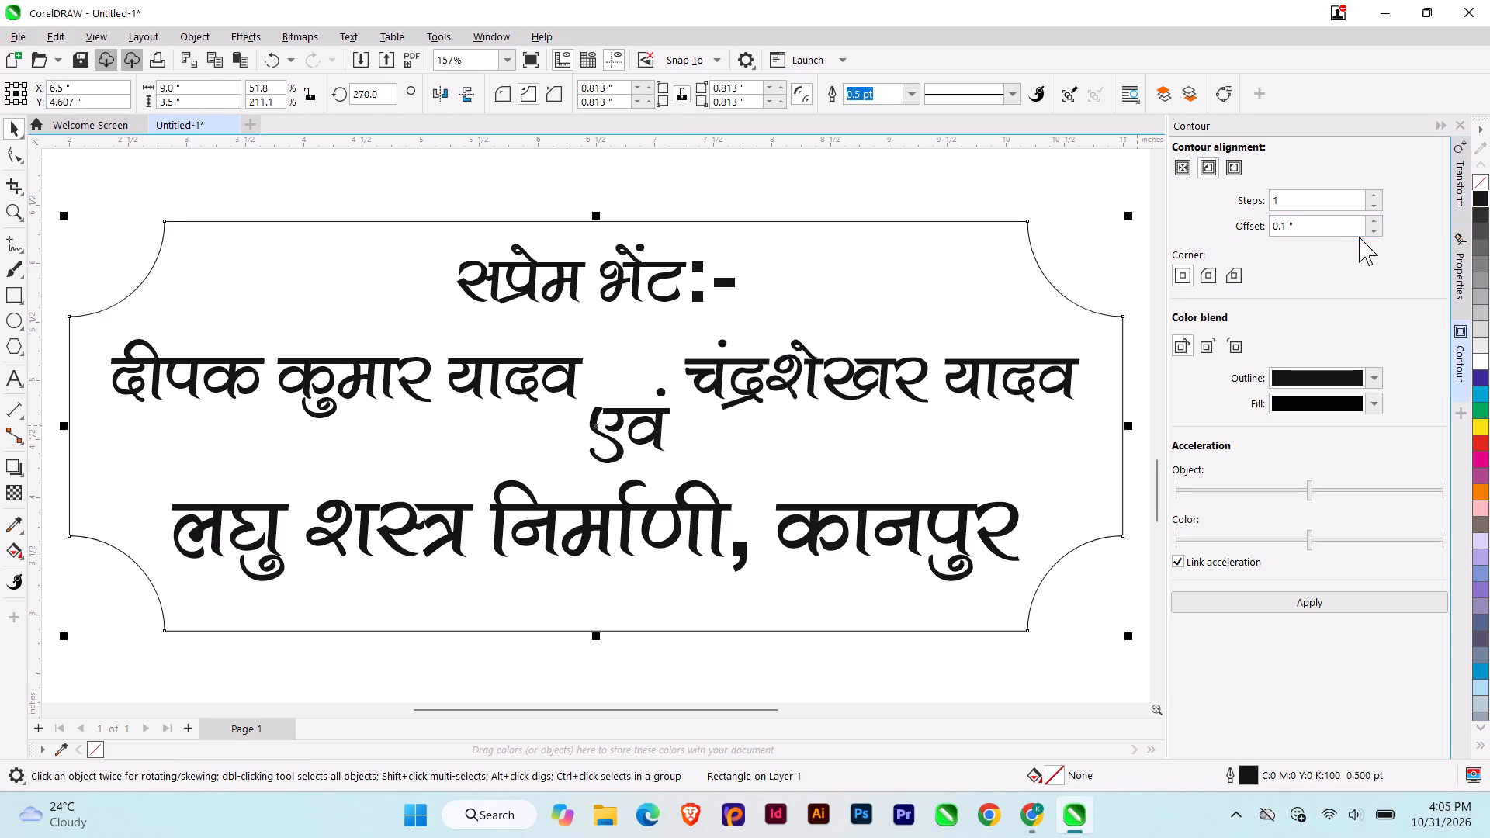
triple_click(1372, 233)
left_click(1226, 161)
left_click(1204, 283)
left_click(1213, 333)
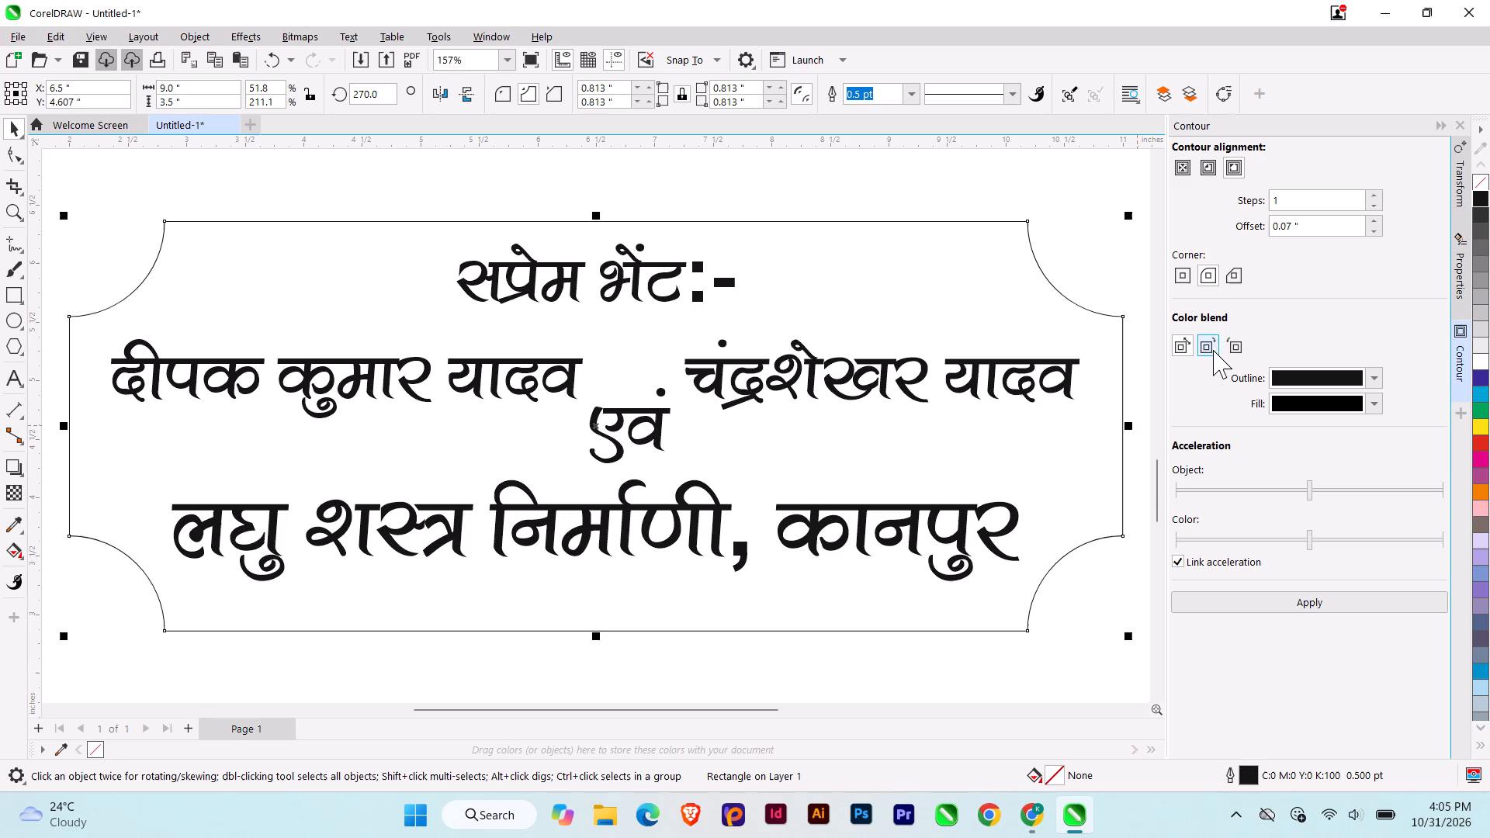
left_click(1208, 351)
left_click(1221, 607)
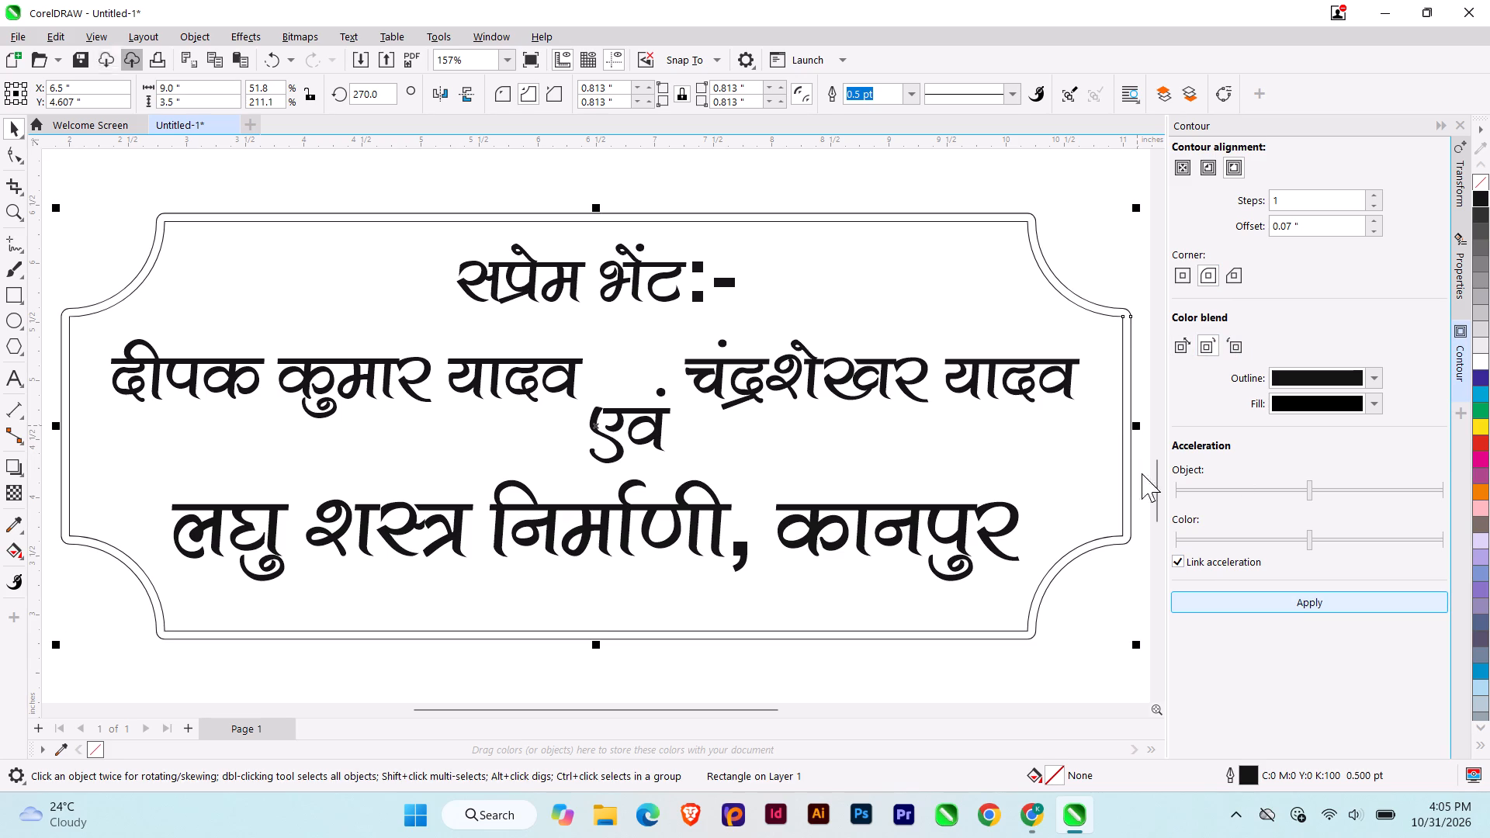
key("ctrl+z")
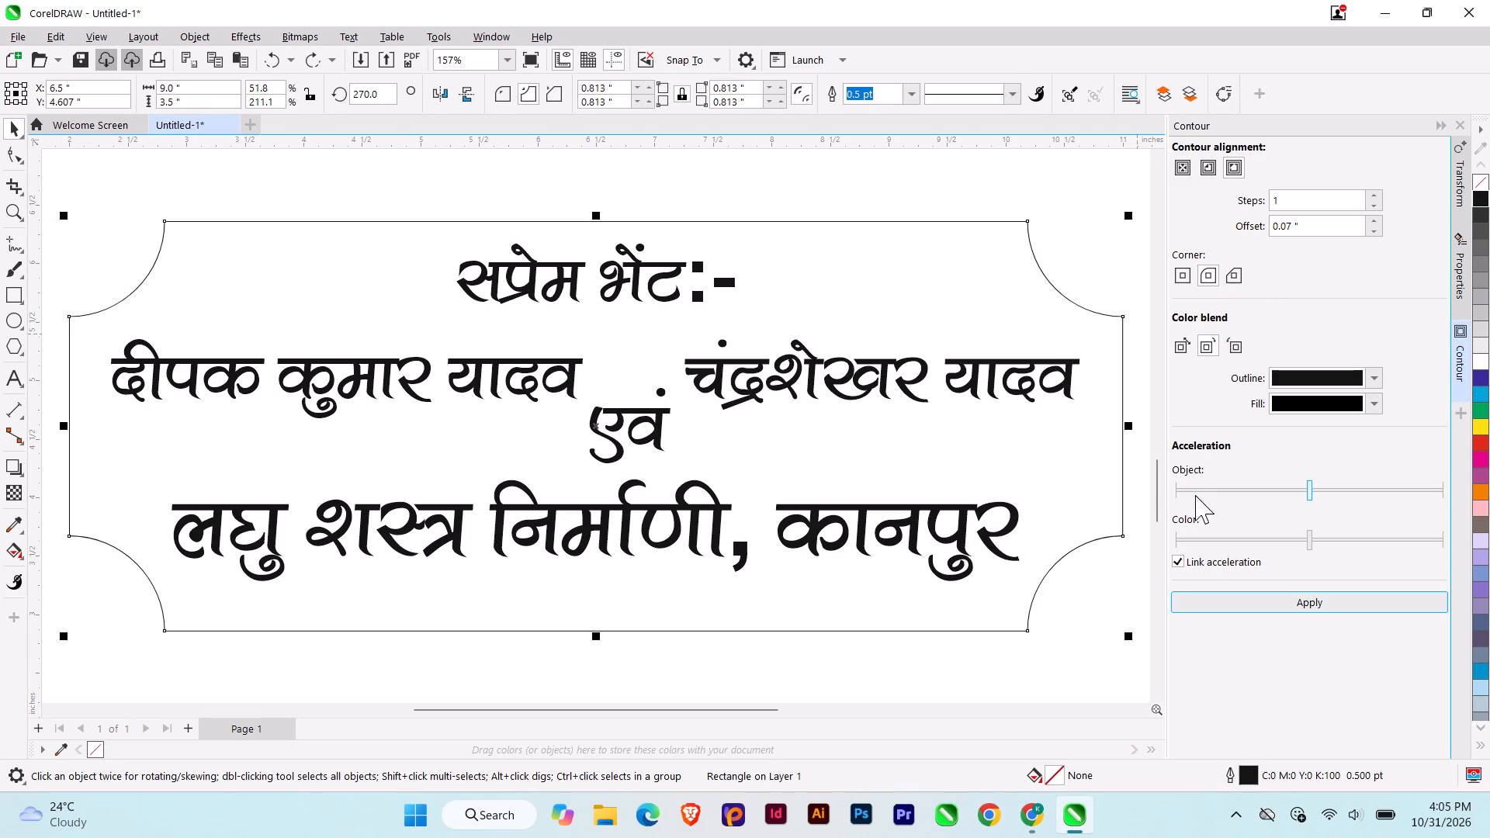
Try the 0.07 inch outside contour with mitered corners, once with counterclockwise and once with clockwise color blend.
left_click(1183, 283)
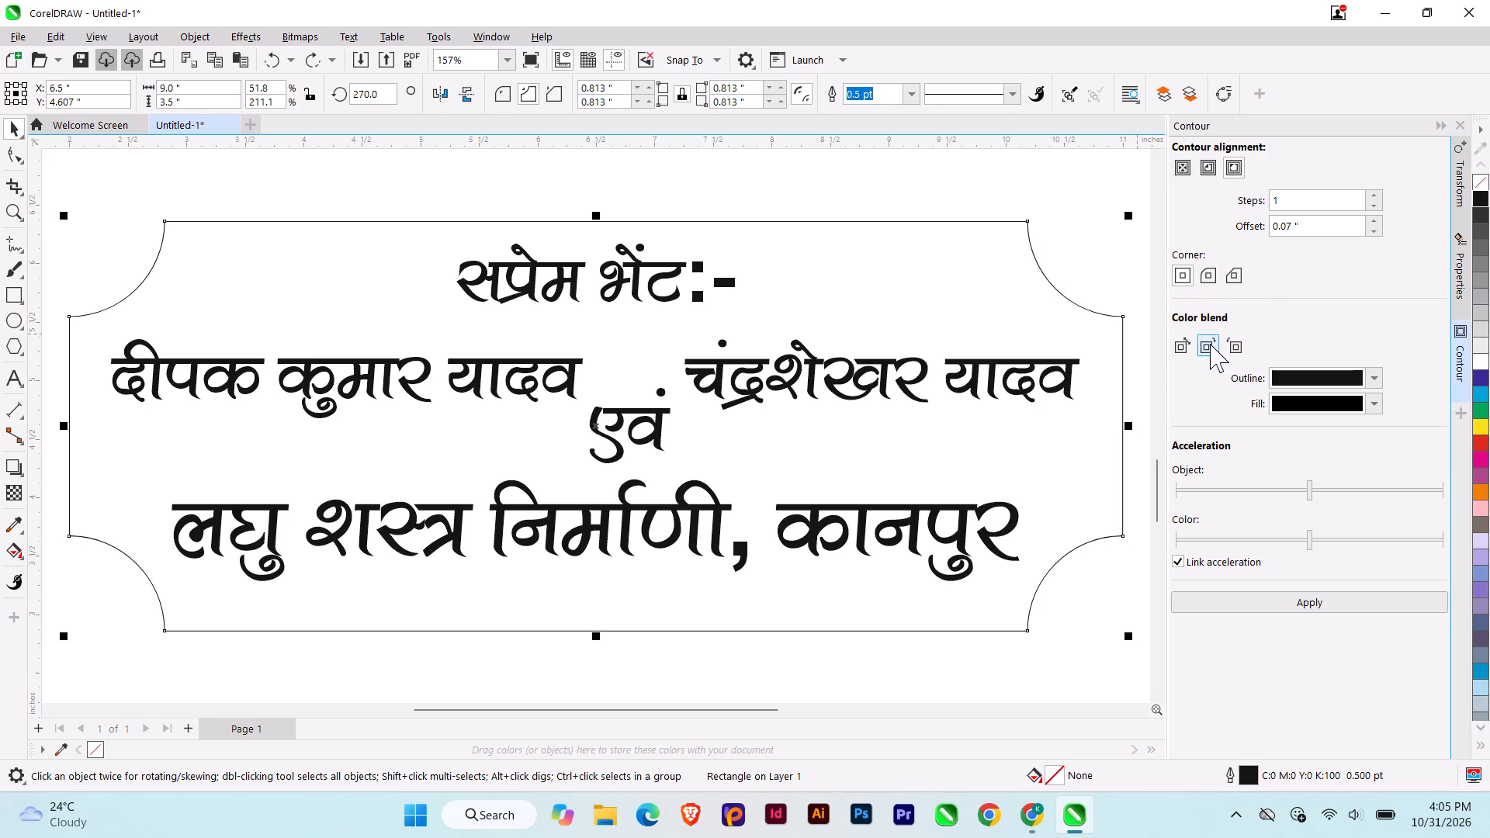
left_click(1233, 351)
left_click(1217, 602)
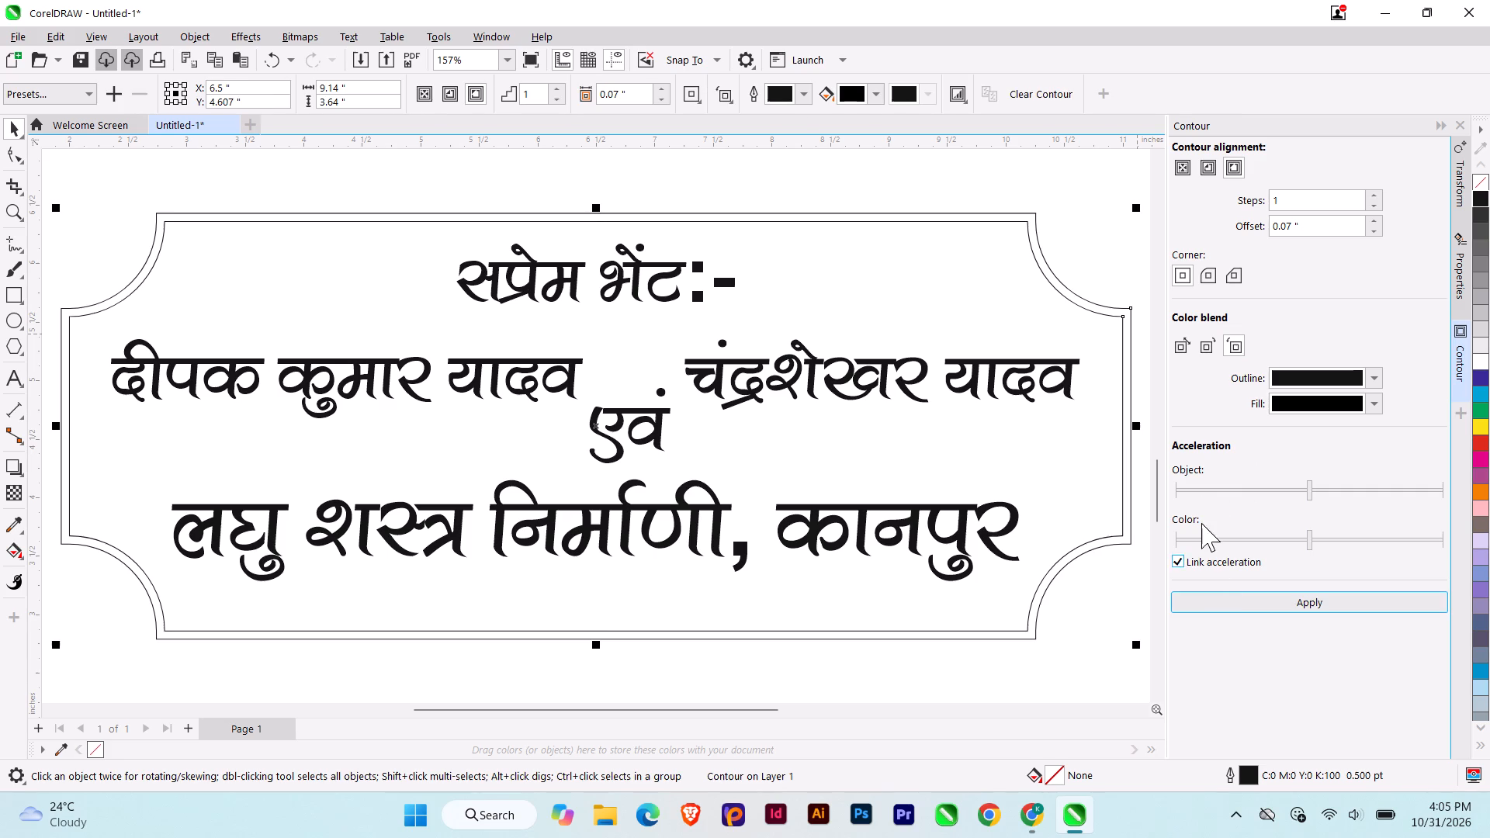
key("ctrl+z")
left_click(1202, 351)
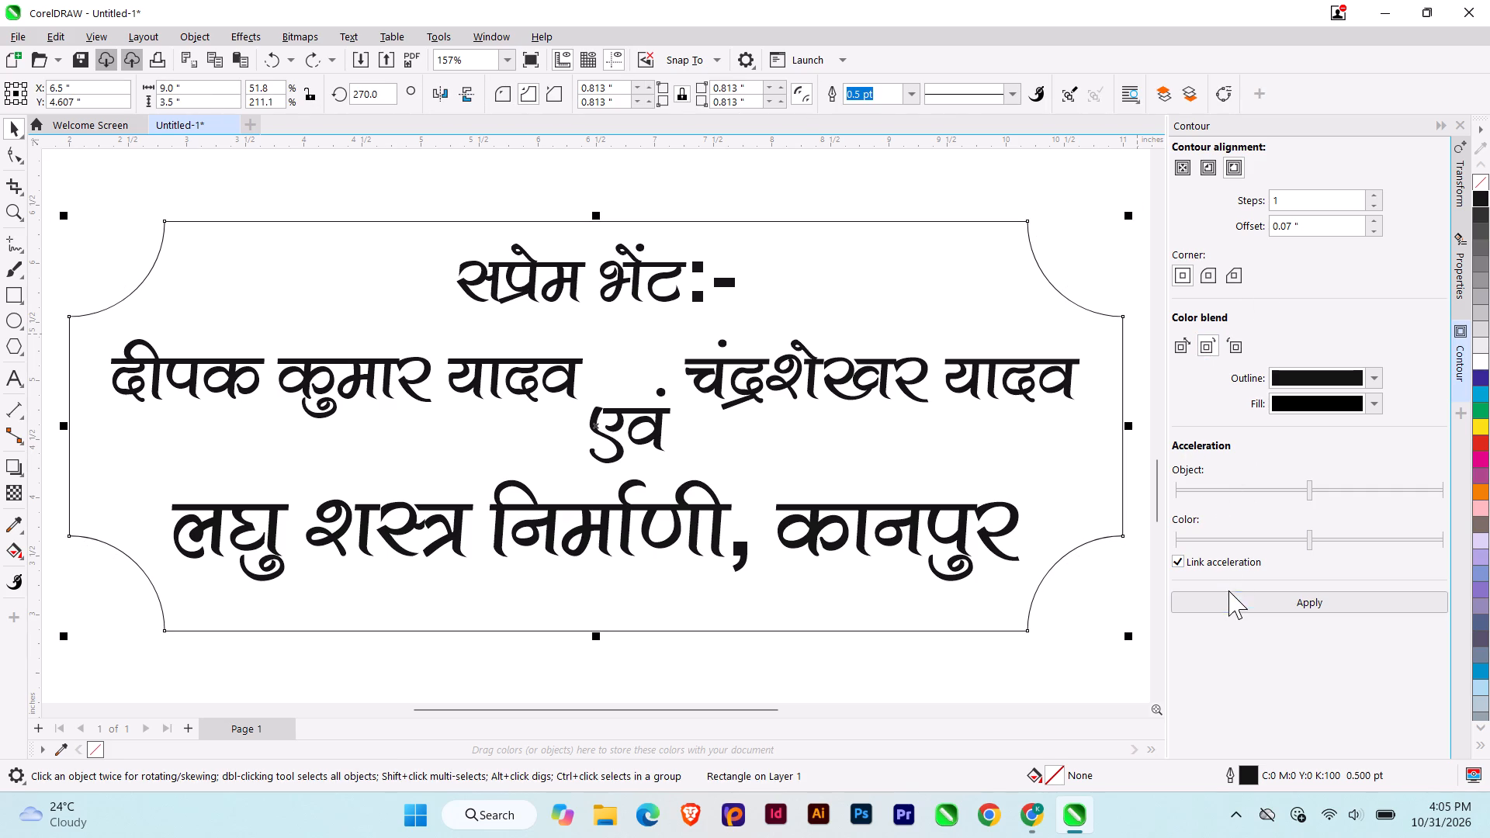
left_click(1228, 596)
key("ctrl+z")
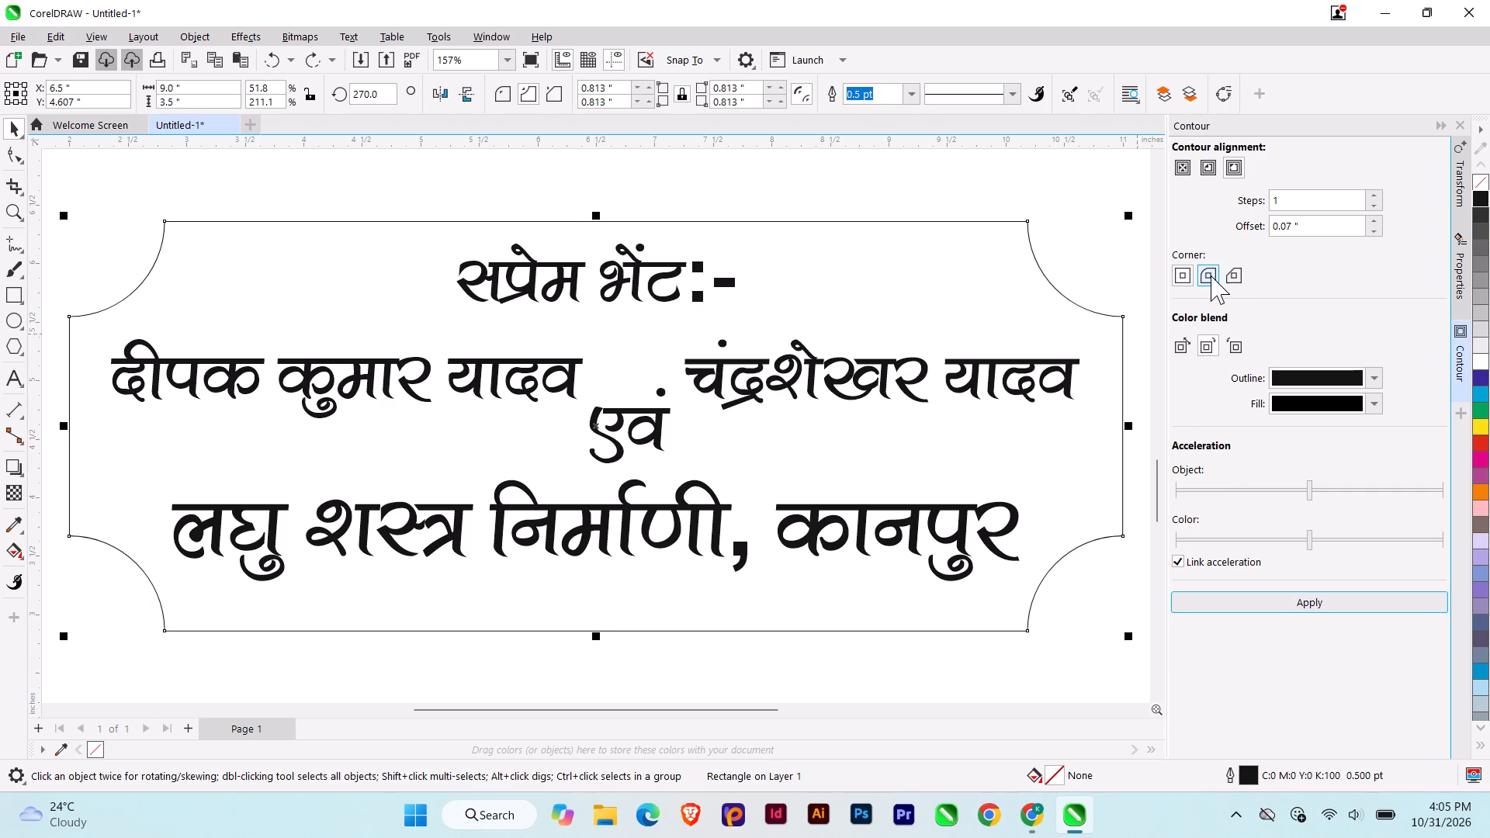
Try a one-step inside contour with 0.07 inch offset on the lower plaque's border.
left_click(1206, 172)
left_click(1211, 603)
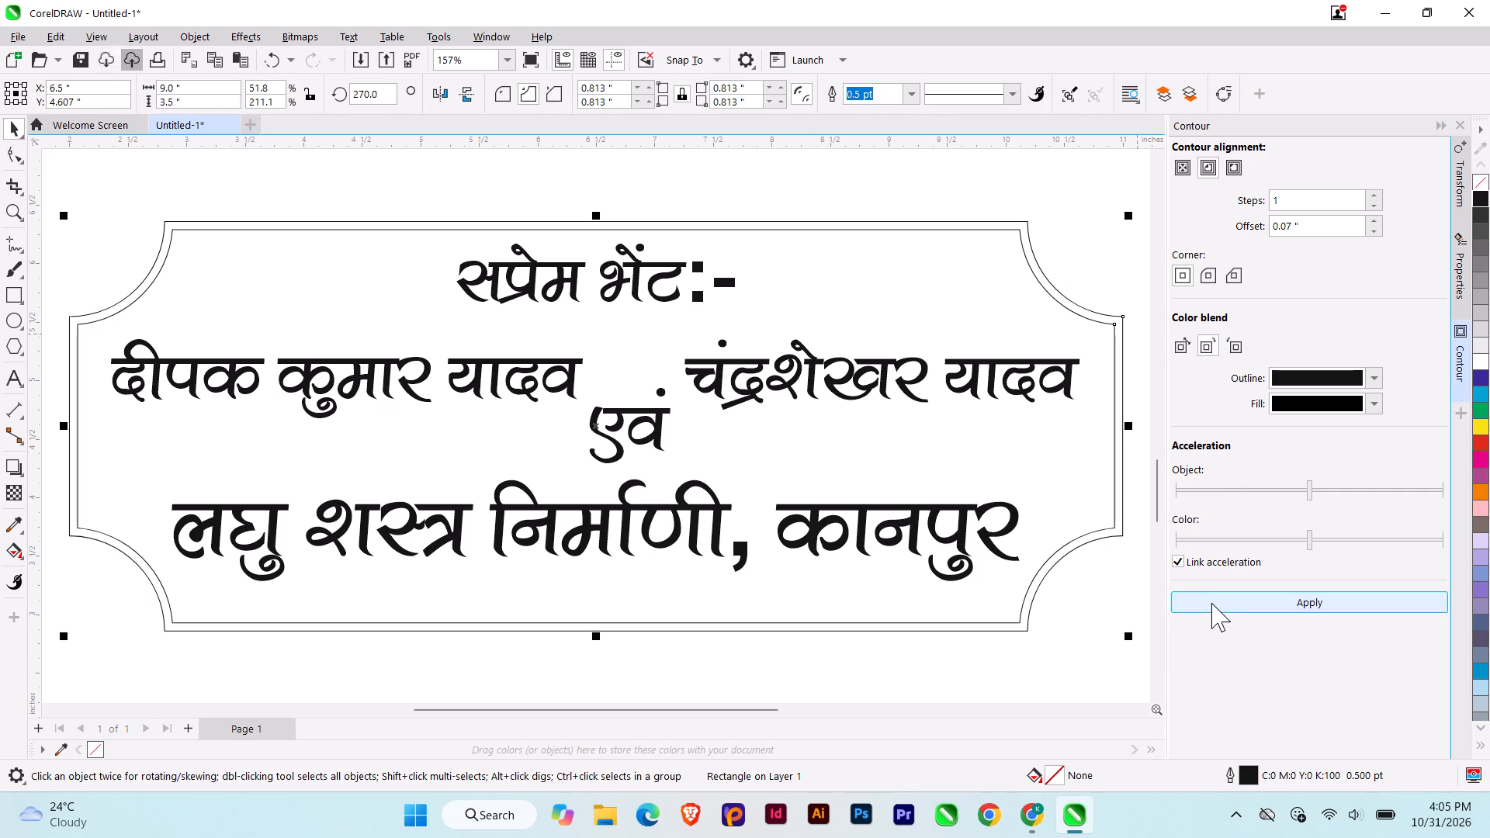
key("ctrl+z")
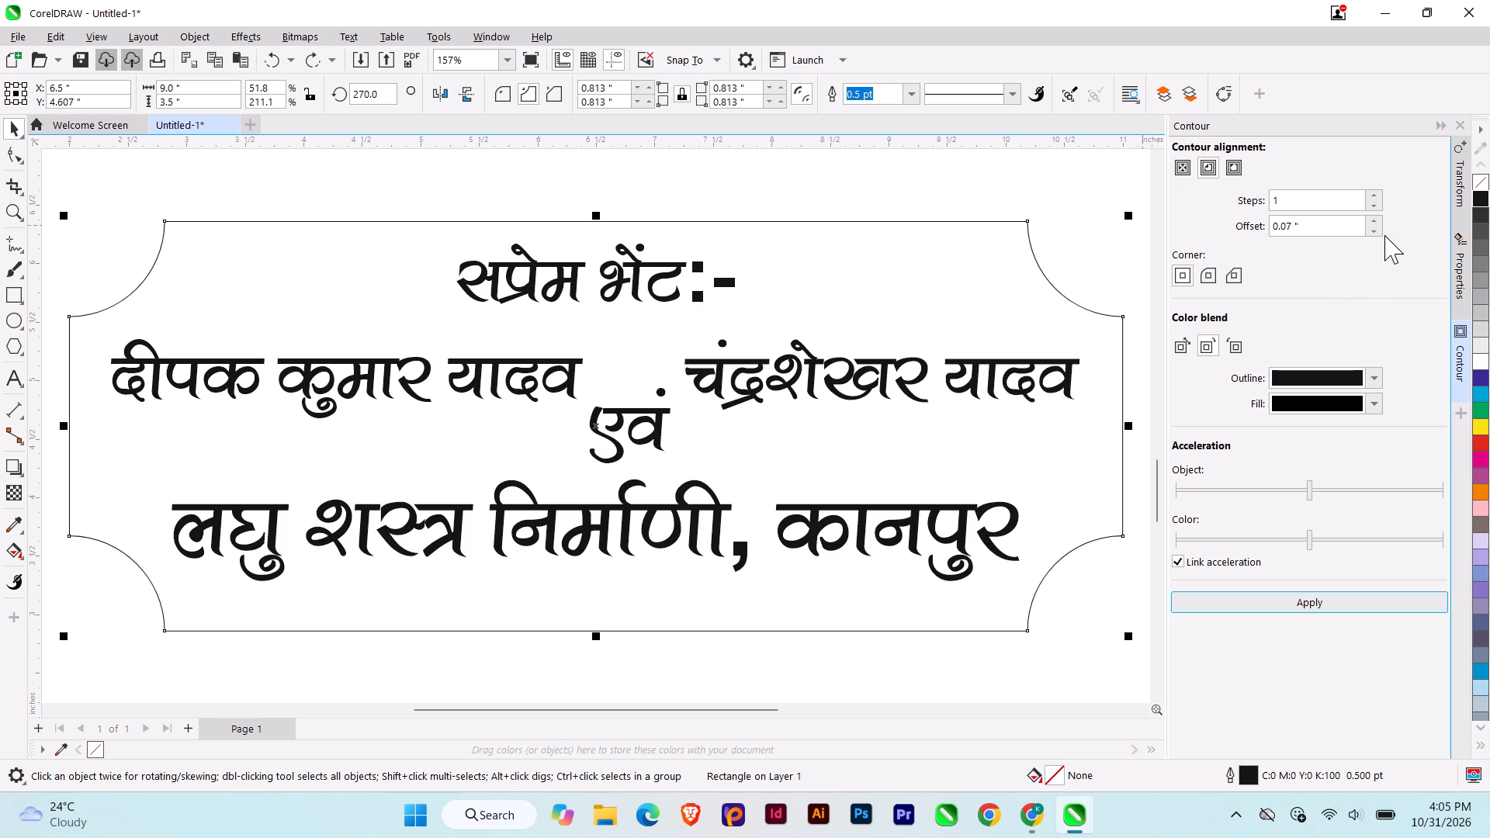
Apply a one-step inside contour with 0.201 inch offset to the lower plaque's border and break it apart into separate outlines.
triple_click(1377, 233)
triple_click(1377, 231)
triple_click(1377, 231)
left_click(1377, 230)
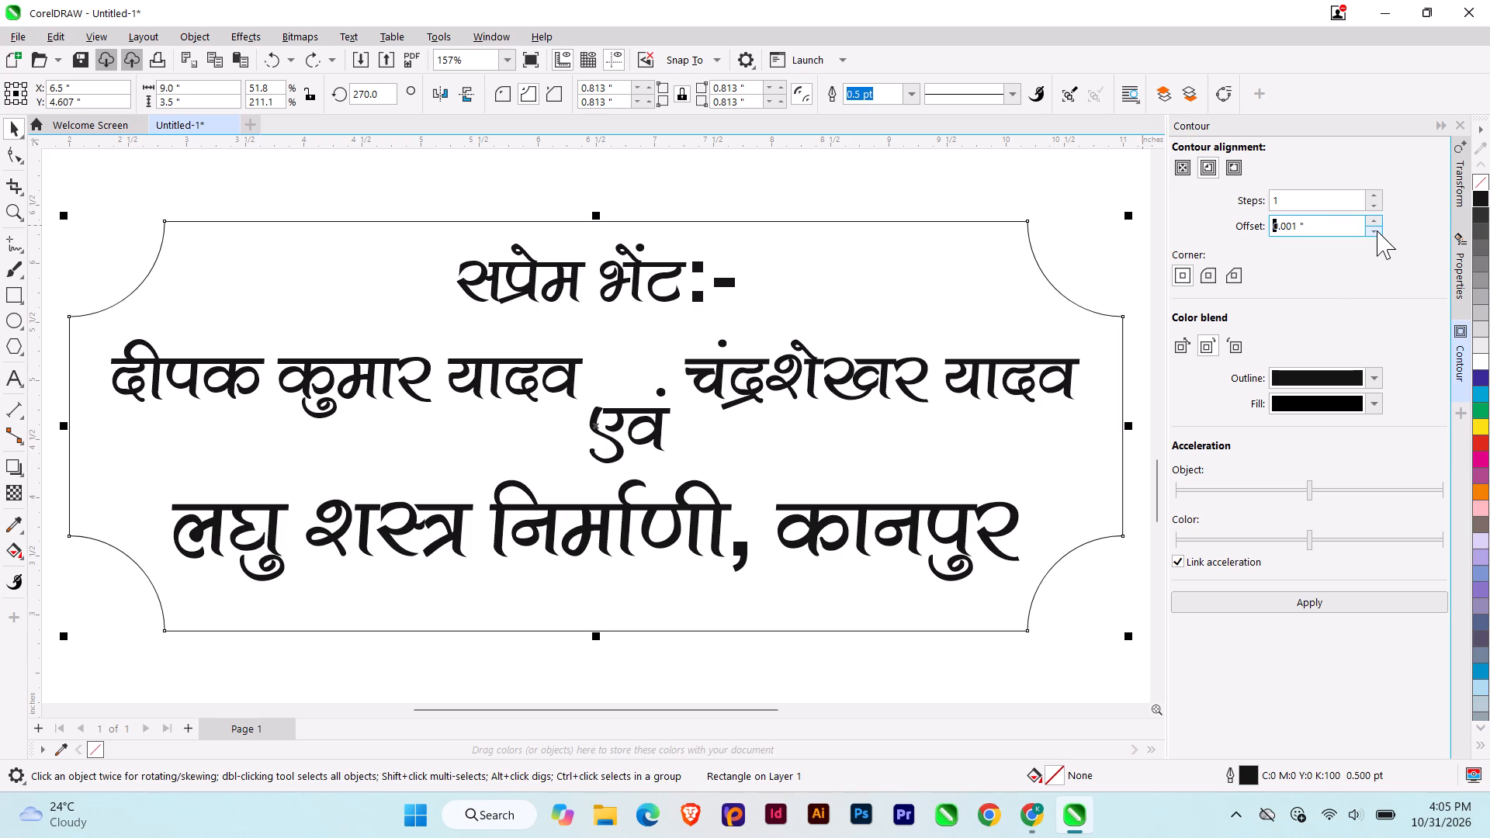
left_click(1377, 223)
left_click(1314, 597)
left_click(1009, 177)
left_click(895, 306)
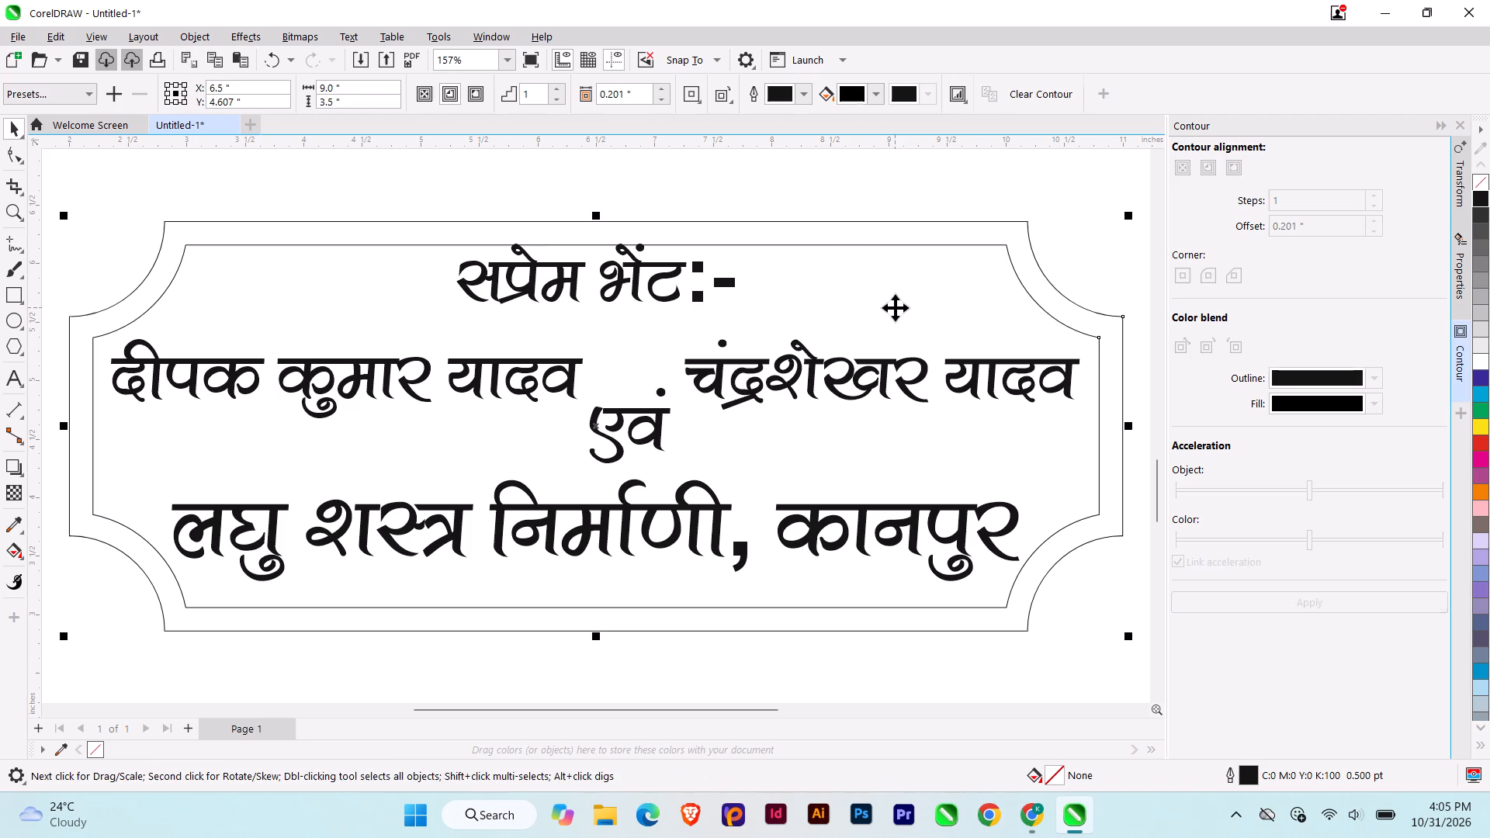
key("ctrl+k")
key("ctrl+k")
key("Escape")
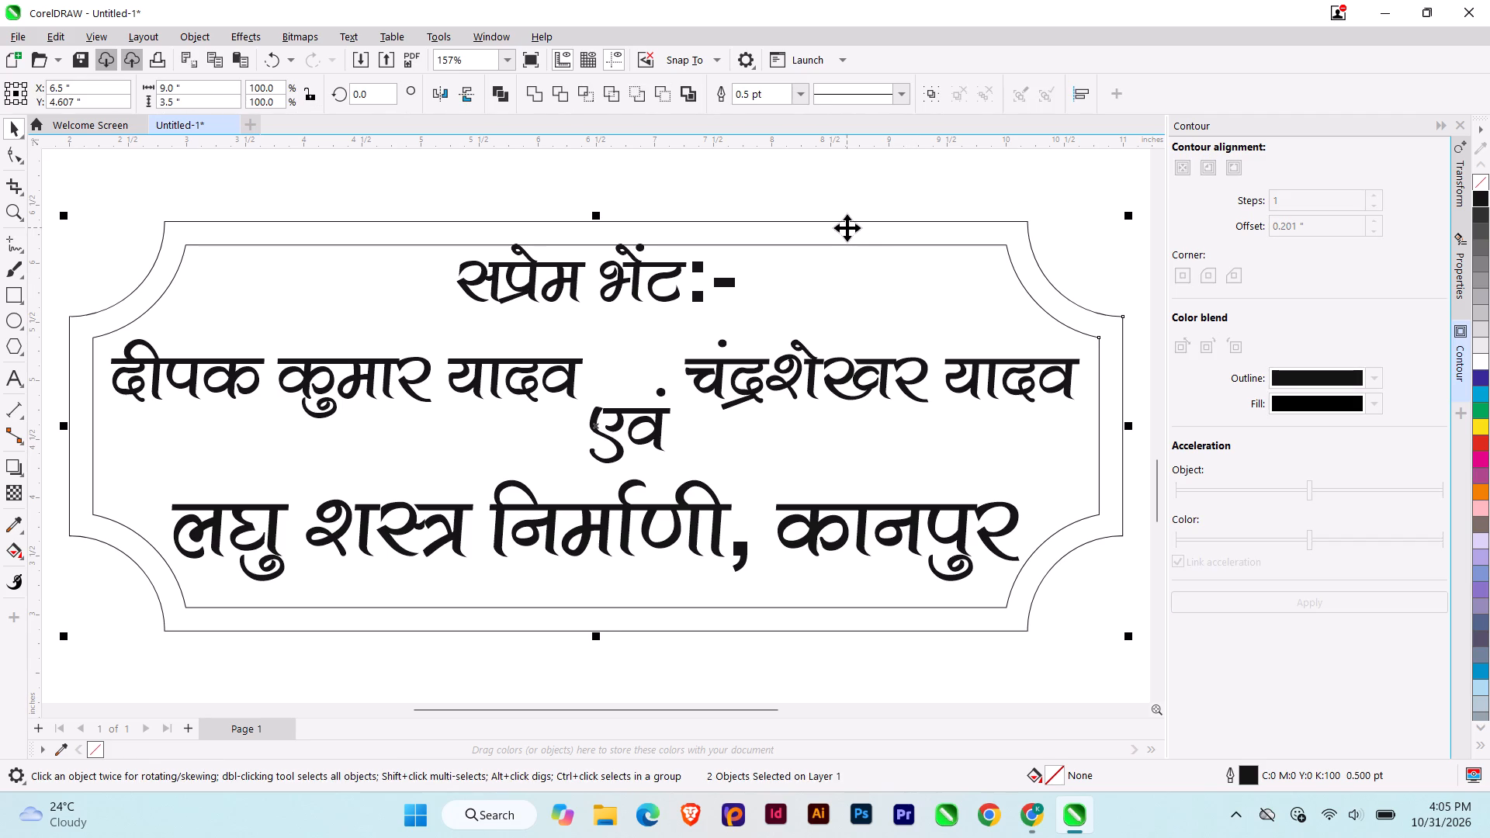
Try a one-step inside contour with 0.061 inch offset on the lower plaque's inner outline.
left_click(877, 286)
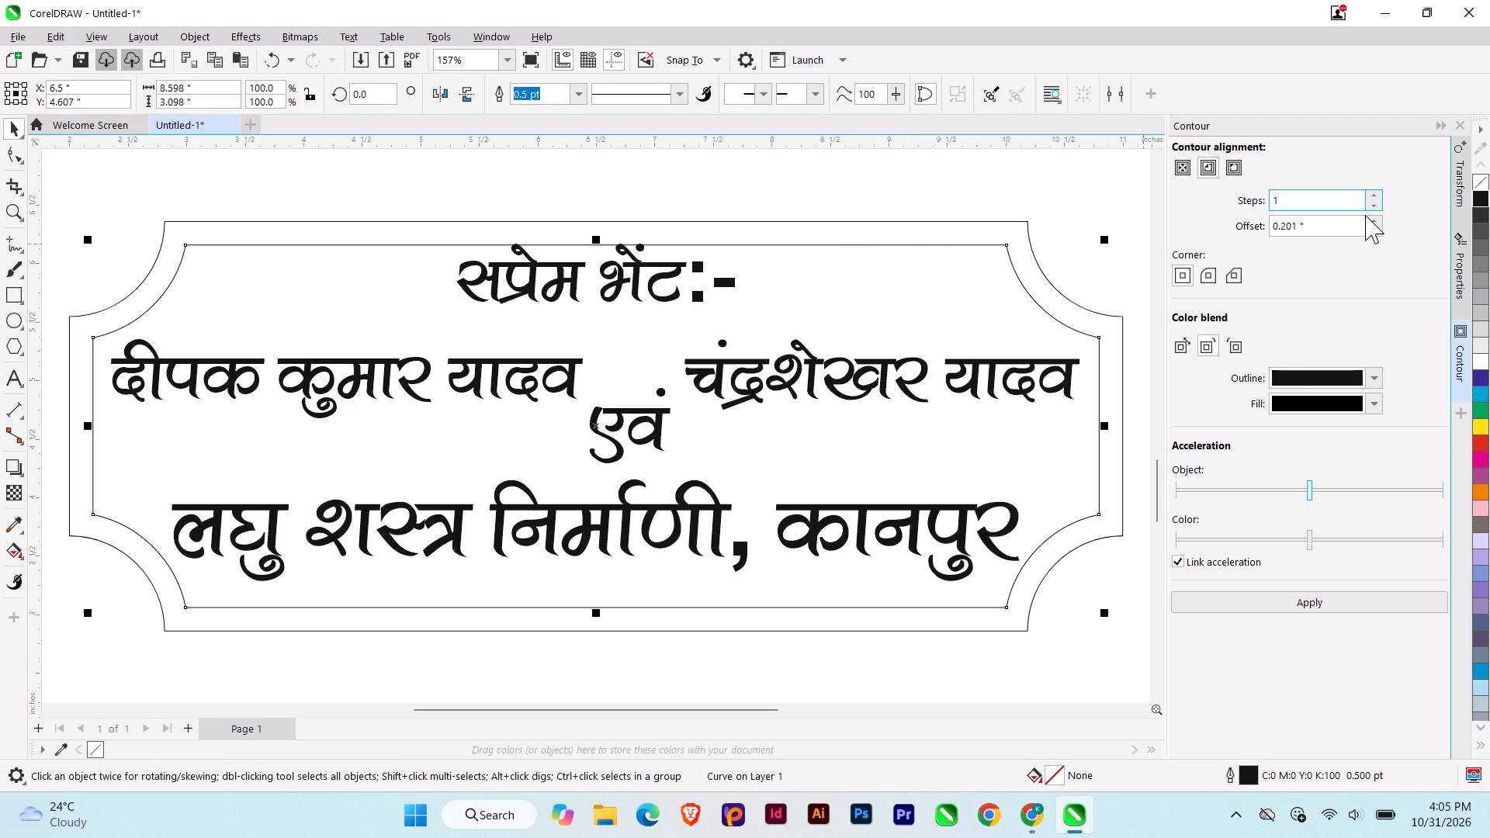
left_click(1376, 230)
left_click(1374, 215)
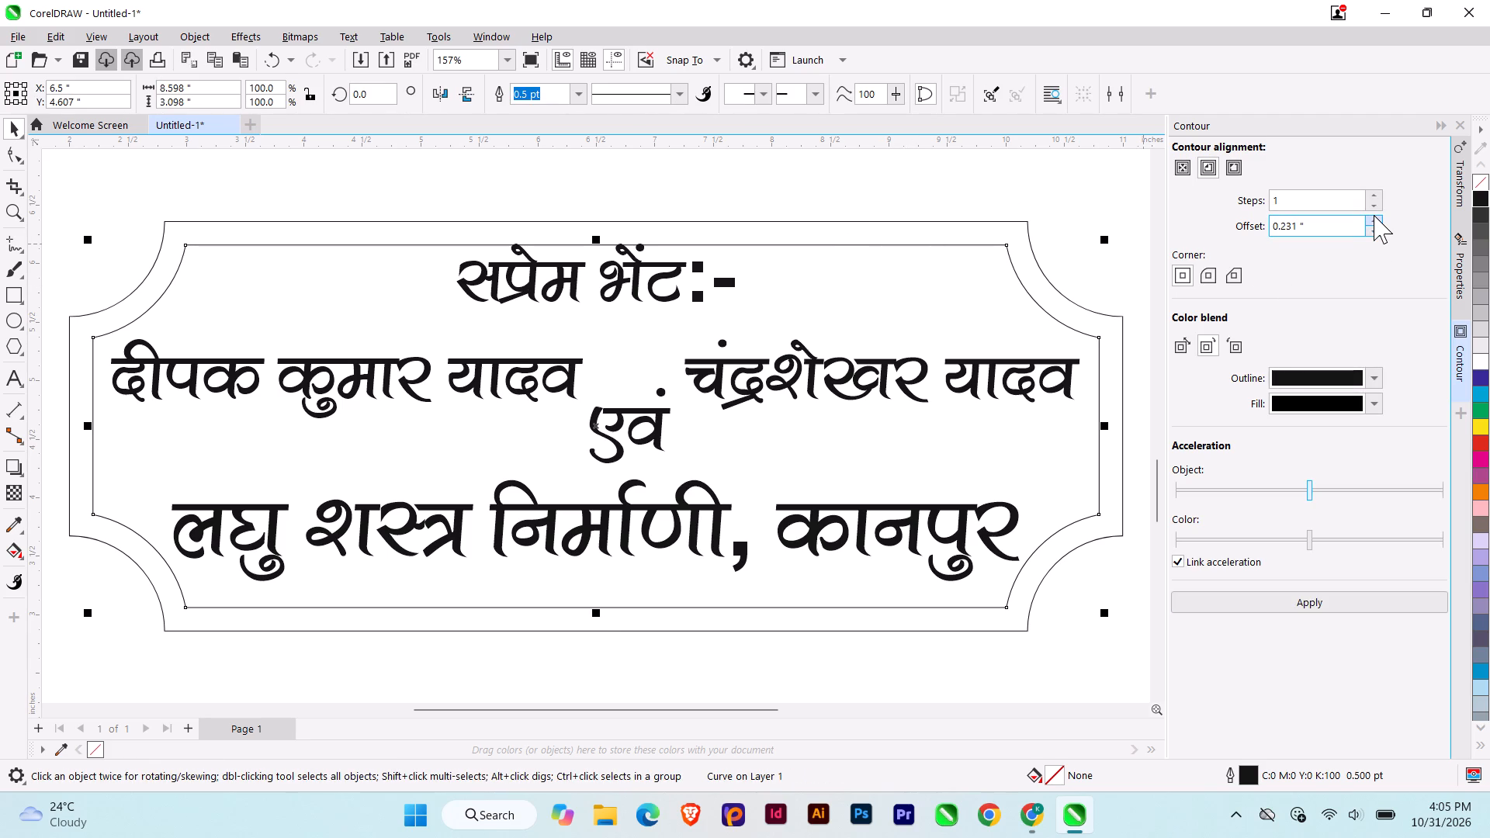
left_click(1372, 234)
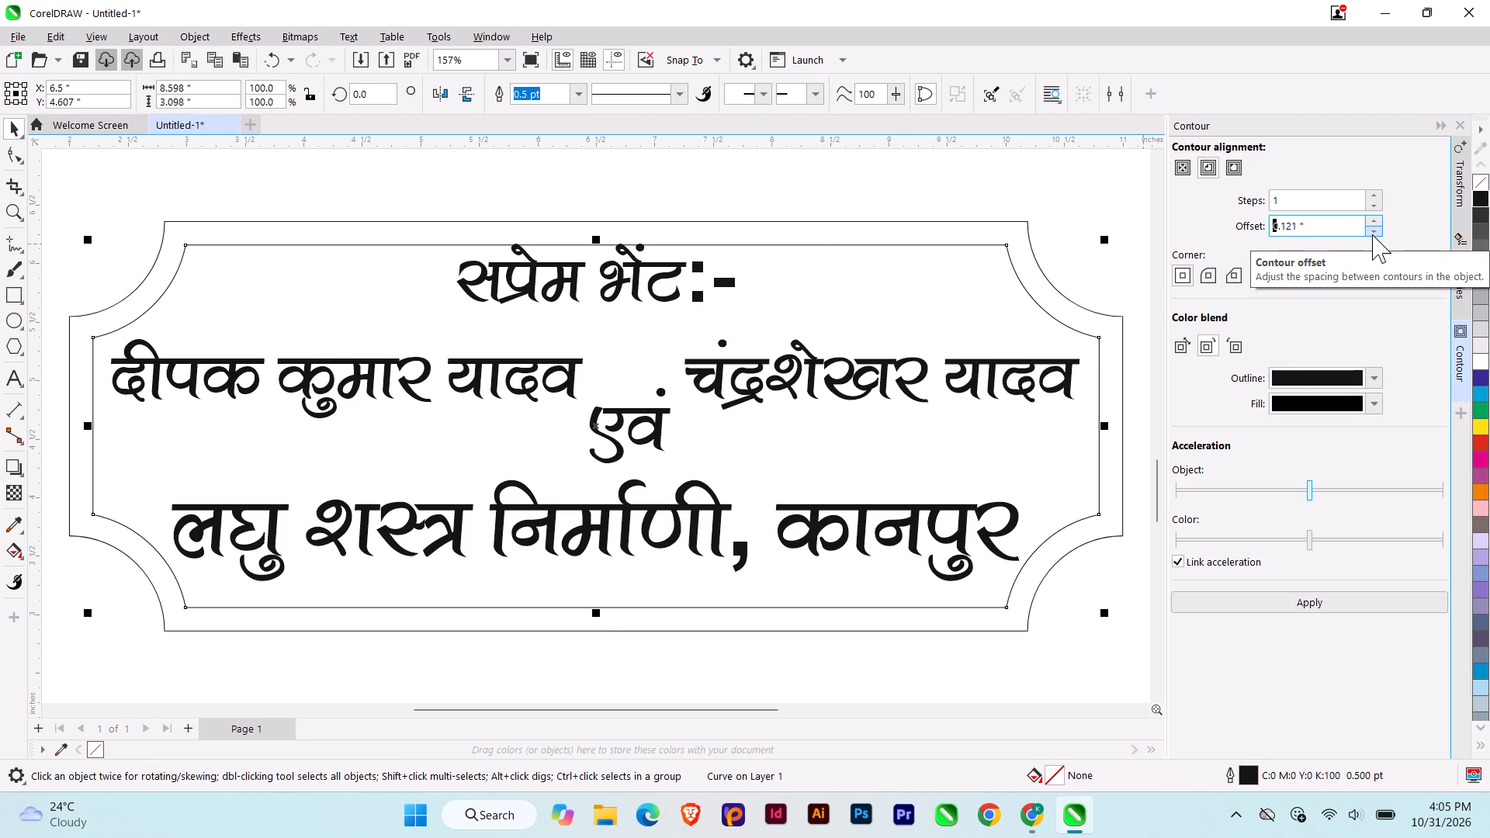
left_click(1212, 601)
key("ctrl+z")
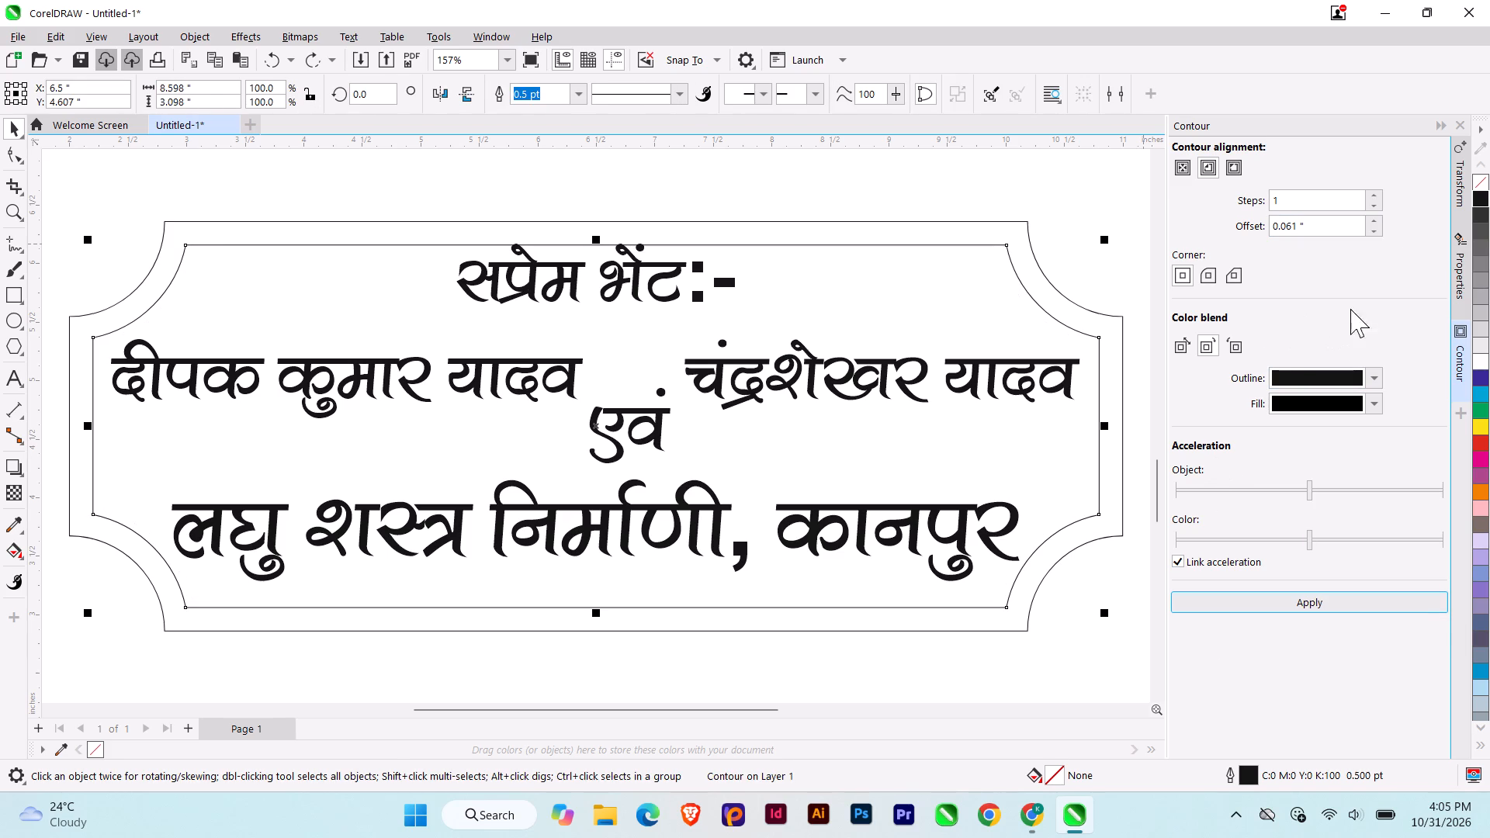
Apply a one-step inside contour with 0.101 inch offset to the lower plaque's inner outline and break it apart.
left_click(1373, 221)
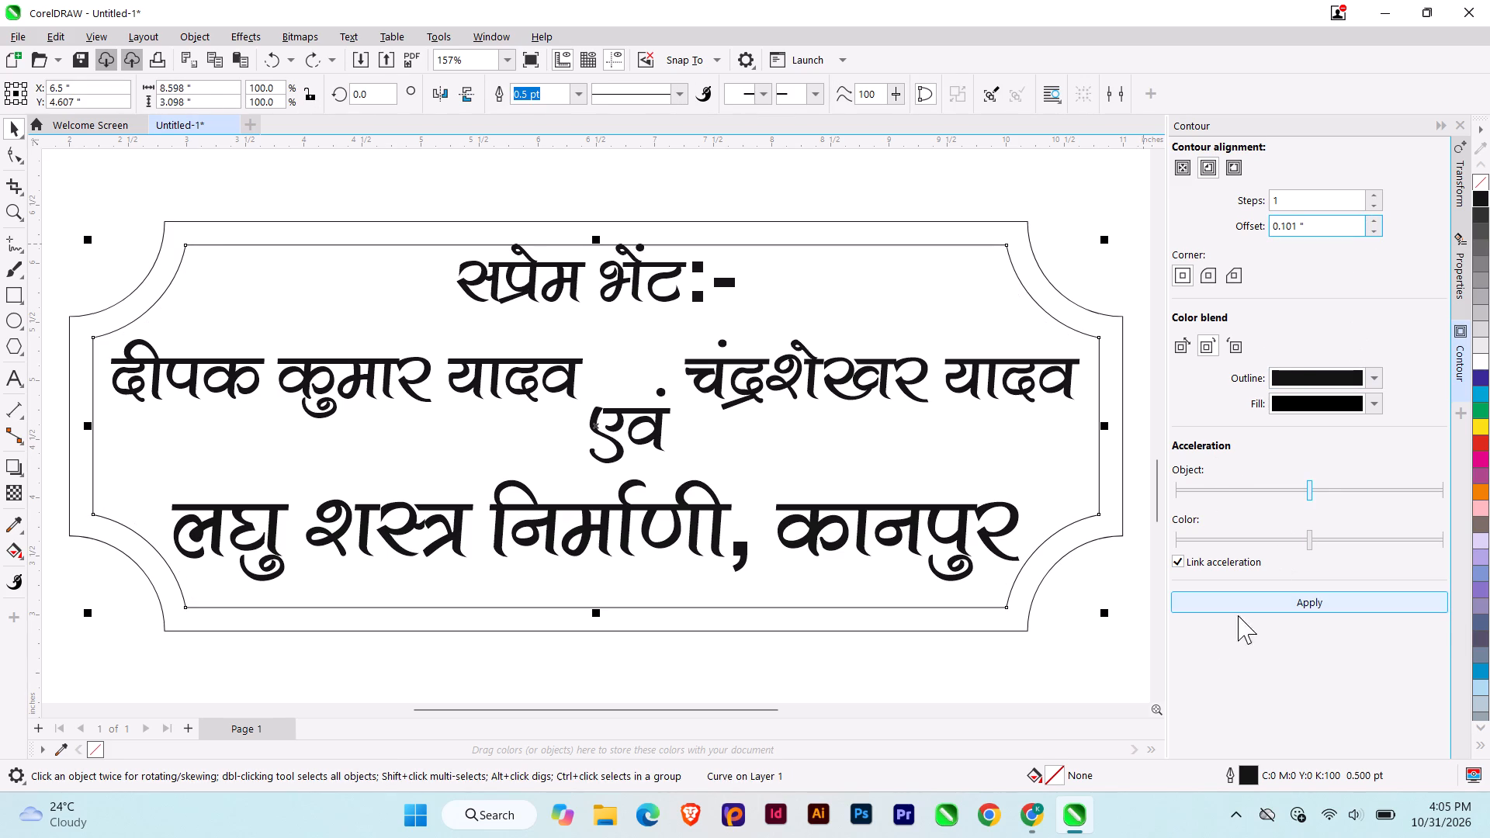
left_click(1214, 602)
key("ctrl+k")
key("ctrl+k")
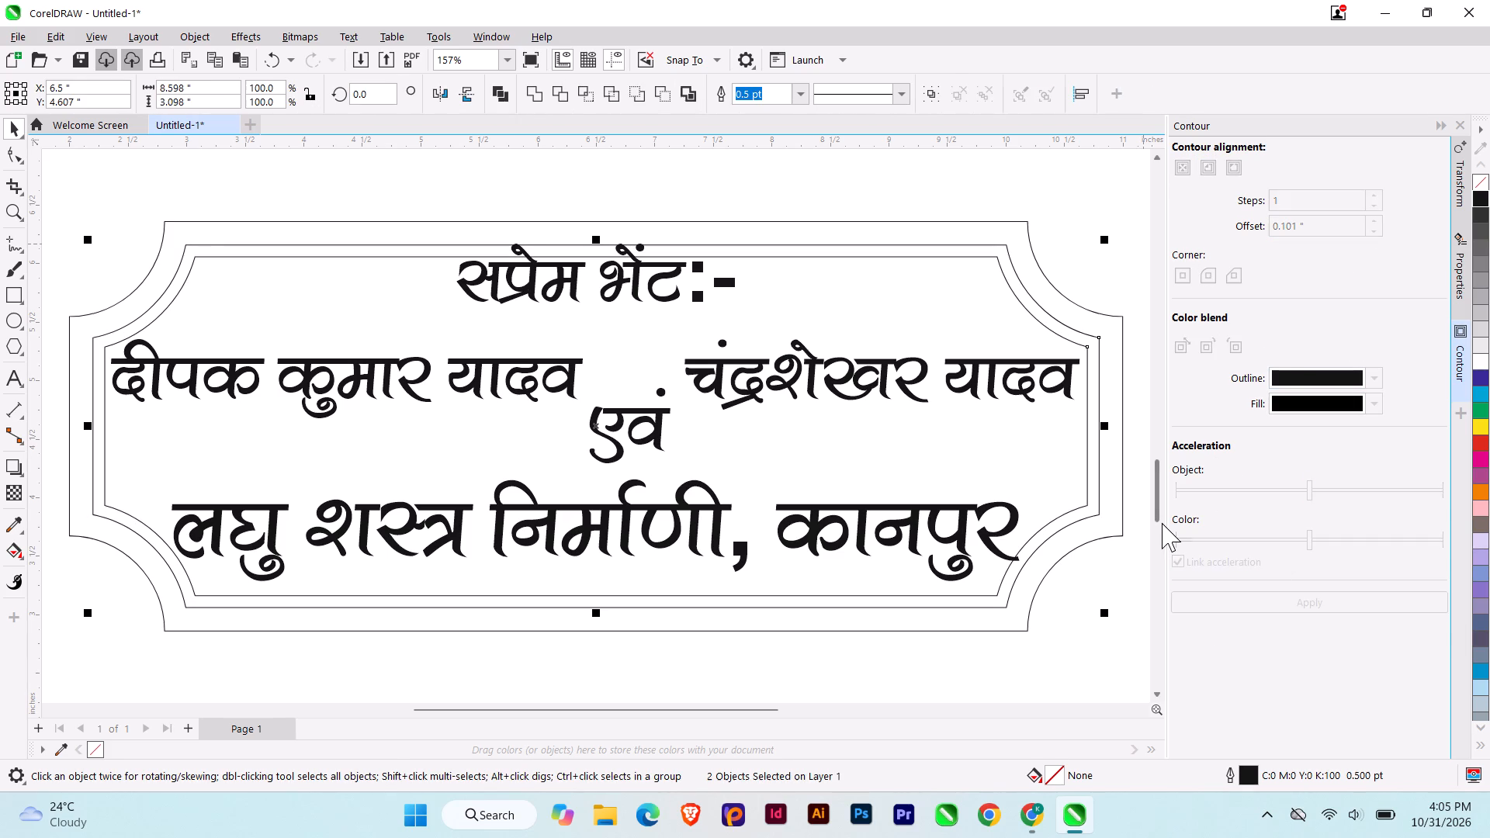
key("ctrl+k")
key("ctrl+k")
key("Escape")
left_click(901, 186)
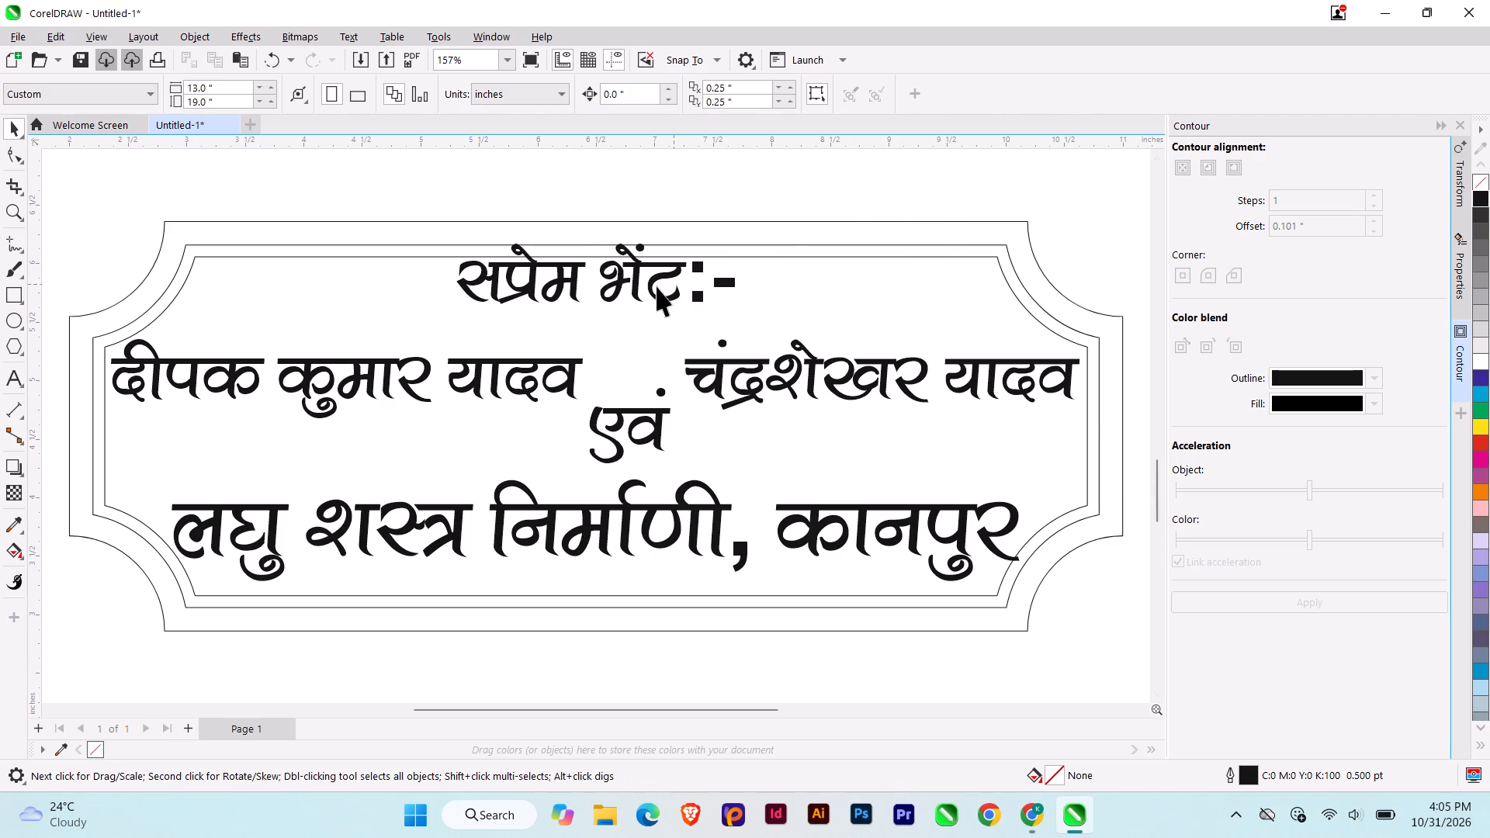
Scale the lower plaque's four text lines down proportionally to about 7.25 inches wide.
left_click(632, 286)
scroll(630, 283, "down", 2)
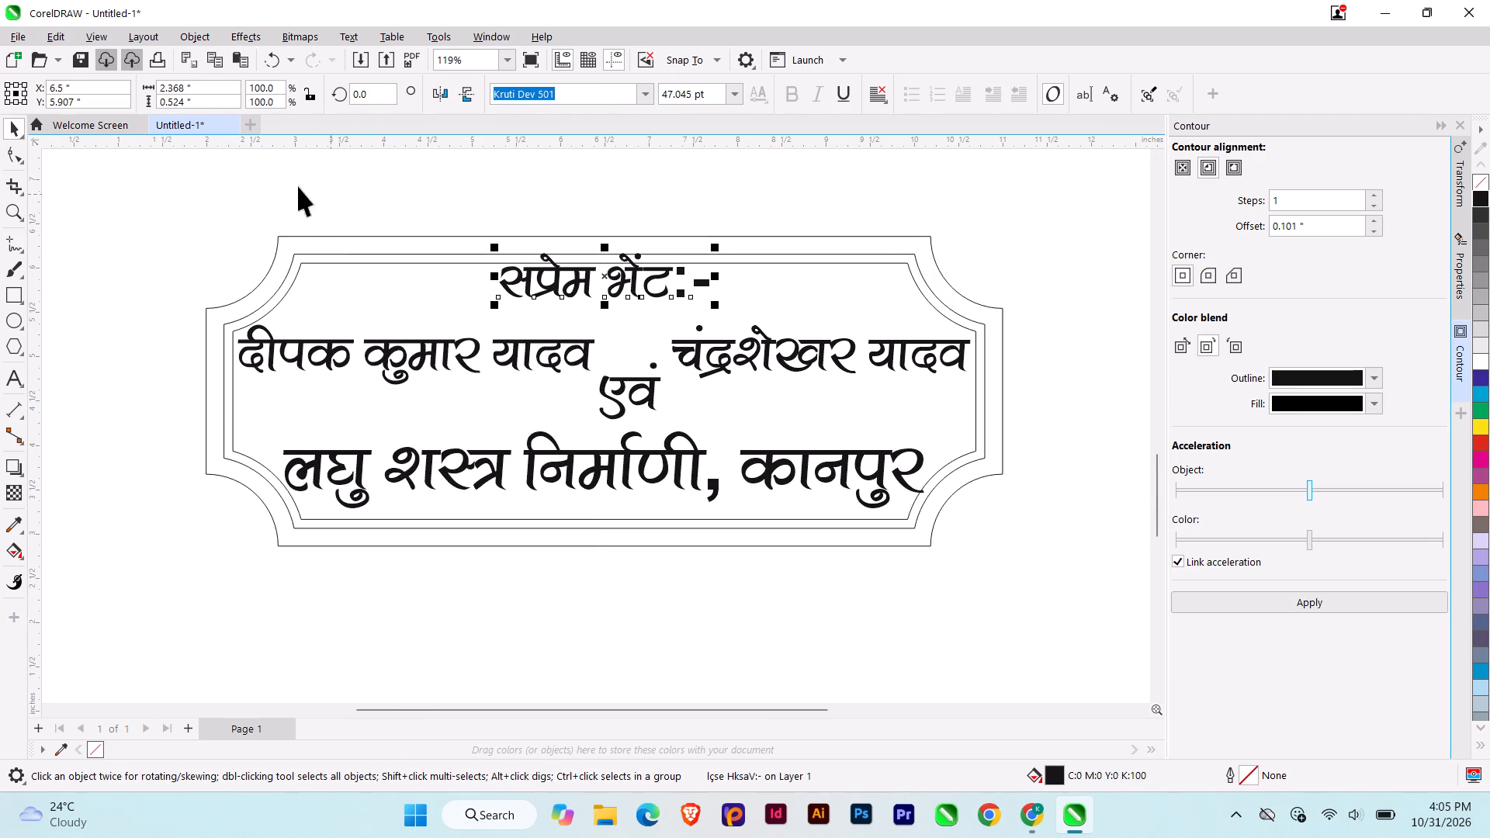
left_click_drag(194, 172, 972, 634)
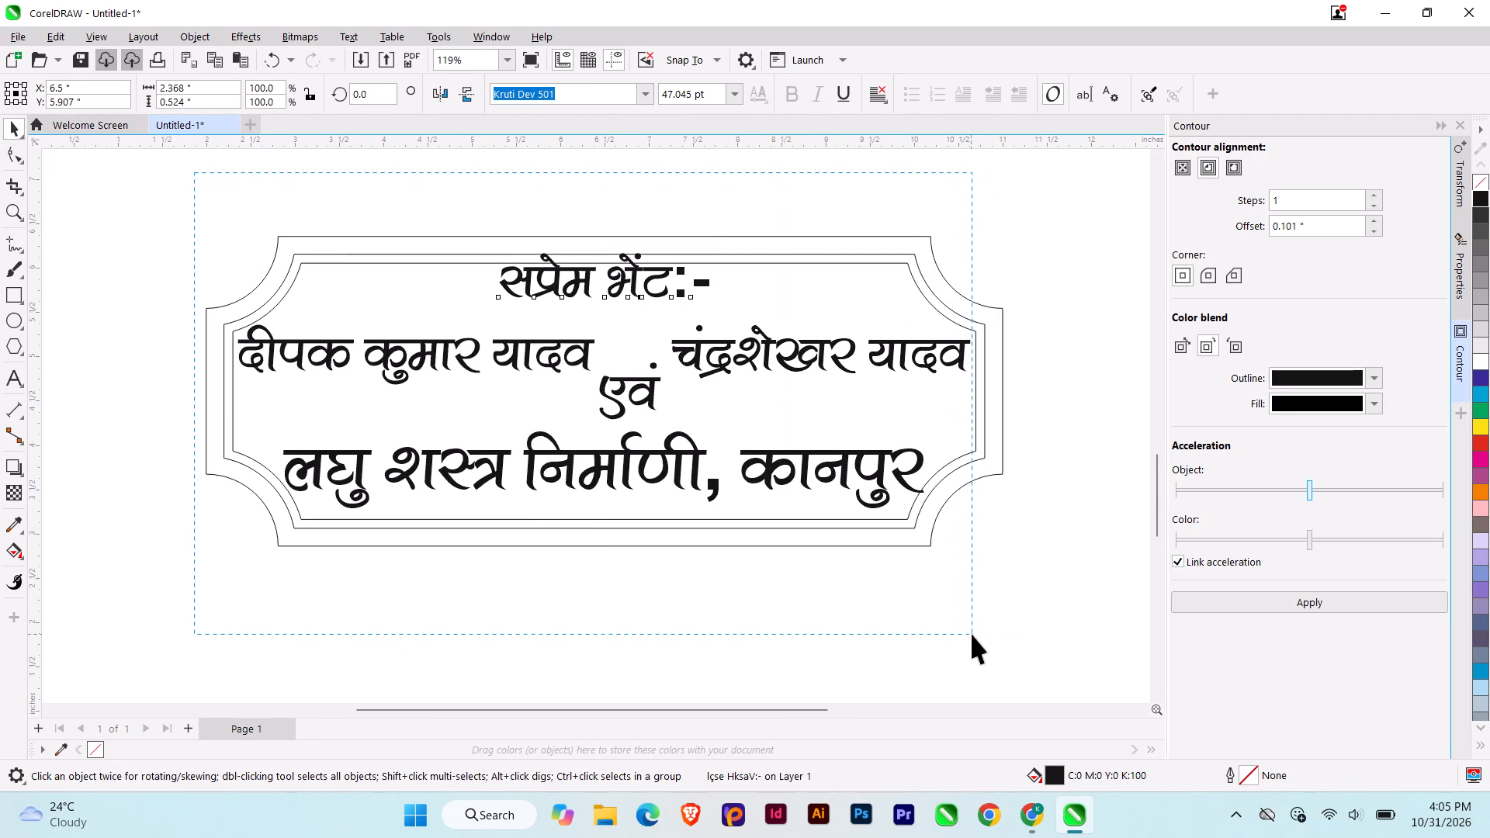
left_click_drag(972, 634, 975, 634)
scroll(950, 509, "up", 4)
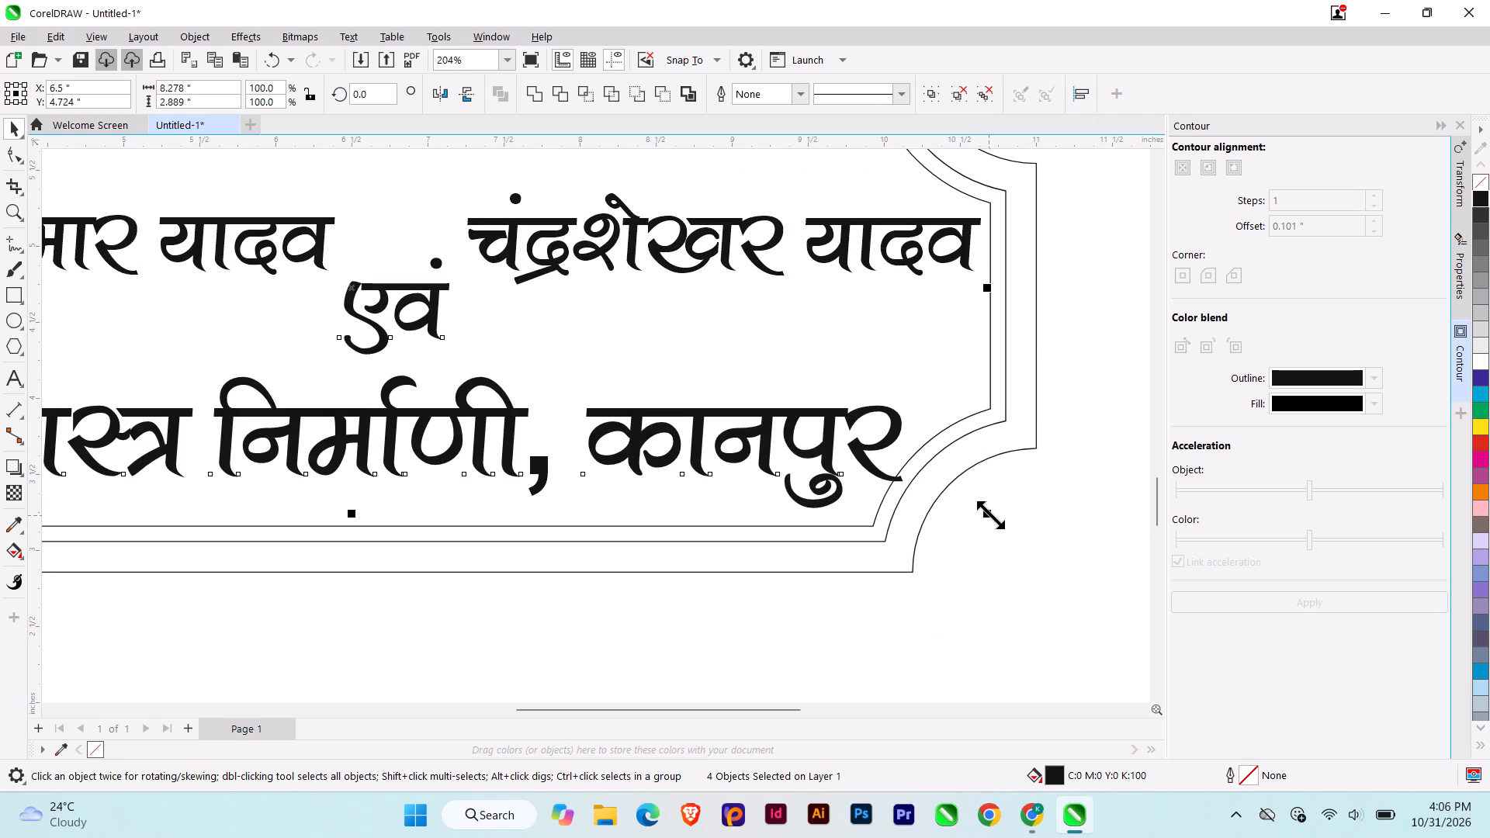
left_click_drag(993, 514, 958, 514)
scroll(982, 535, "down", 2)
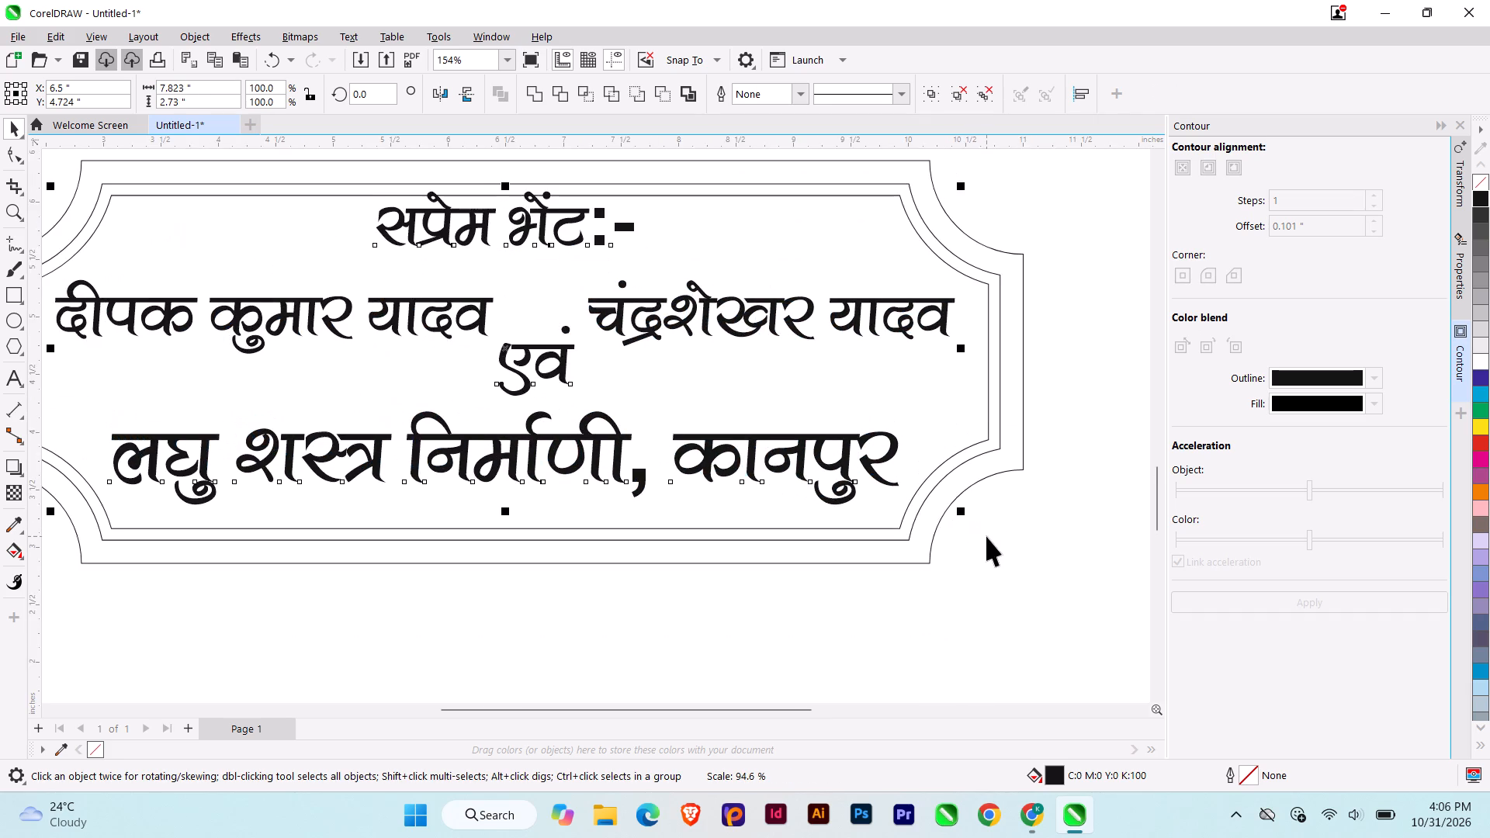
middle_click_drag(986, 536, 1020, 551)
left_click_drag(997, 525, 979, 528)
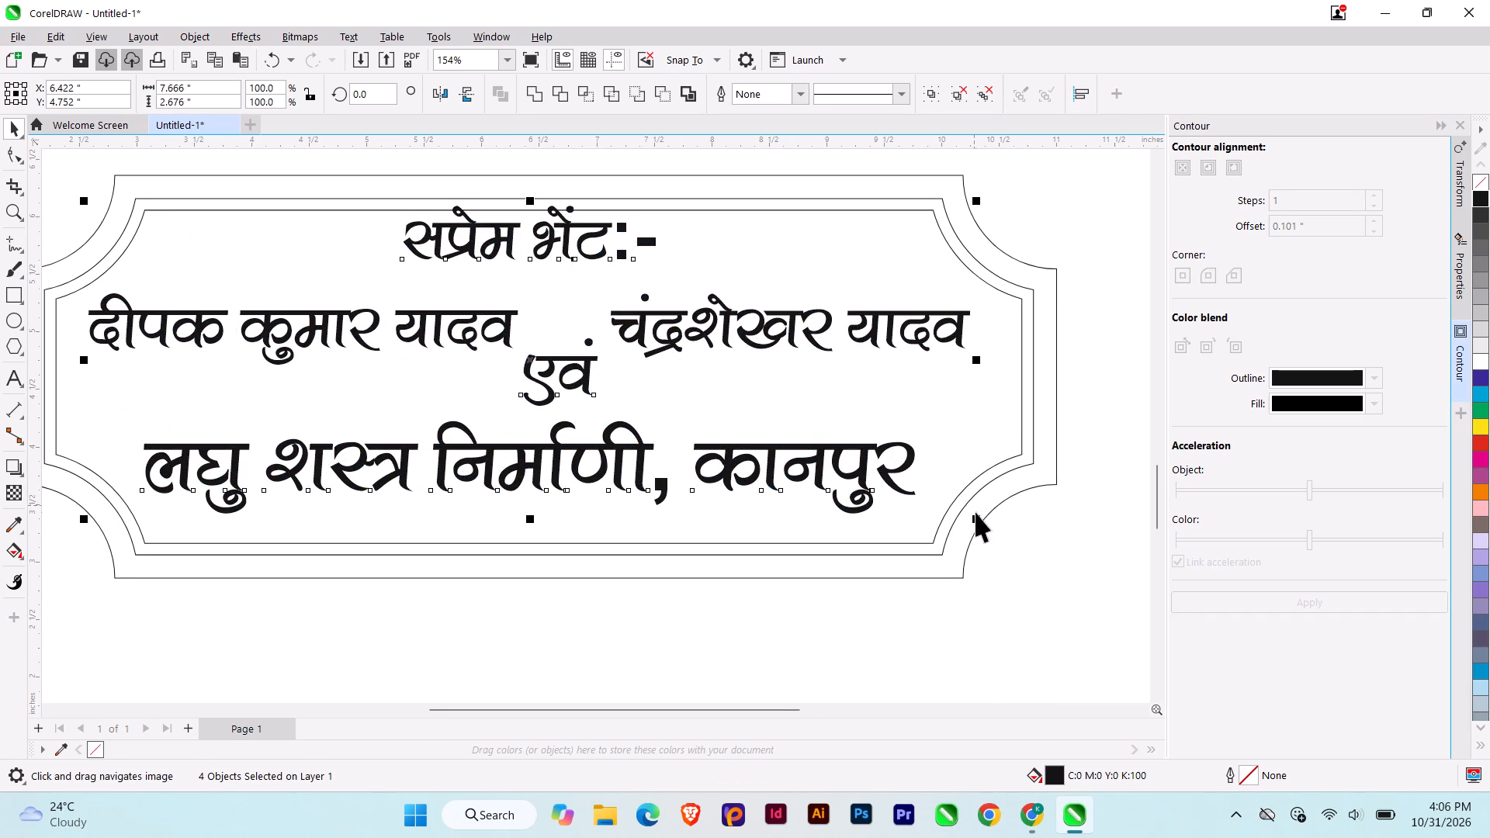
left_click_drag(978, 522, 952, 519)
Group the four text lines and centre the group horizontally and vertically within the lower plaque's border.
key("ctrl+g")
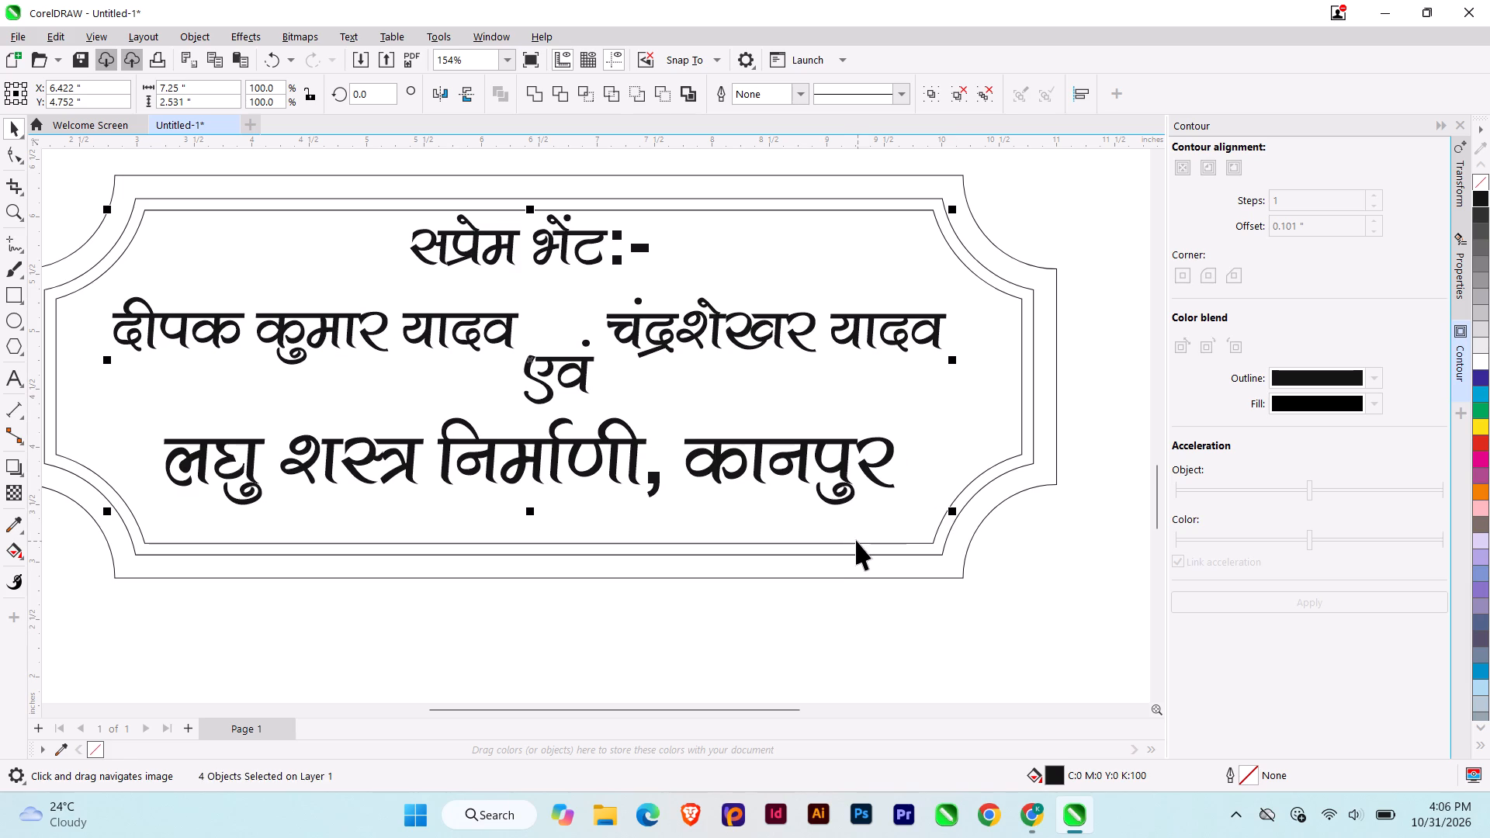
left_click(867, 570, "shift")
type("CE")
key("Escape")
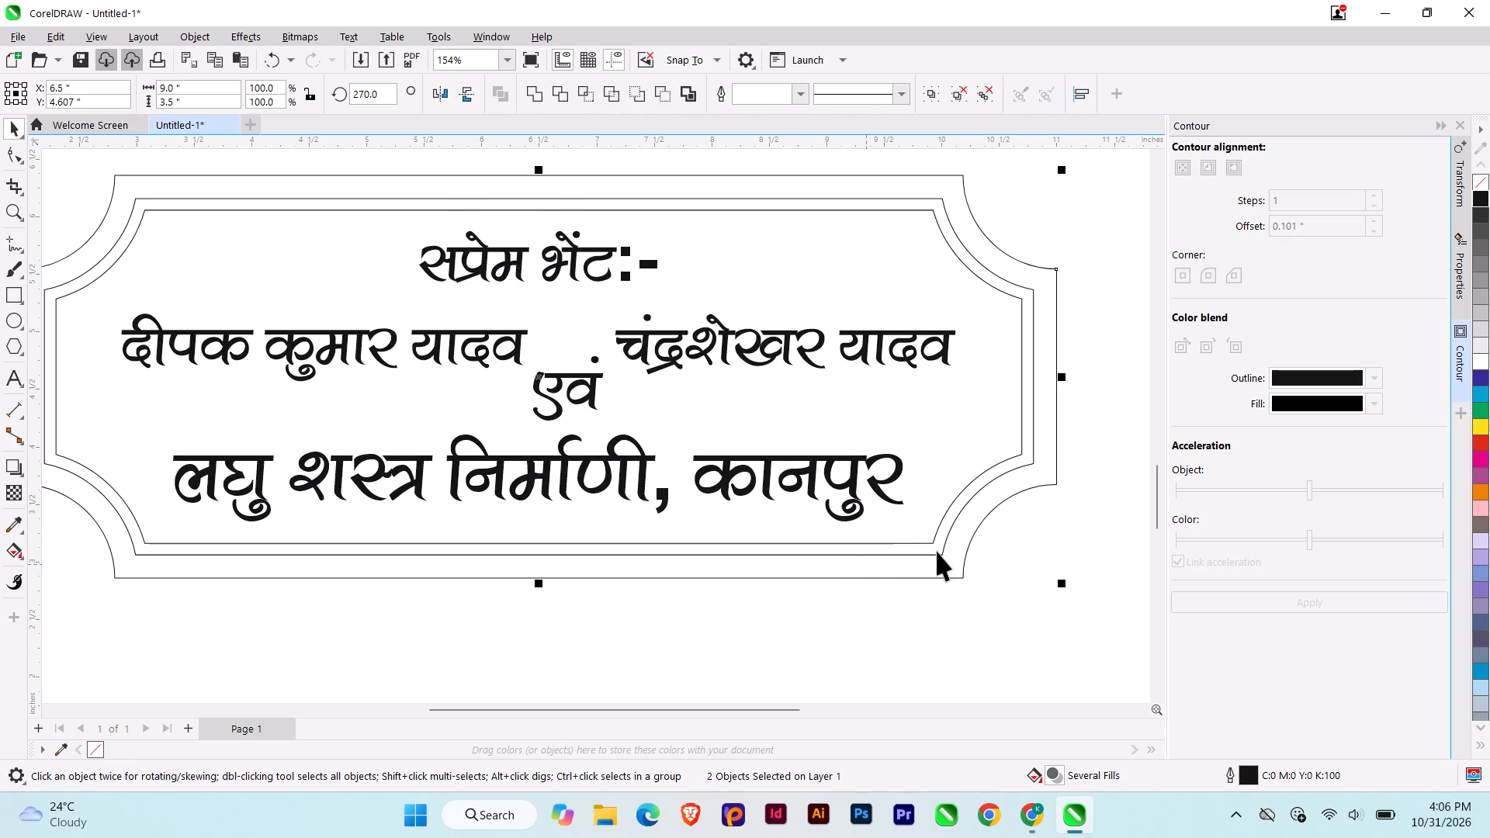
Create a Smart Fill shape between the lower plaque's two inner outlines and replace both outlines with that filled band.
left_click(24, 559)
left_click(56, 572)
left_click(183, 547)
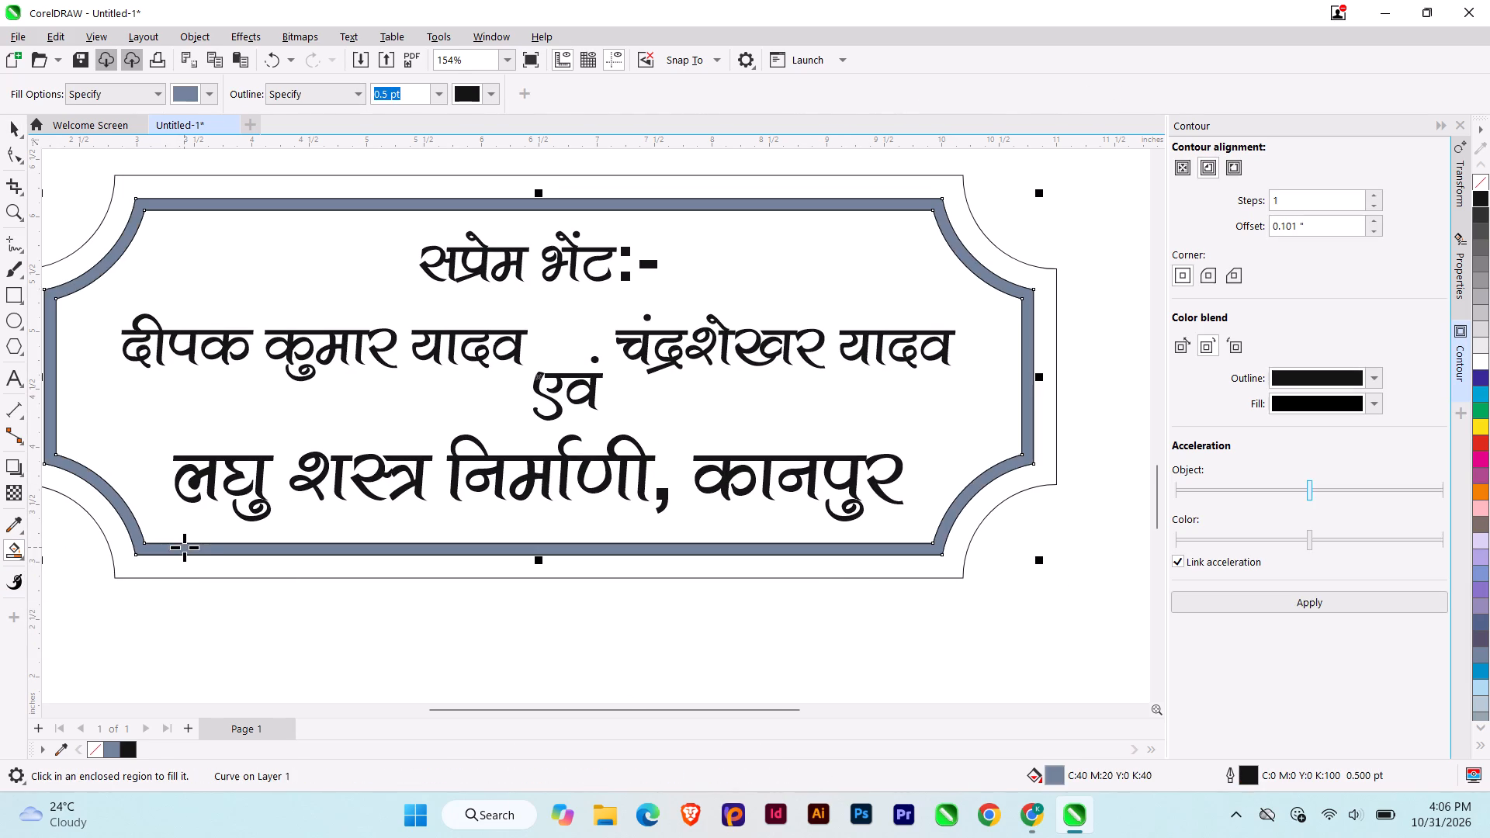
key("ctrl+x")
key("ctrl+space")
left_click(343, 535)
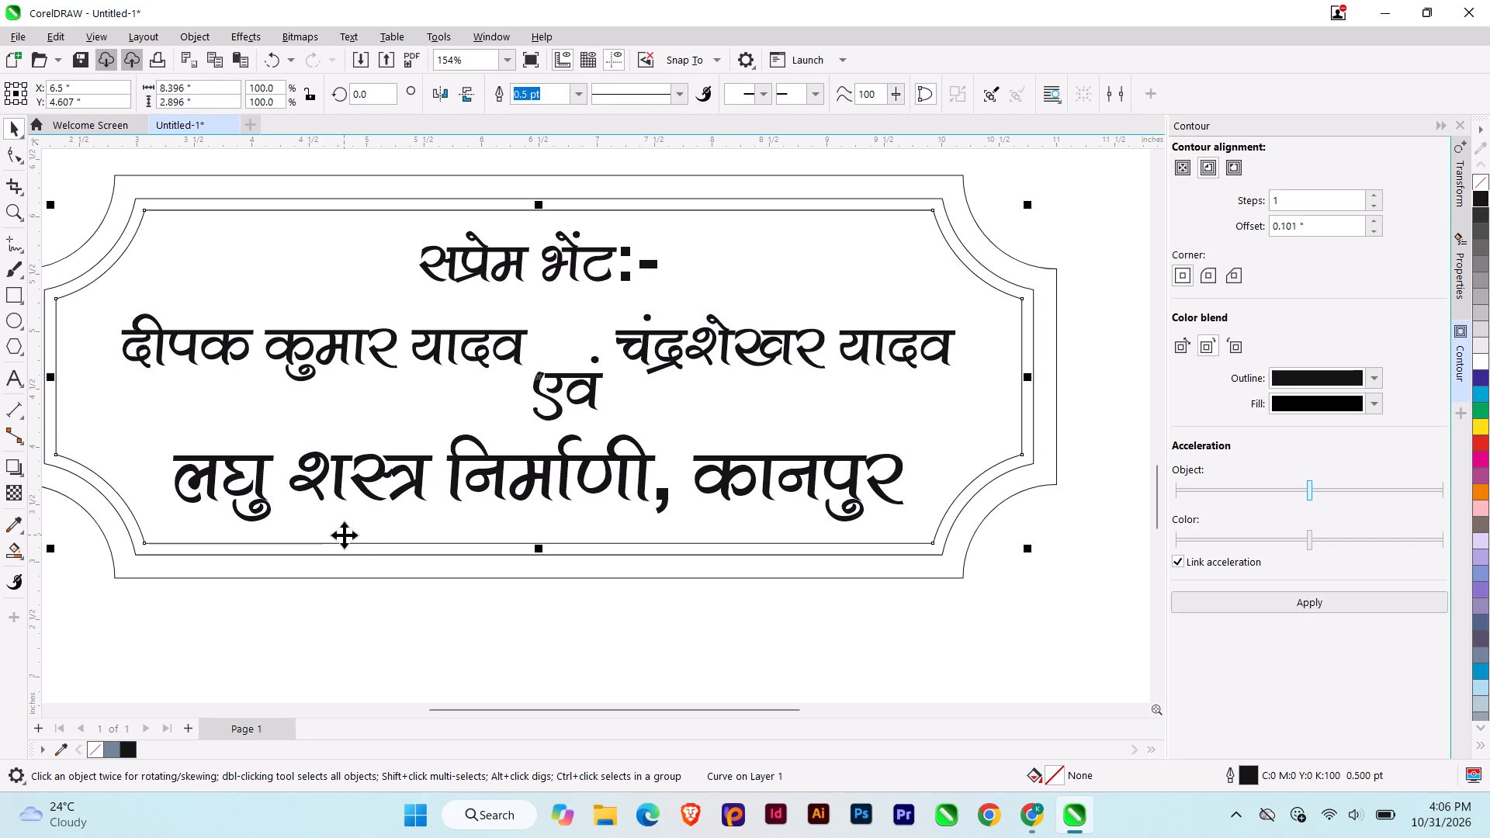
key("Delete")
left_click(344, 534)
key("Delete")
key("ctrl+v")
Fill the lower plaque's inner border band with black and remove its outline.
scroll(438, 603, "down", 2)
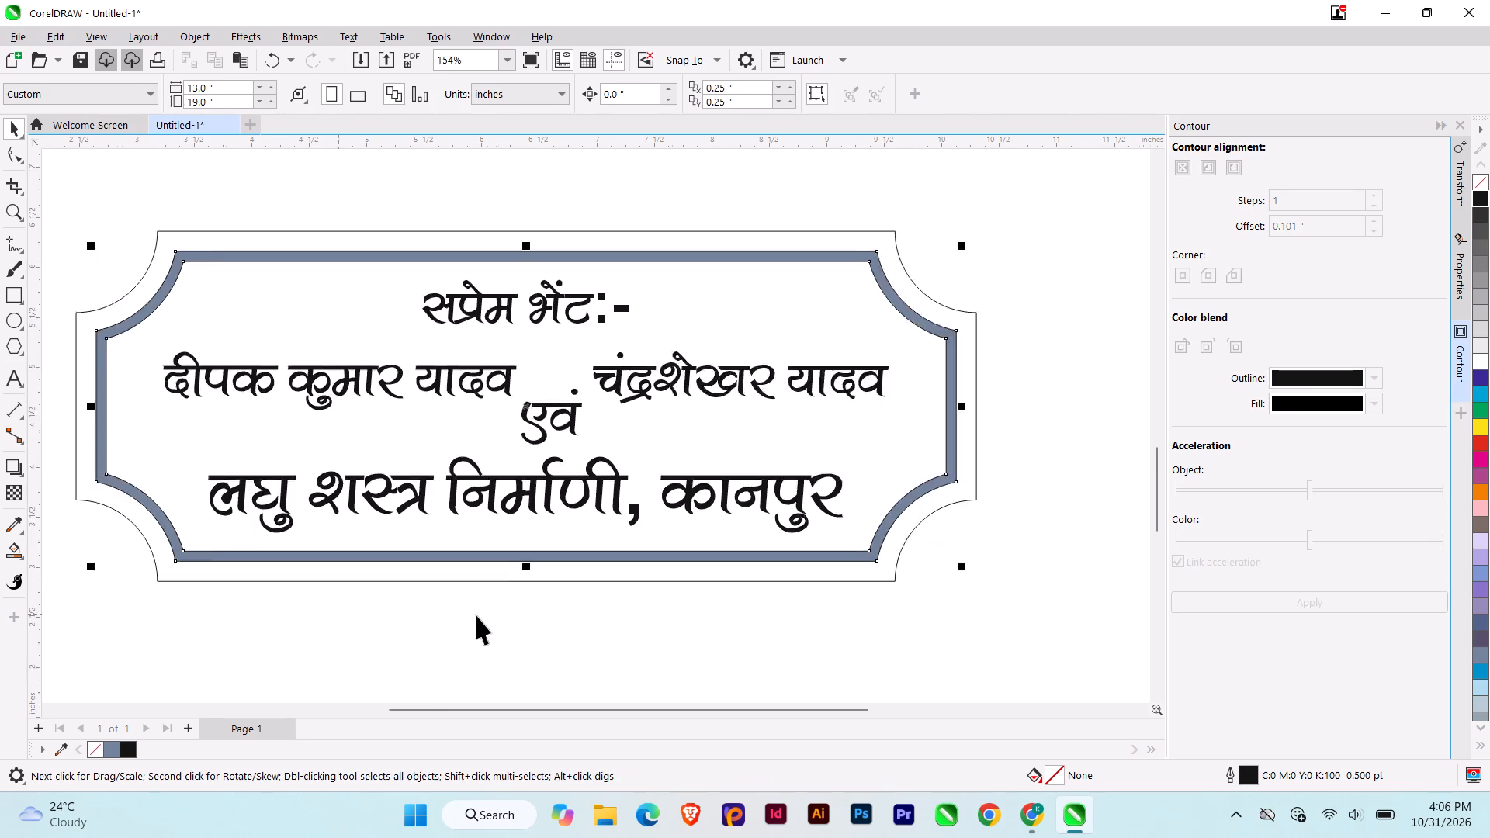
middle_click_drag(476, 615, 575, 579)
left_click(1473, 198)
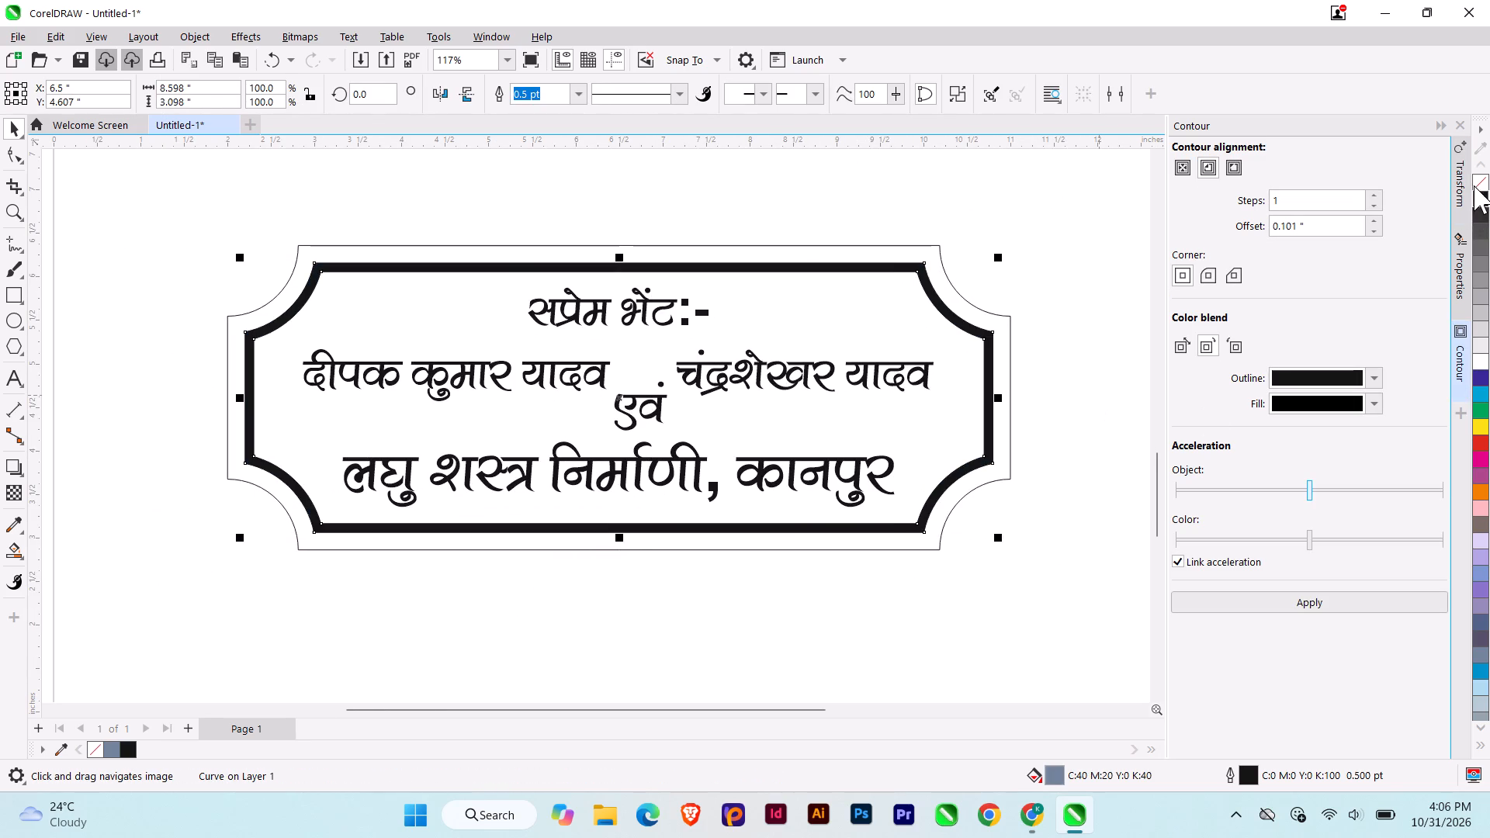
right_click(1476, 182)
left_click(842, 621)
Enlarge the lower plaque's text group proportionally from its centre to about 7.59 inches wide.
left_click_drag(147, 192, 1054, 611)
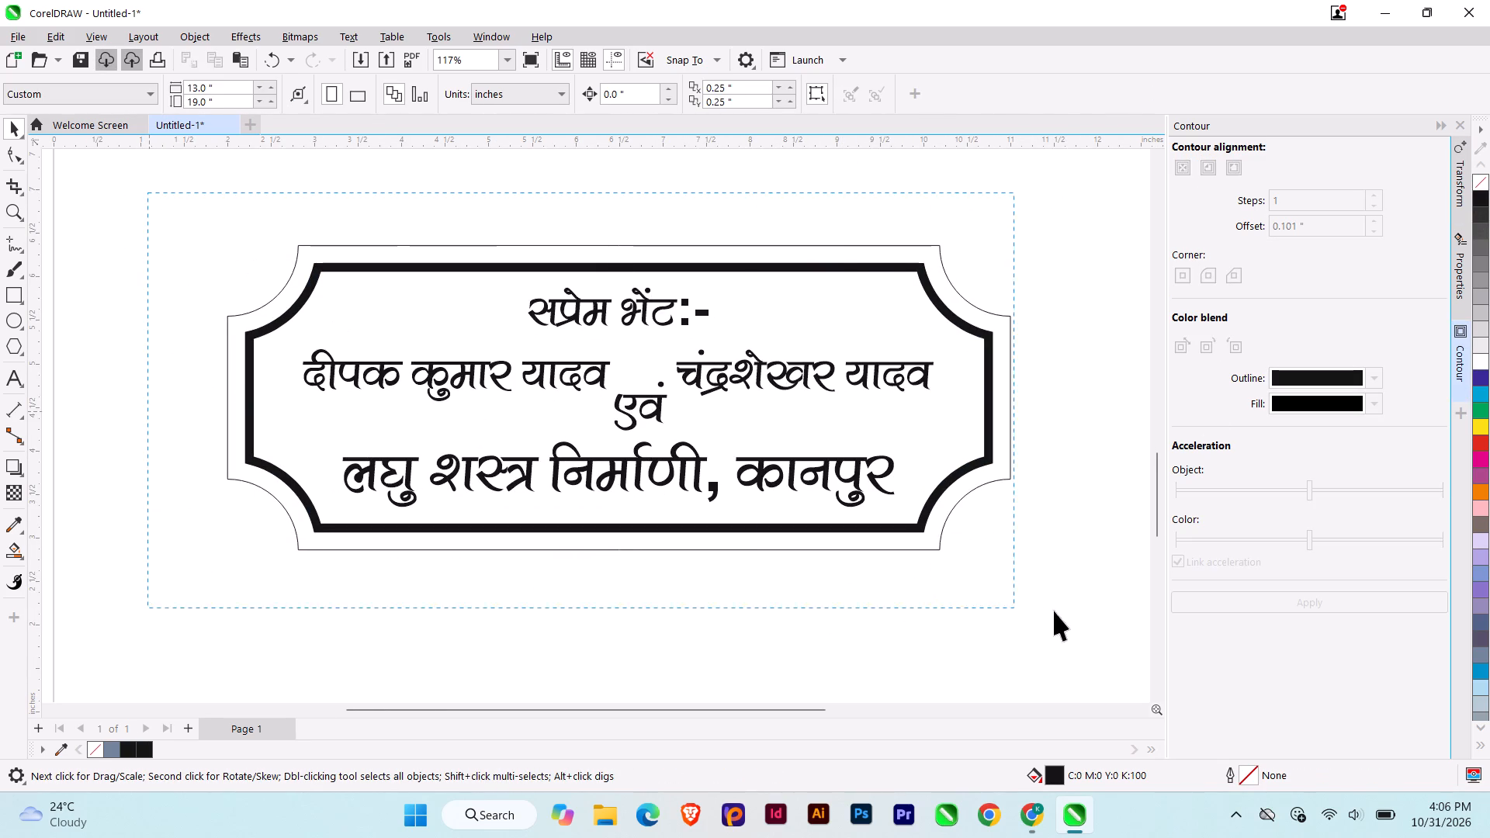
left_click_drag(1054, 611, 1067, 617)
key("shift+F2")
key("Escape")
scroll(740, 519, "down", 2)
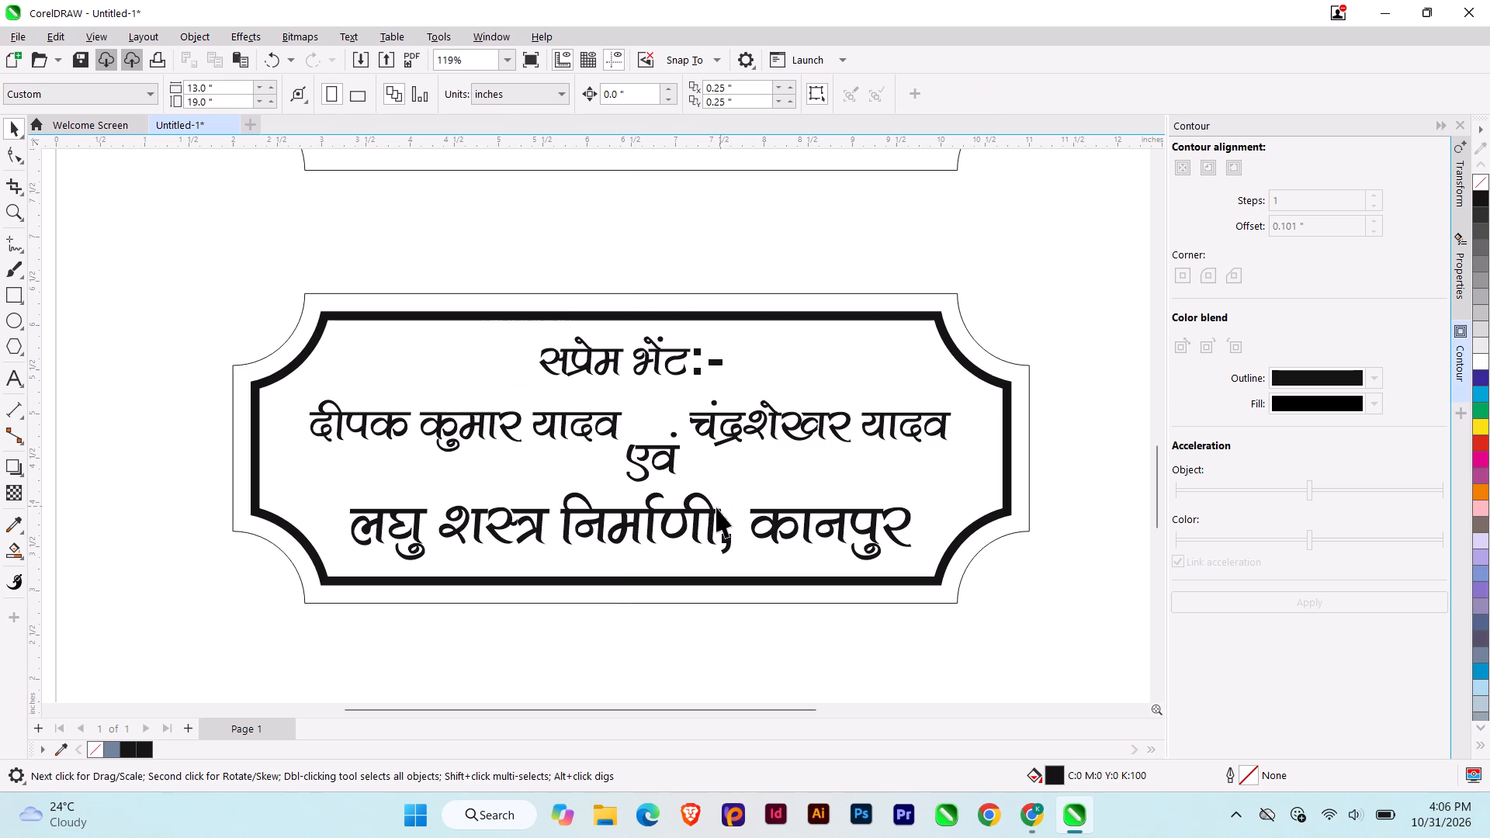
left_click(646, 532)
left_click_drag(958, 568, 972, 576)
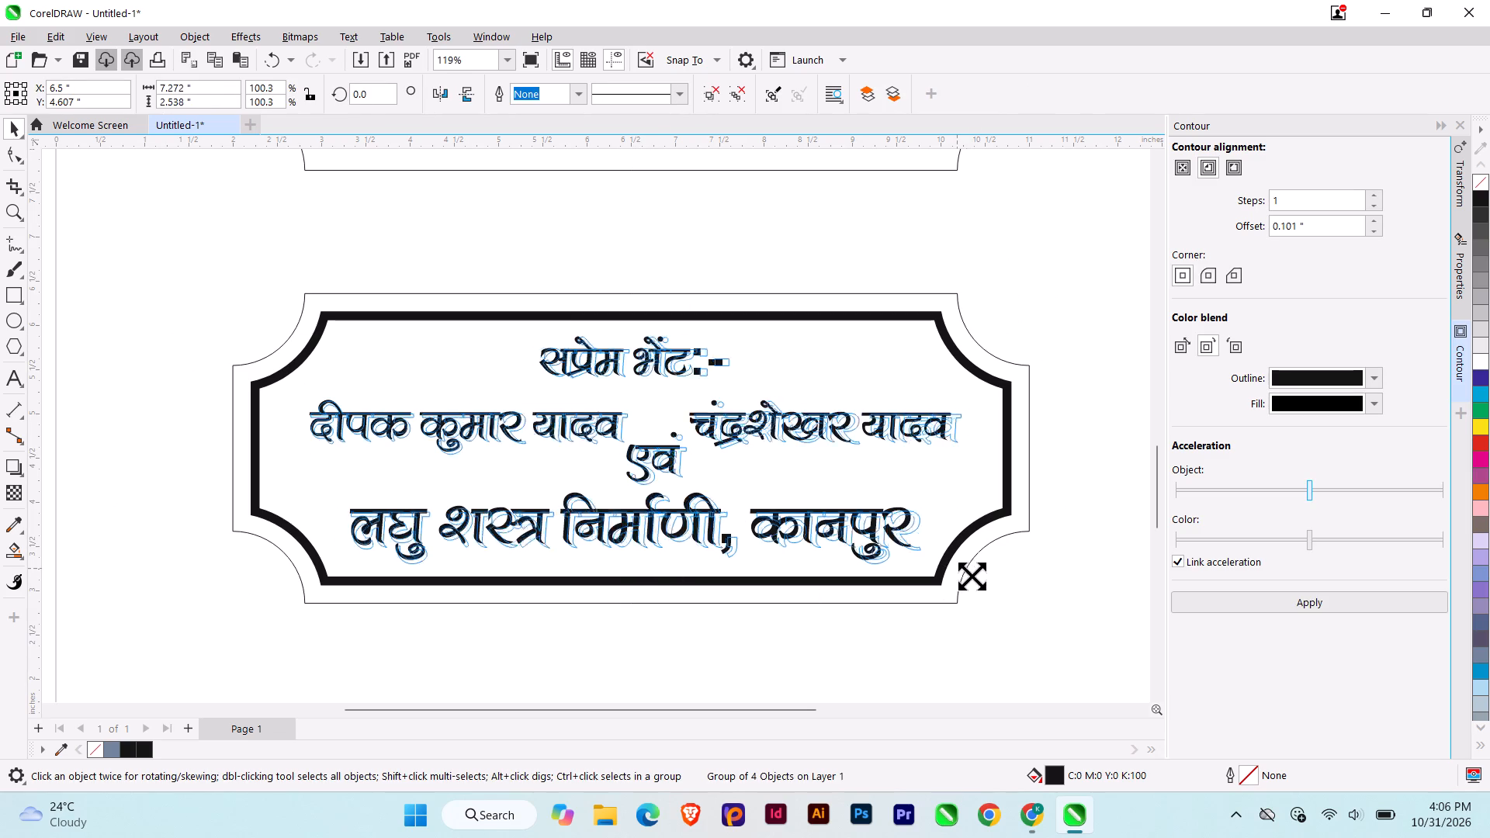
left_click_drag(972, 576, 973, 576)
left_click(656, 363)
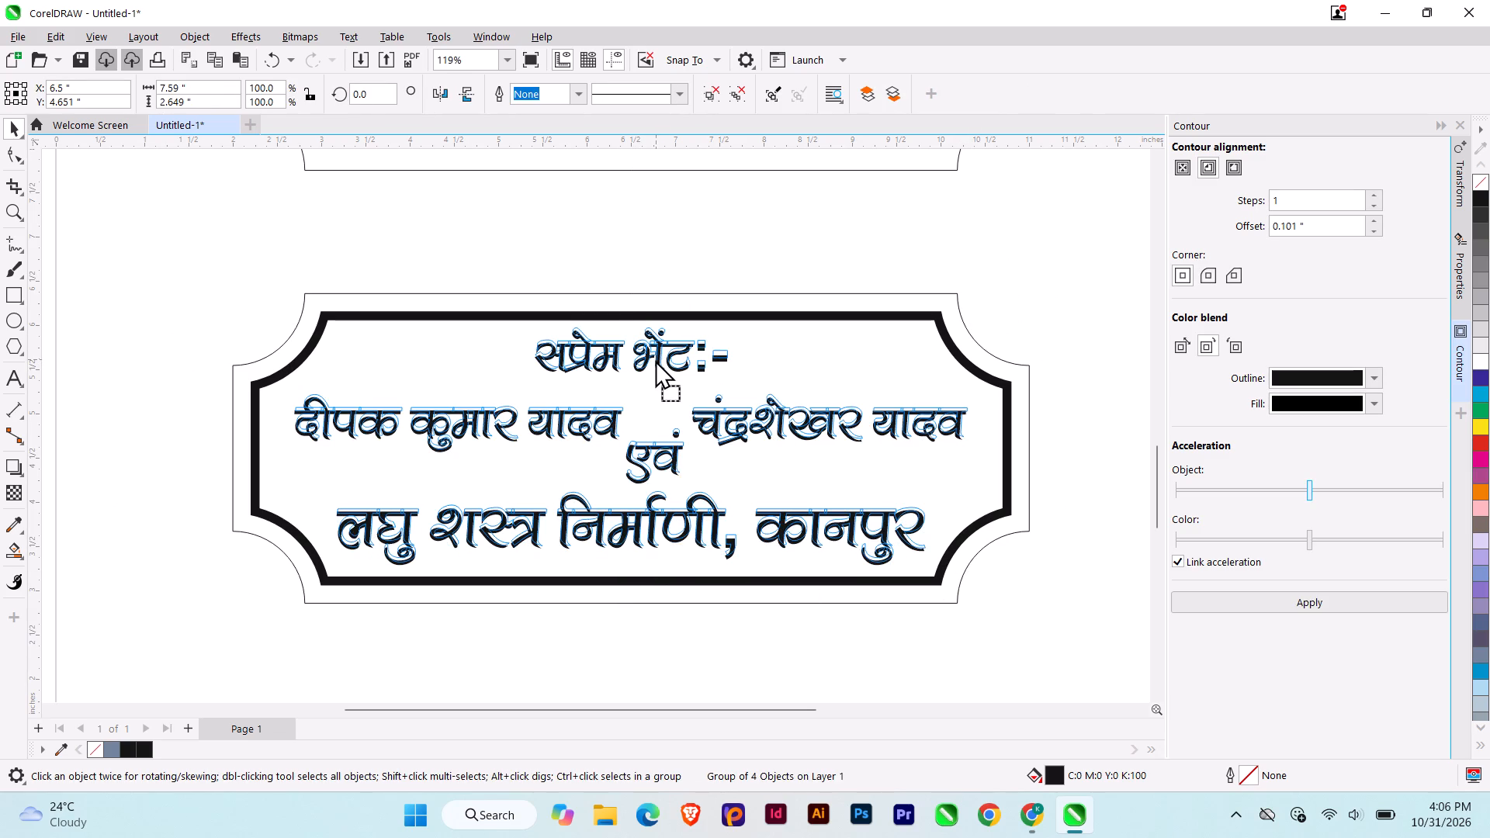
left_click(1021, 667)
Duplicate the complete bordered plaque to the blank area beside the page's left edge.
scroll(621, 486, "down", 4)
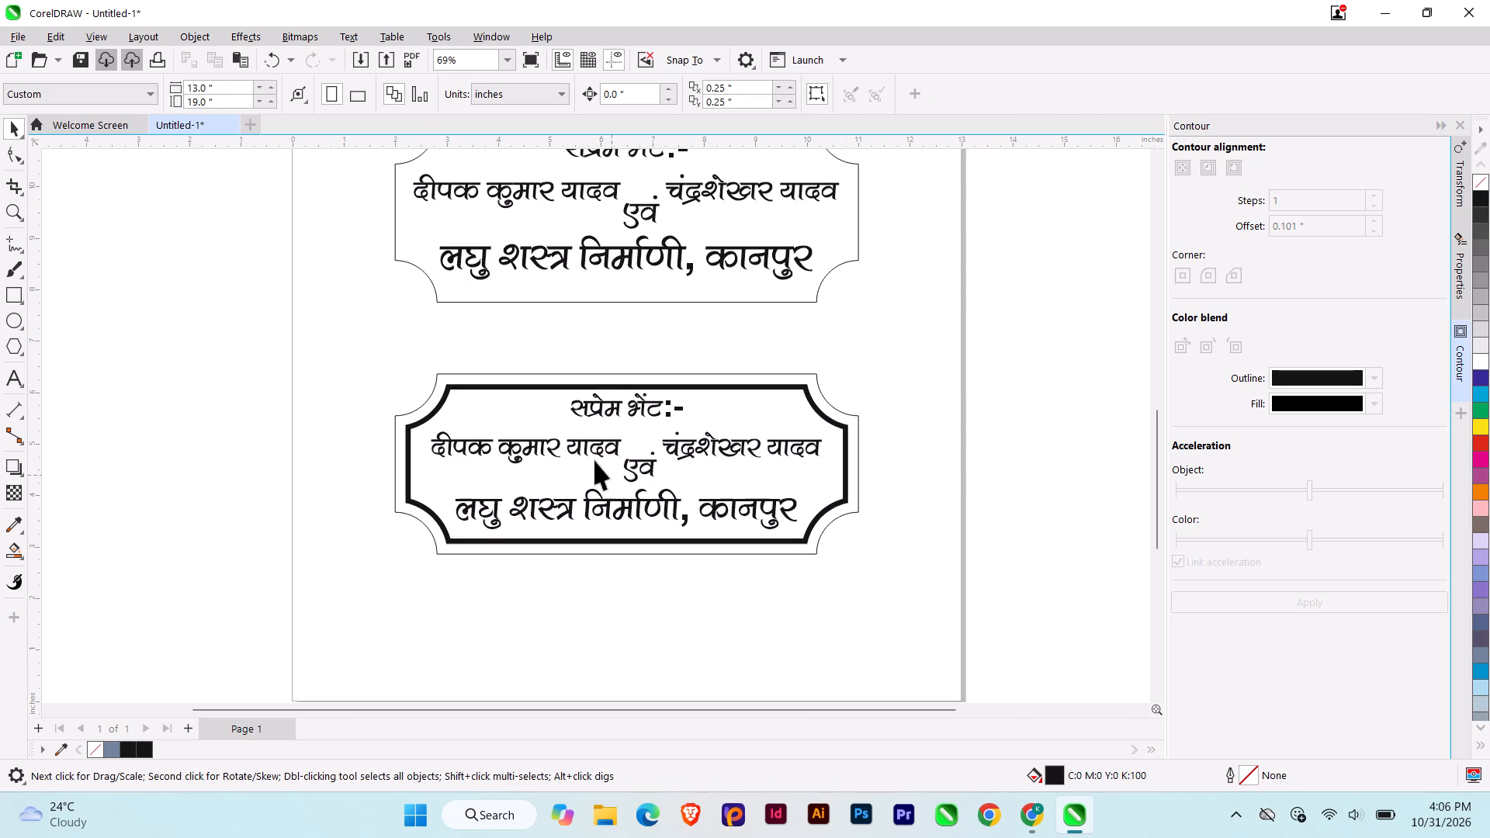
left_click_drag(418, 370, 328, 366)
left_click_drag(314, 353, 1086, 647)
left_click(1071, 638)
scroll(532, 425, "down", 2)
left_click_drag(364, 372, 873, 591)
left_click_drag(567, 450, 581, 598)
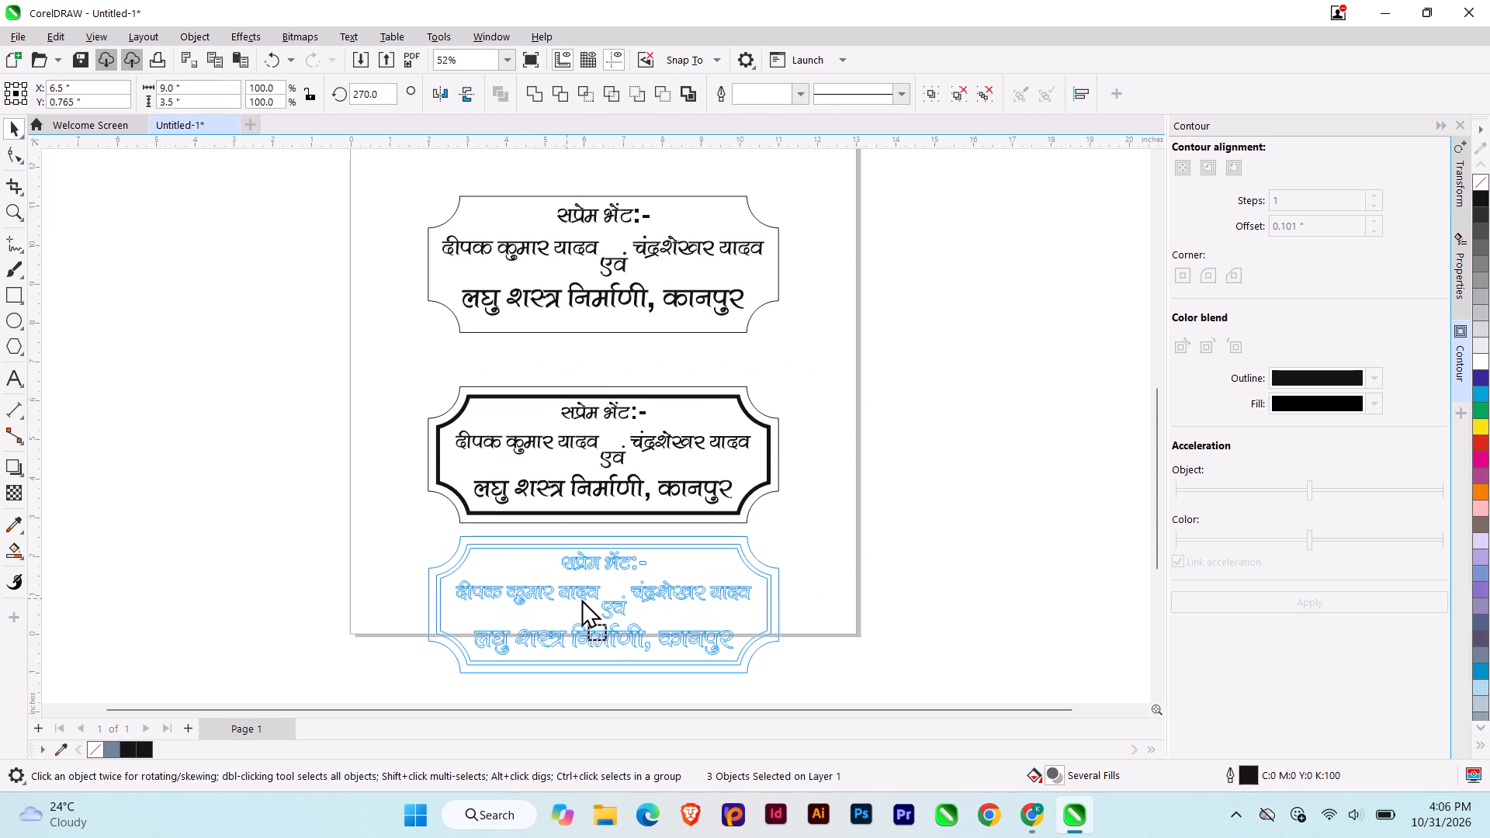
left_click_drag(581, 598, 112, 534)
right_click(112, 534)
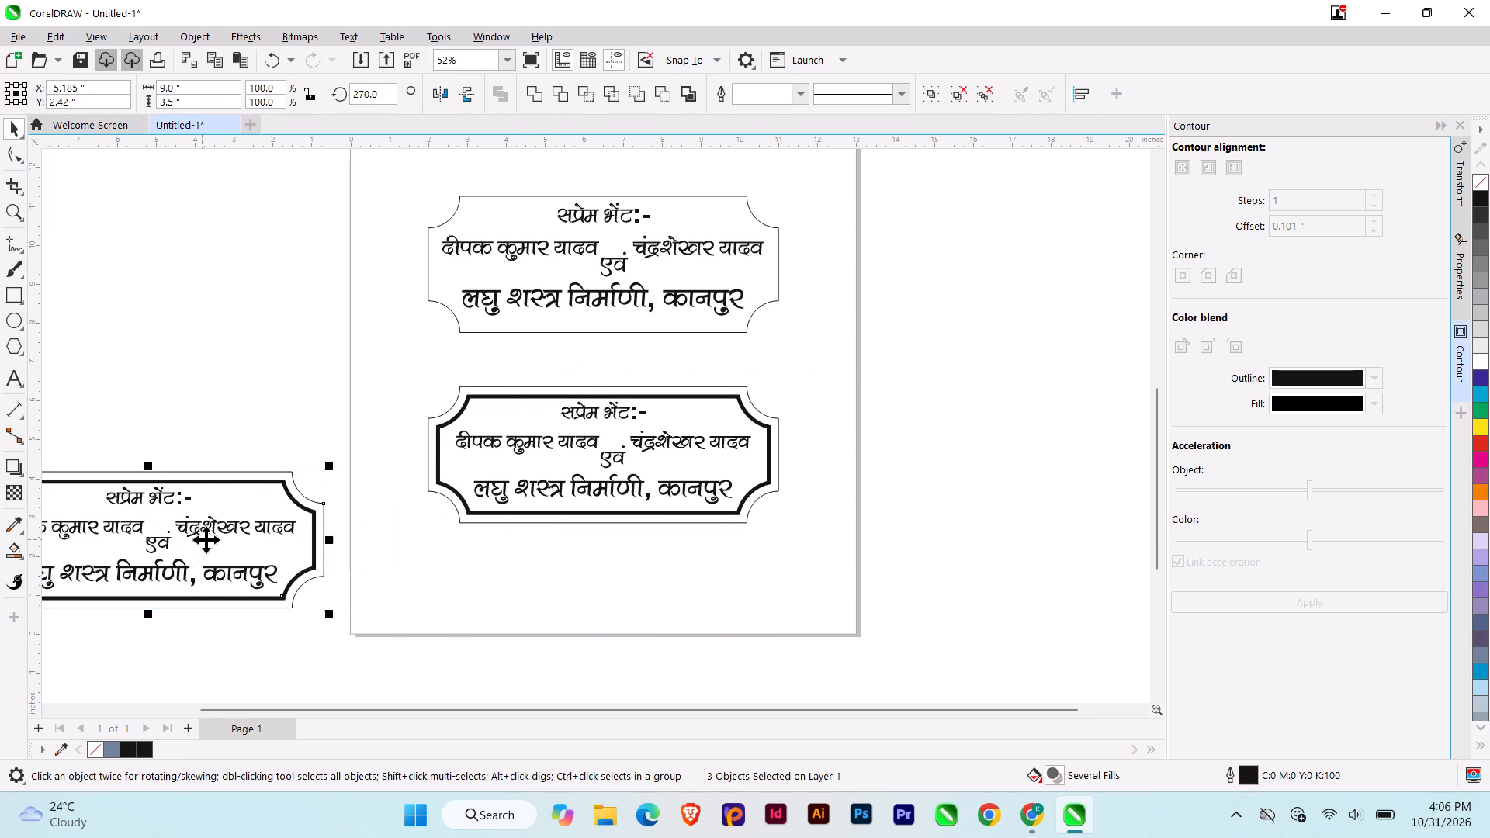
Ungroup the text of the plaque copy outside the page.
middle_click_drag(206, 539, 459, 494)
scroll(428, 497, "up", 3)
middle_click_drag(402, 505, 627, 450)
left_click(540, 330)
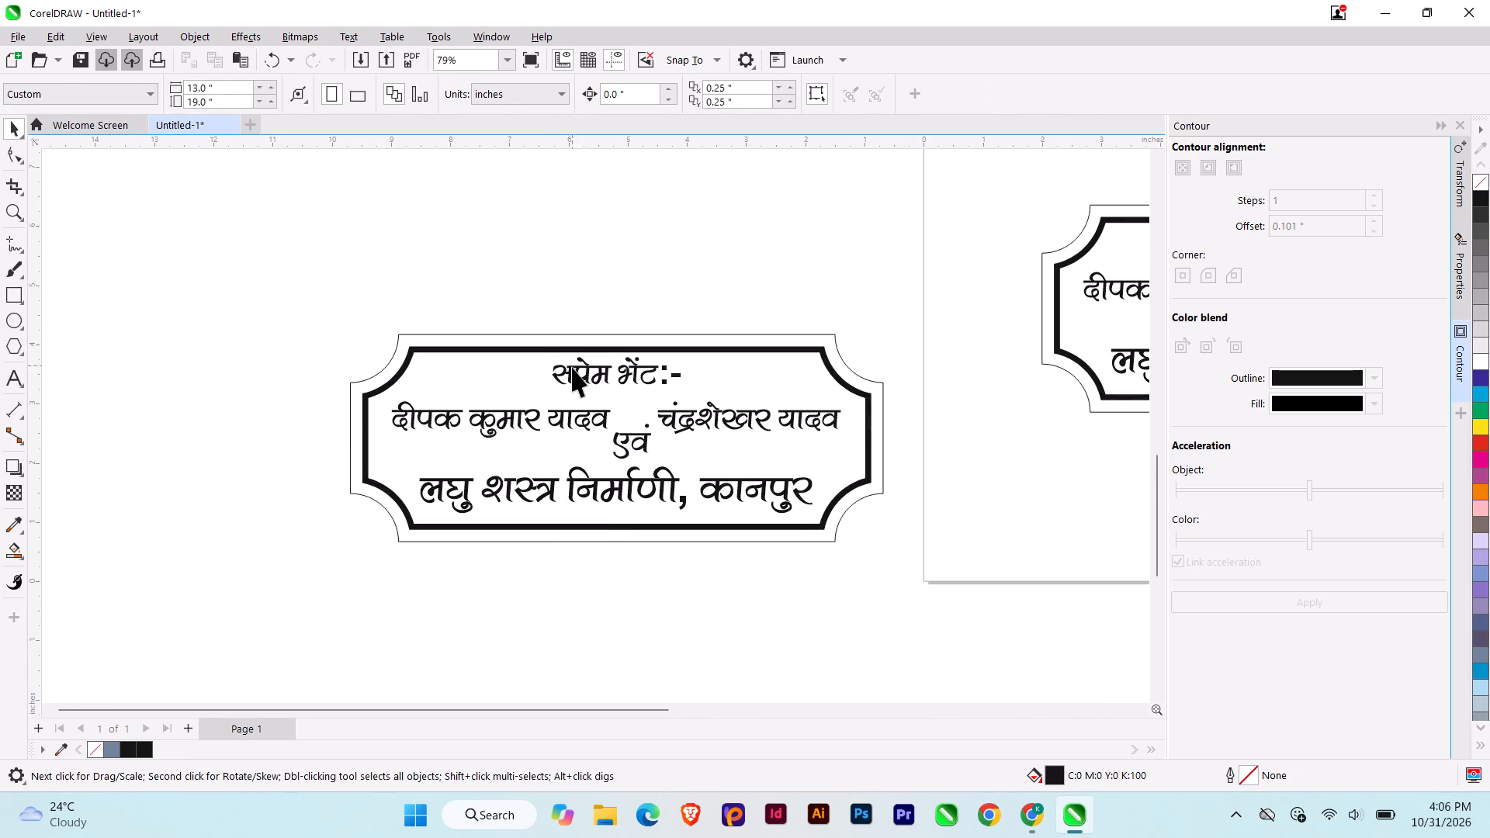
left_click(577, 379)
left_click(744, 93)
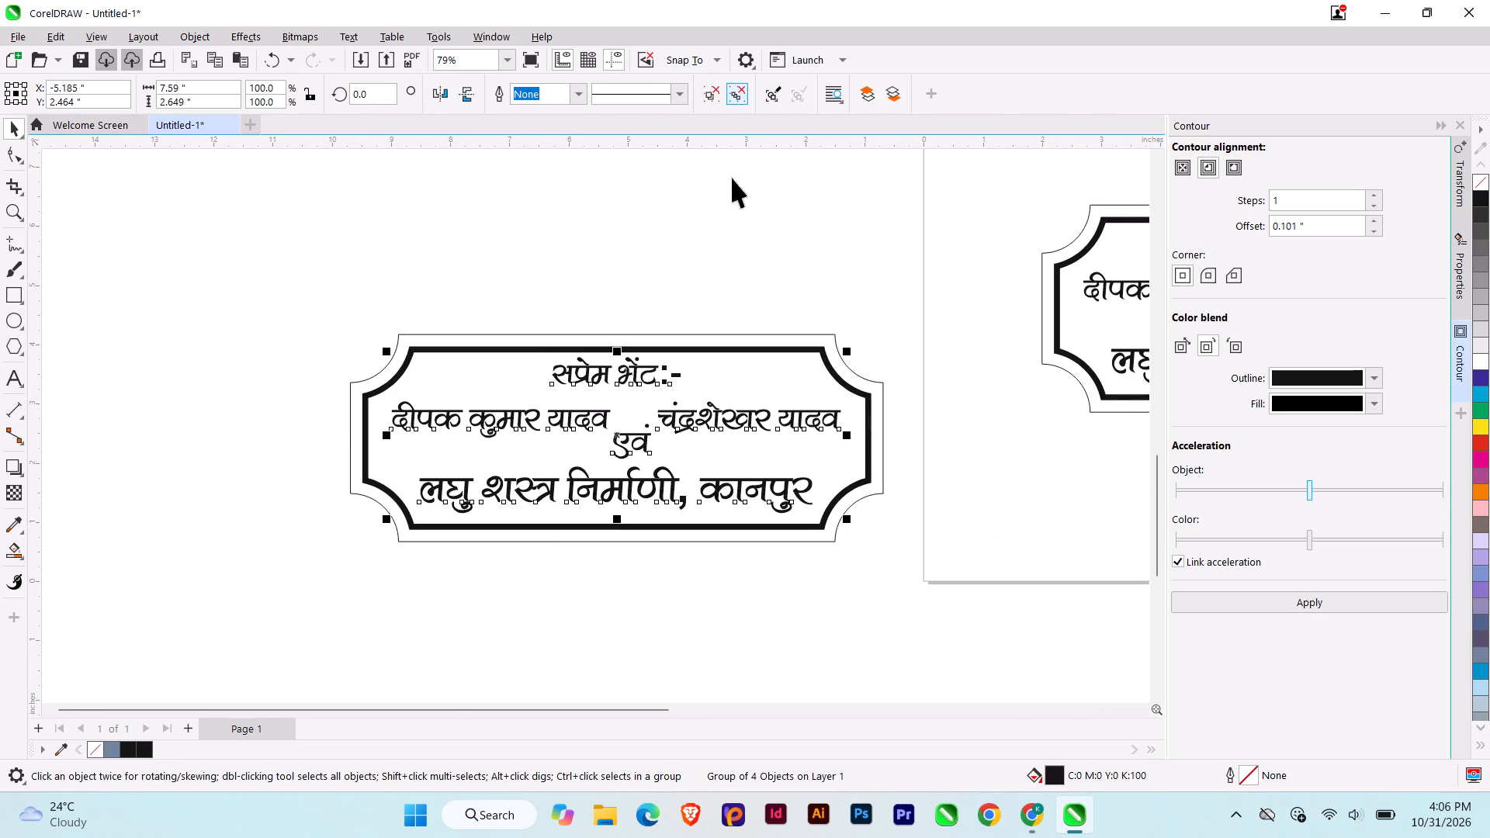
left_click(709, 260)
Apply a one-step outside contour with 0.001 inch offset and round corners to the copy's heading सप्रेम भेंट:- and break it apart.
scroll(633, 376, "up", 5)
left_click(636, 375)
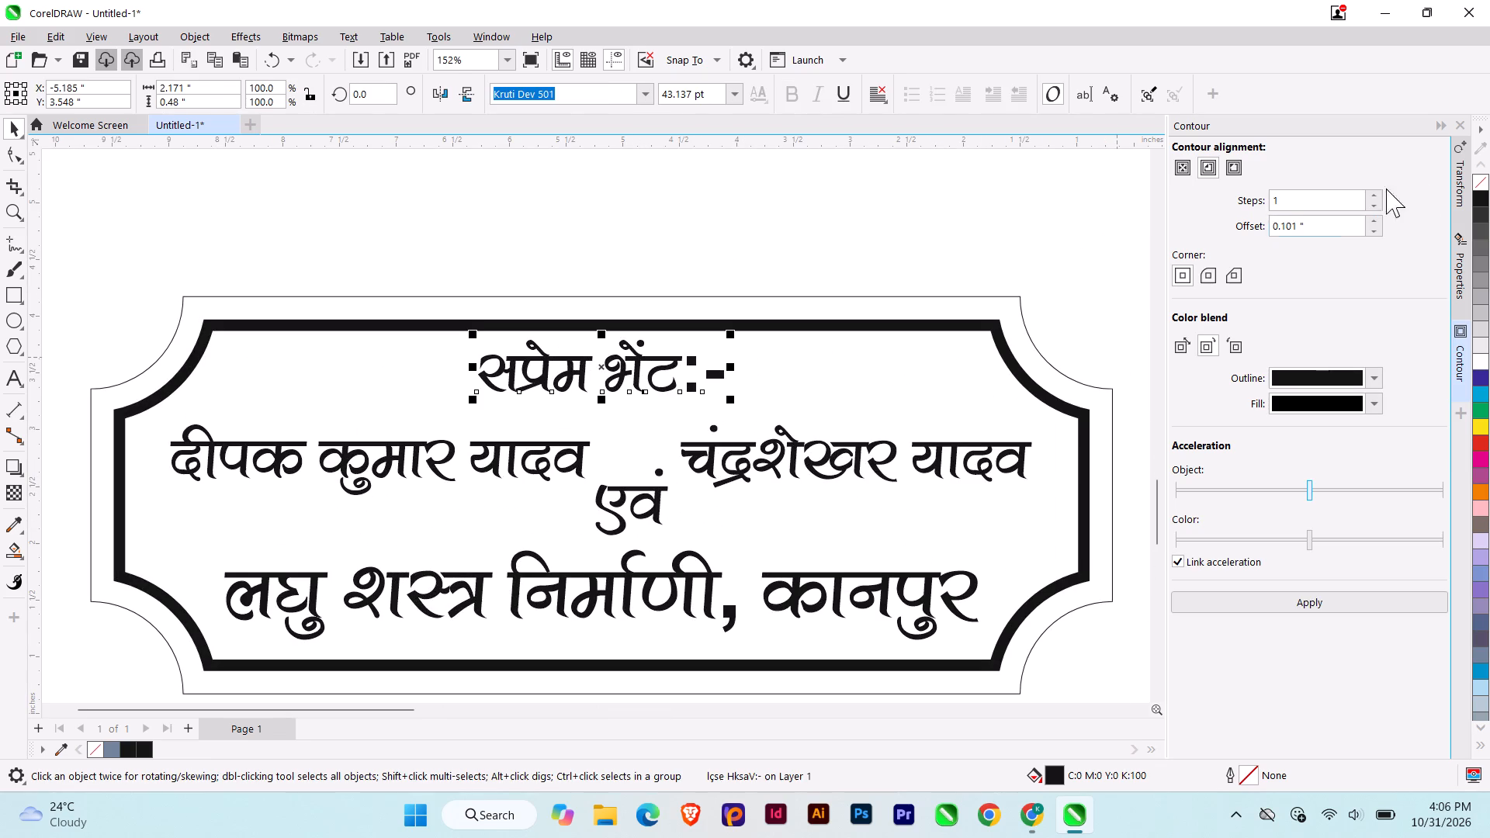
left_click(1375, 232)
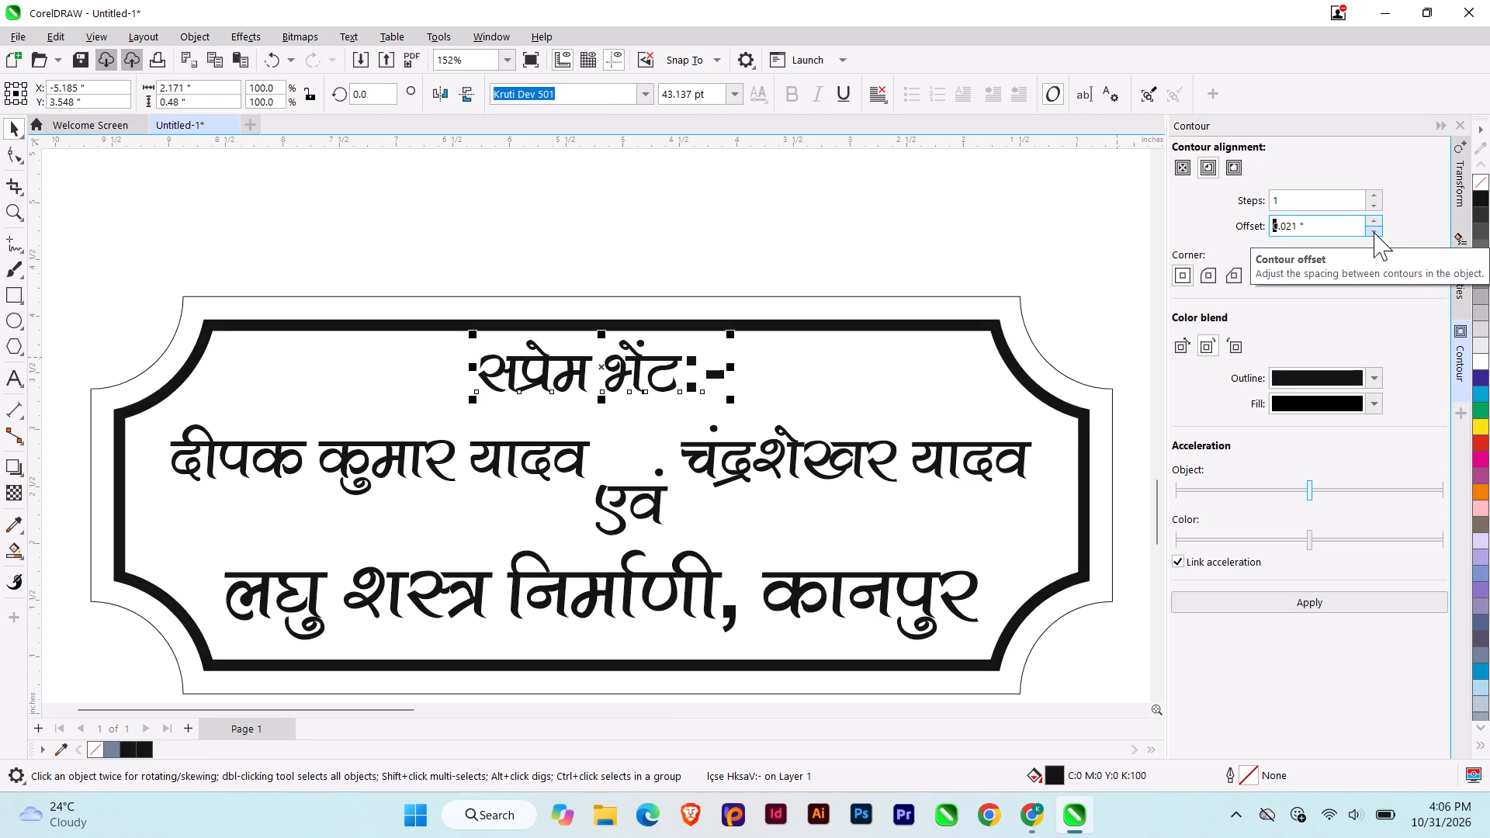
left_click(1225, 166)
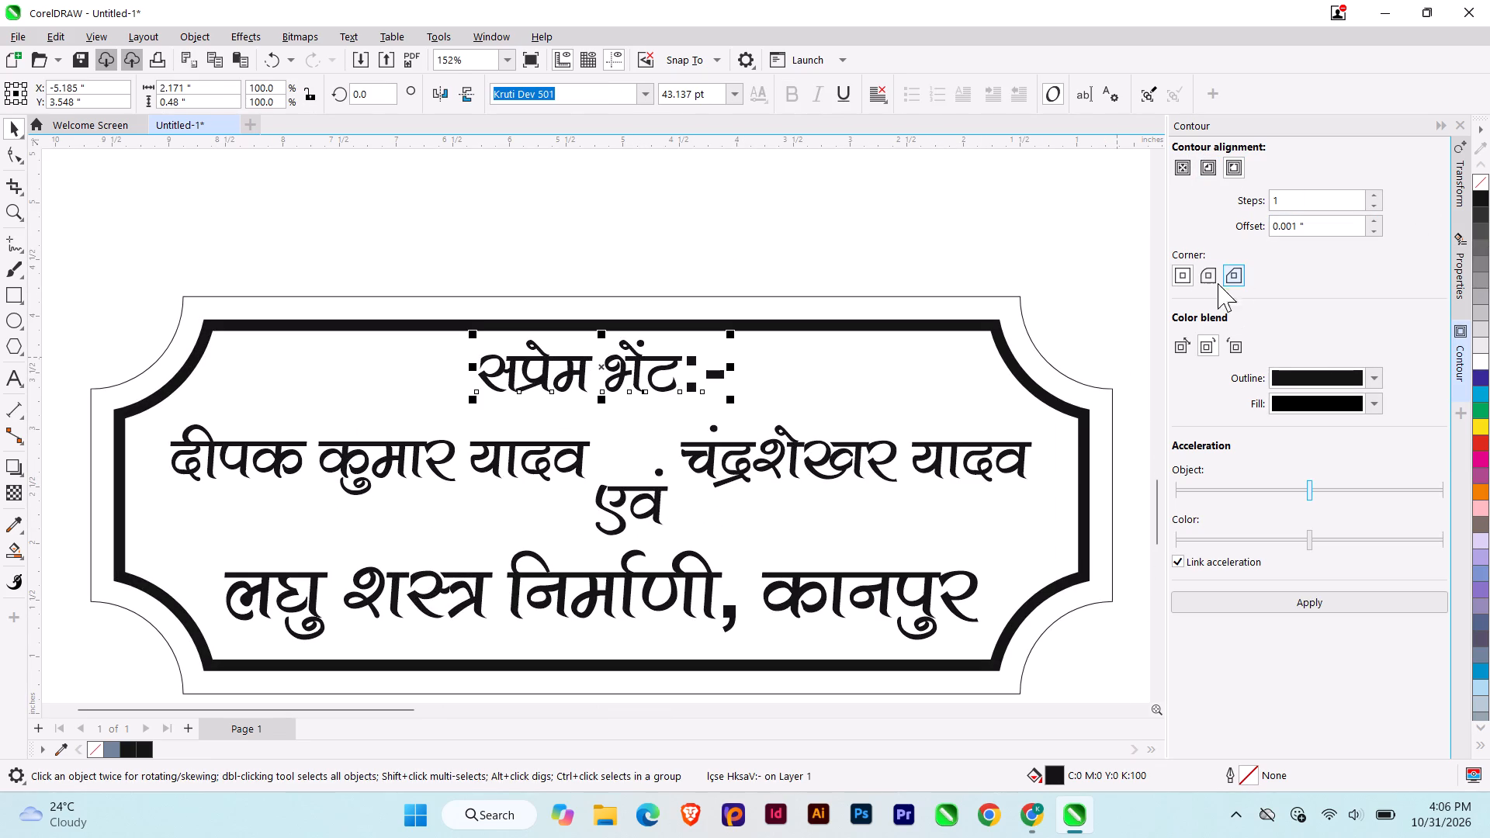
left_click(1202, 270)
left_click(1193, 598)
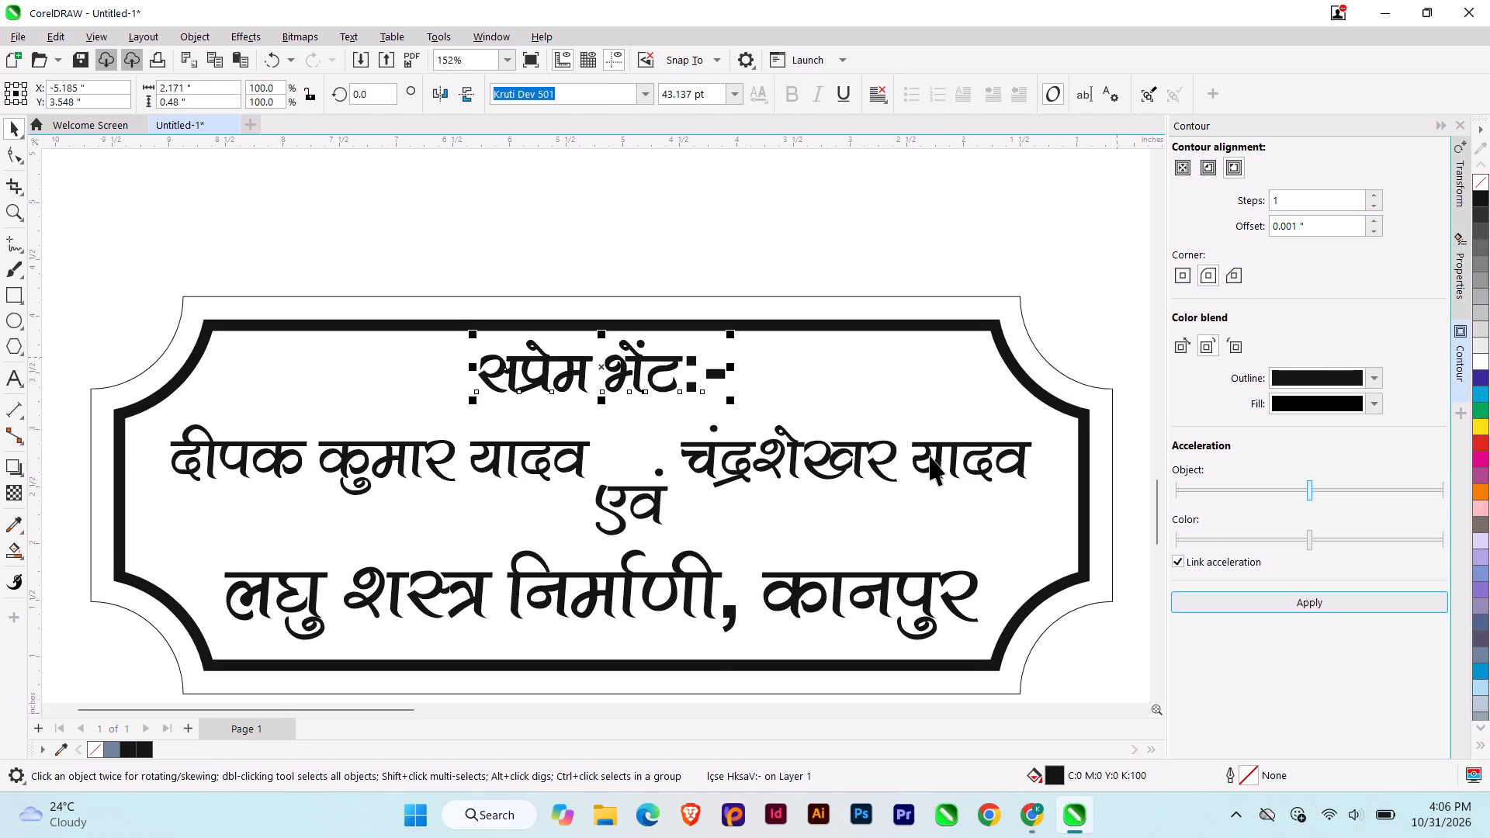
scroll(730, 325, "up", 6)
key("ctrl+l")
key("ctrl+k")
key("ctrl+k")
key("ctrl+k")
key("ctrl+k")
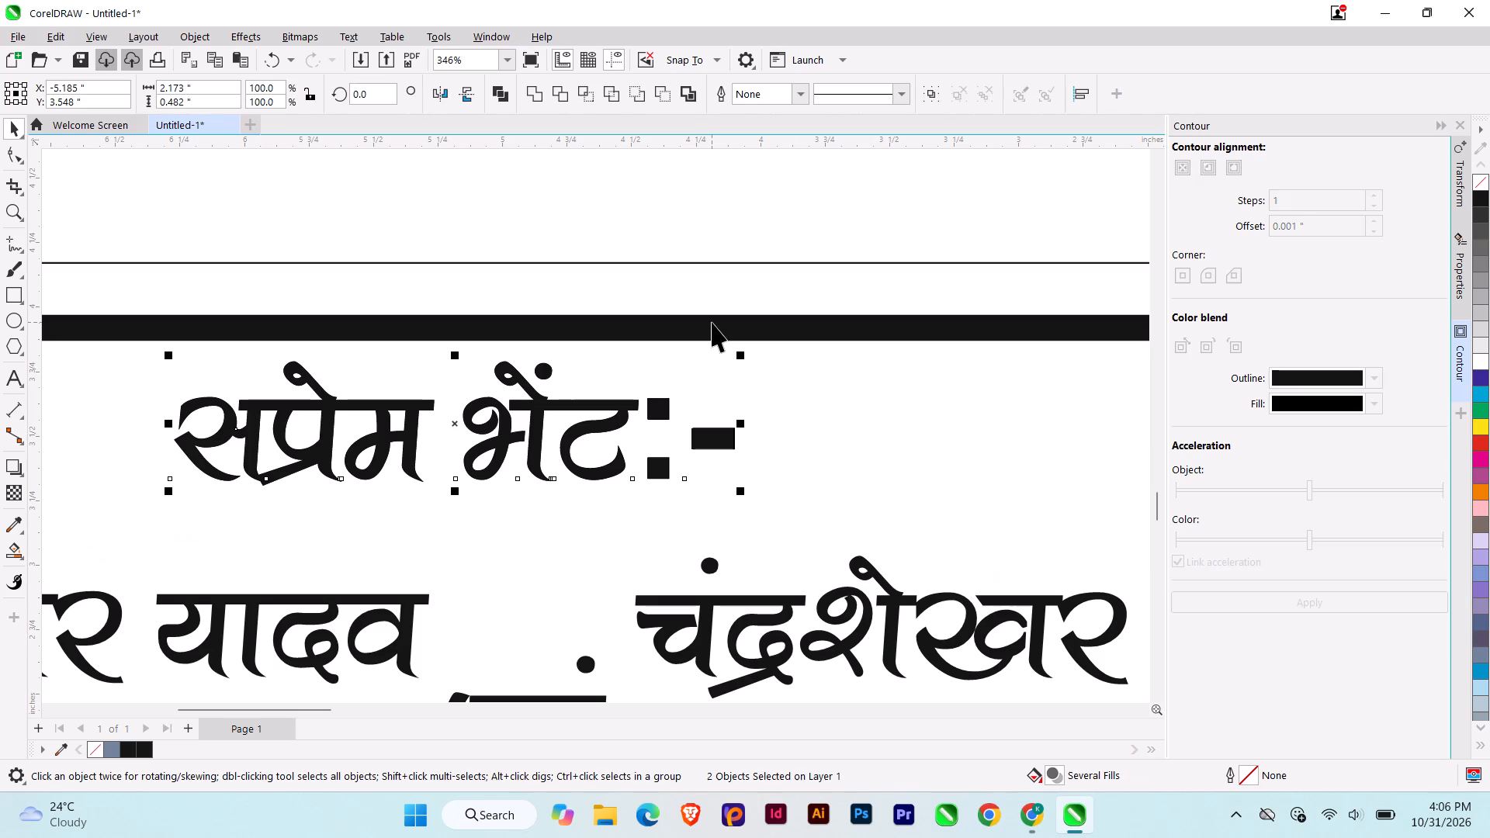
Delete the original heading text from the plaque copy, keeping its contour shape.
key("Escape")
left_click(608, 216)
key("Escape")
left_click(541, 407)
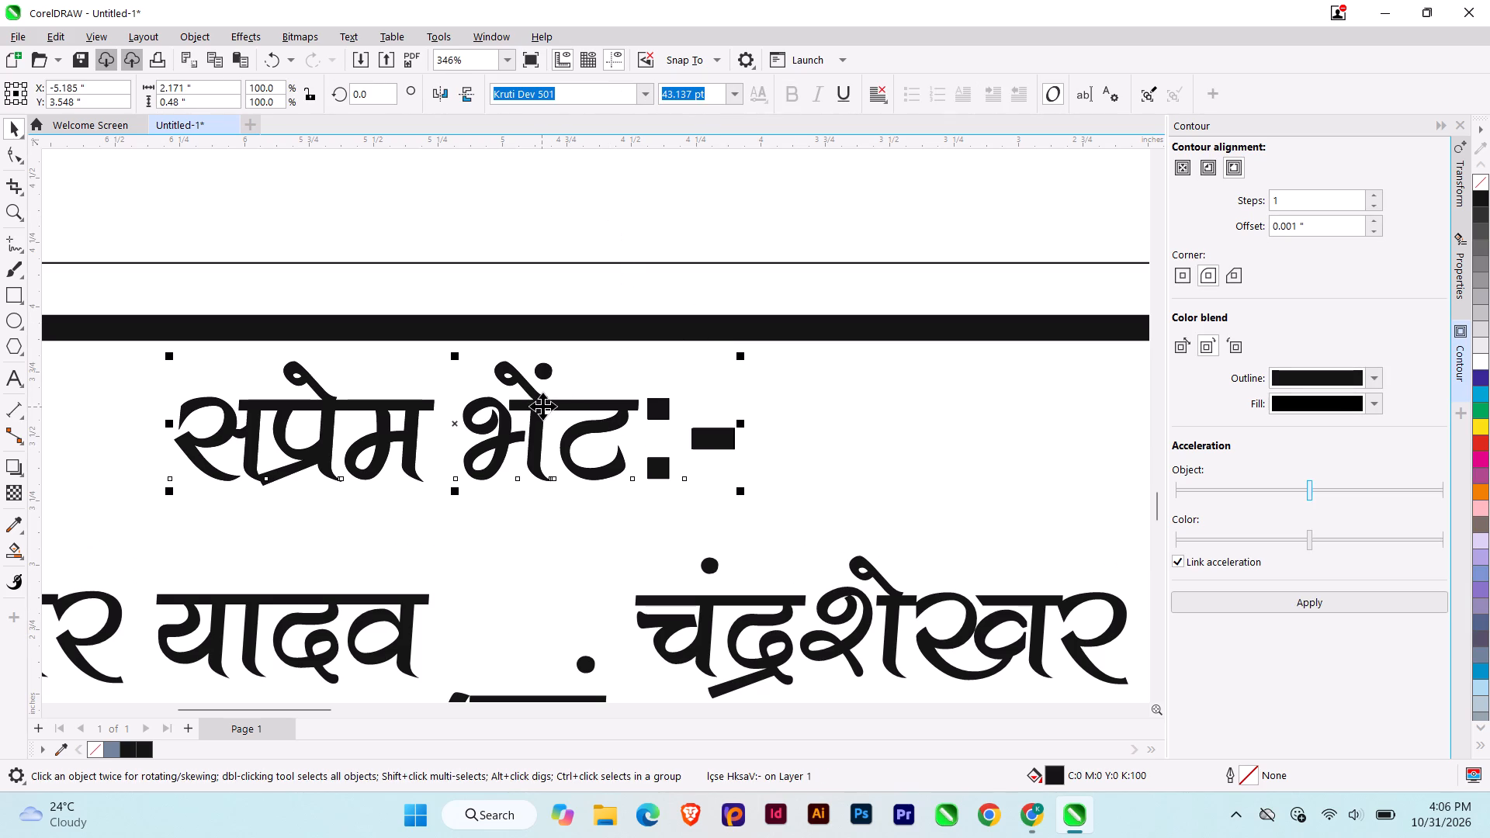
key("Delete")
Group the copy's two donor names with एवं, apply a one-step 0.001 inch outside contour and break it apart.
middle_click_drag(630, 358, 642, 251)
left_click(709, 555)
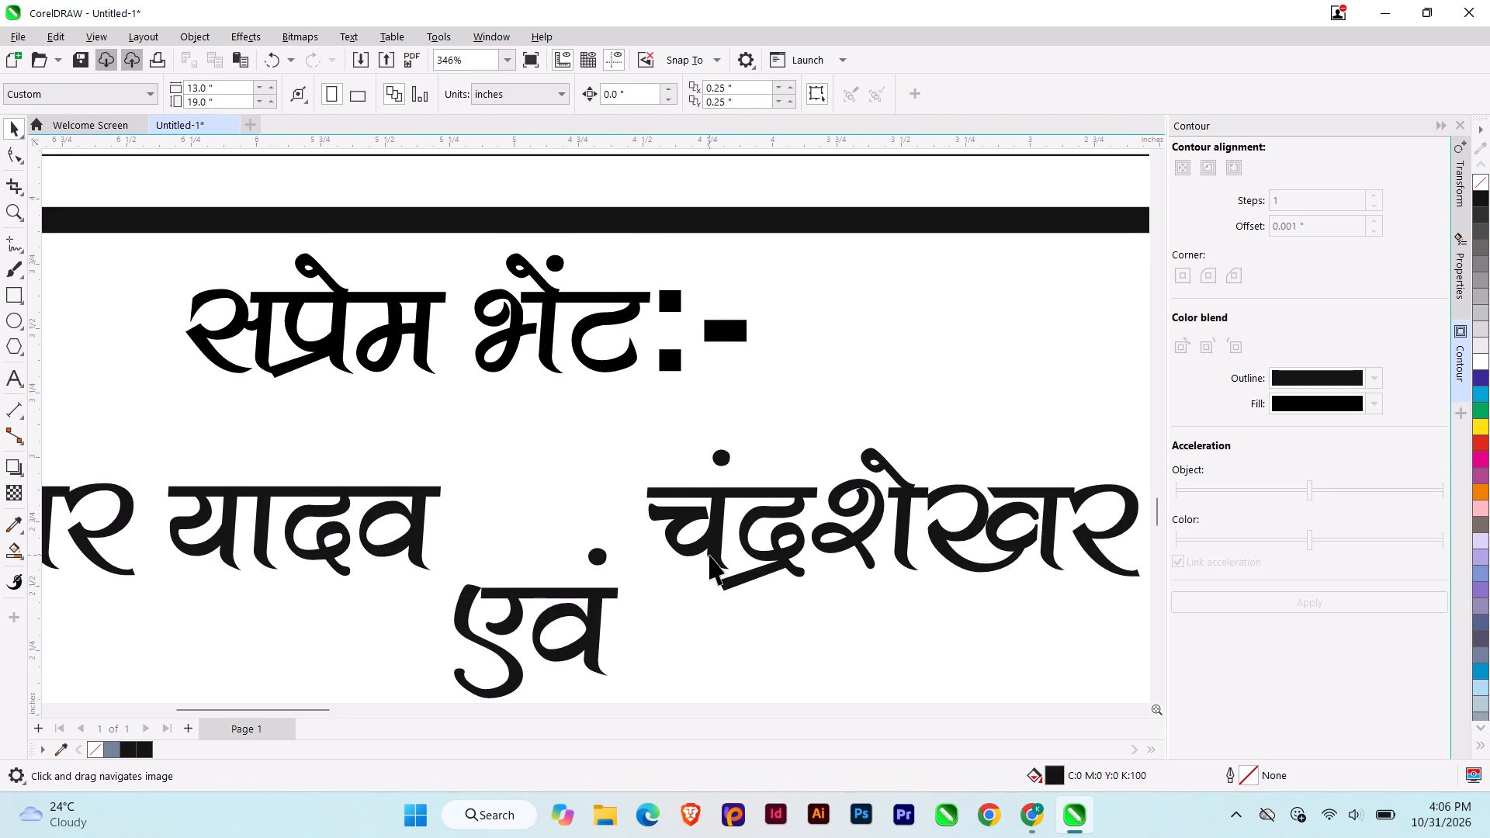
scroll(701, 440, "down", 2)
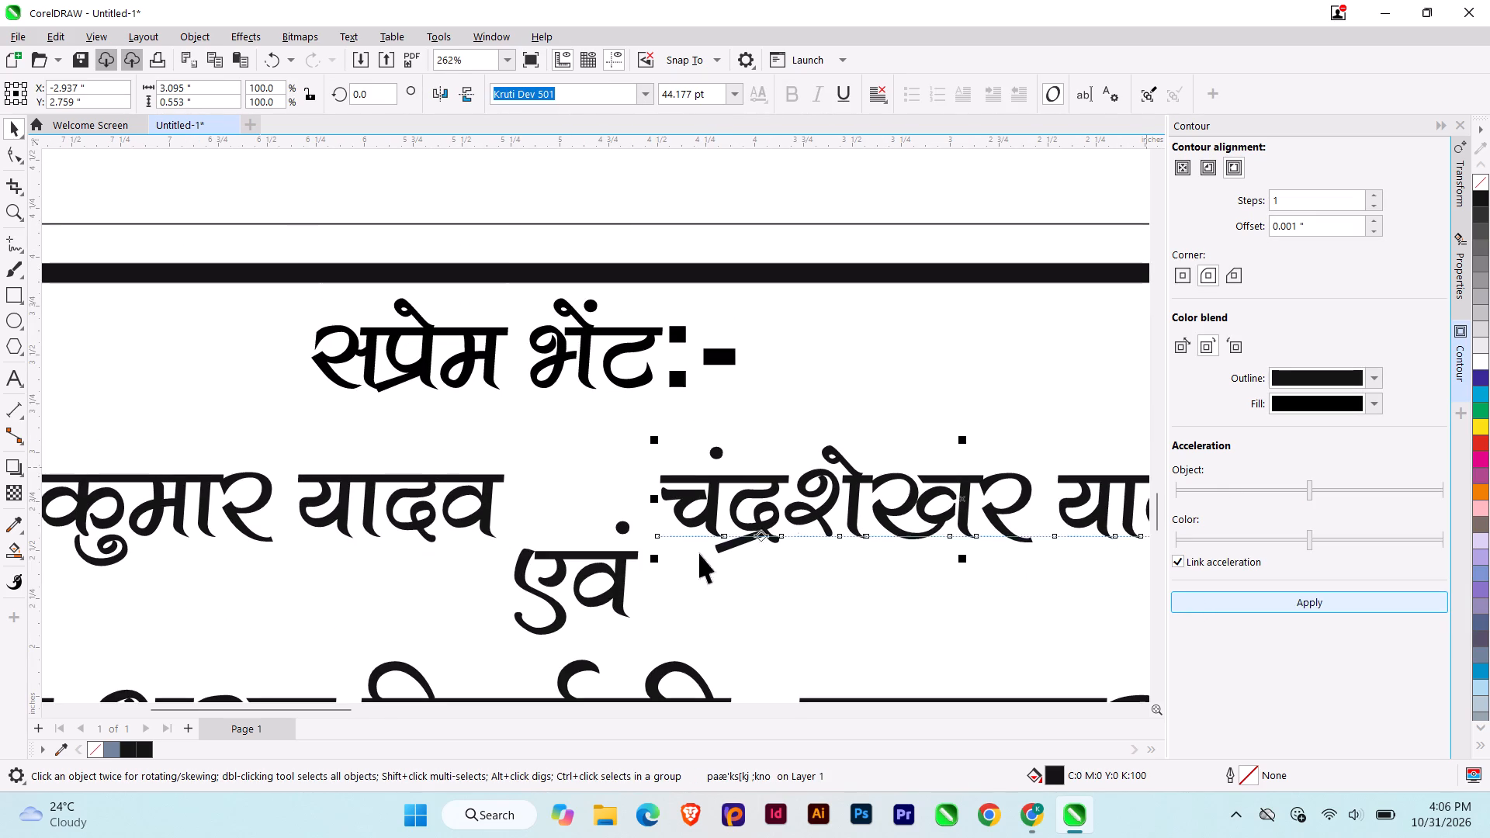
left_click(617, 597, "shift")
left_click(486, 521, "shift")
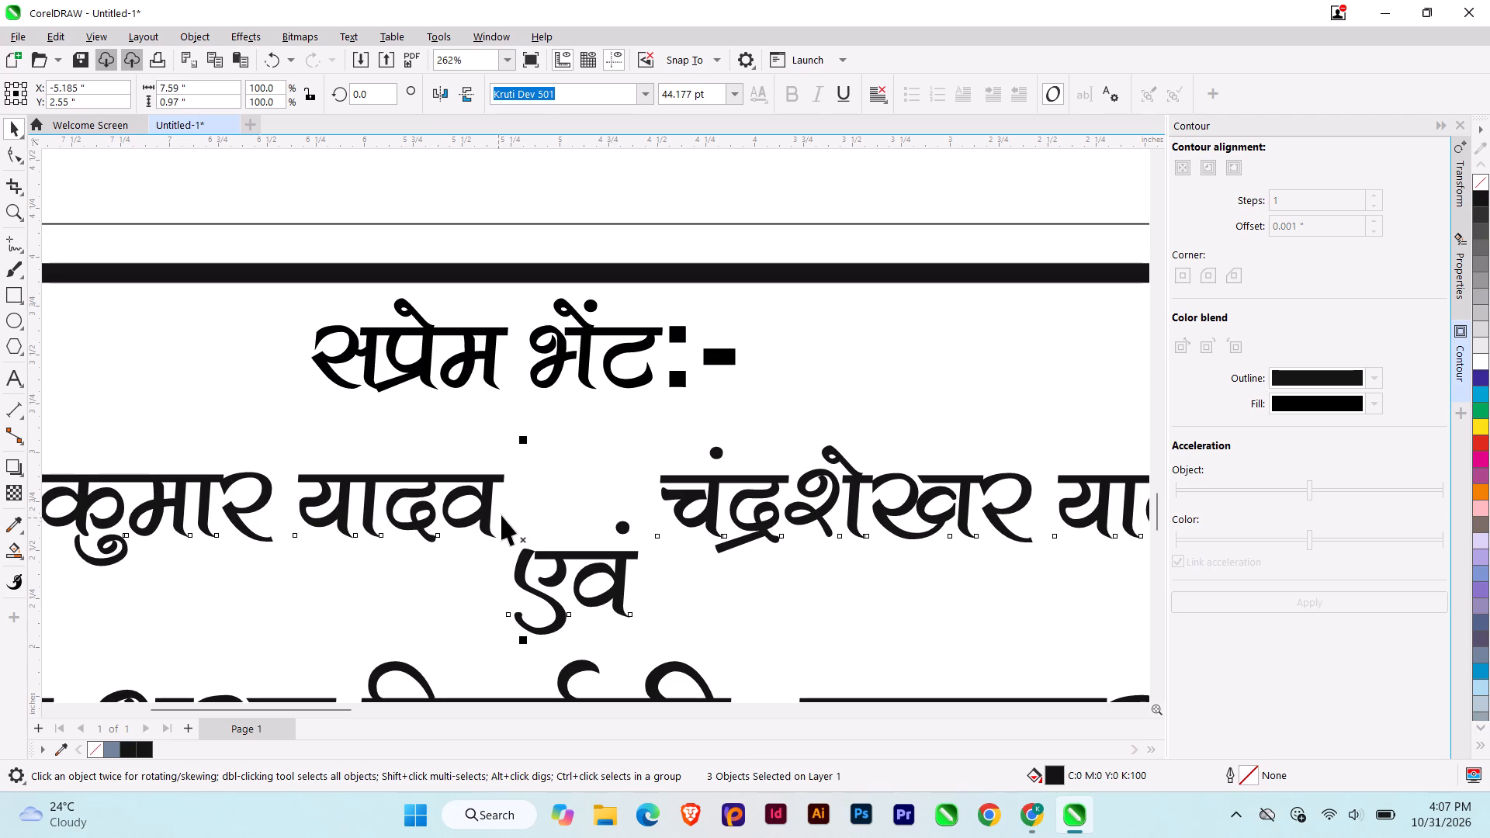
key("ctrl+g")
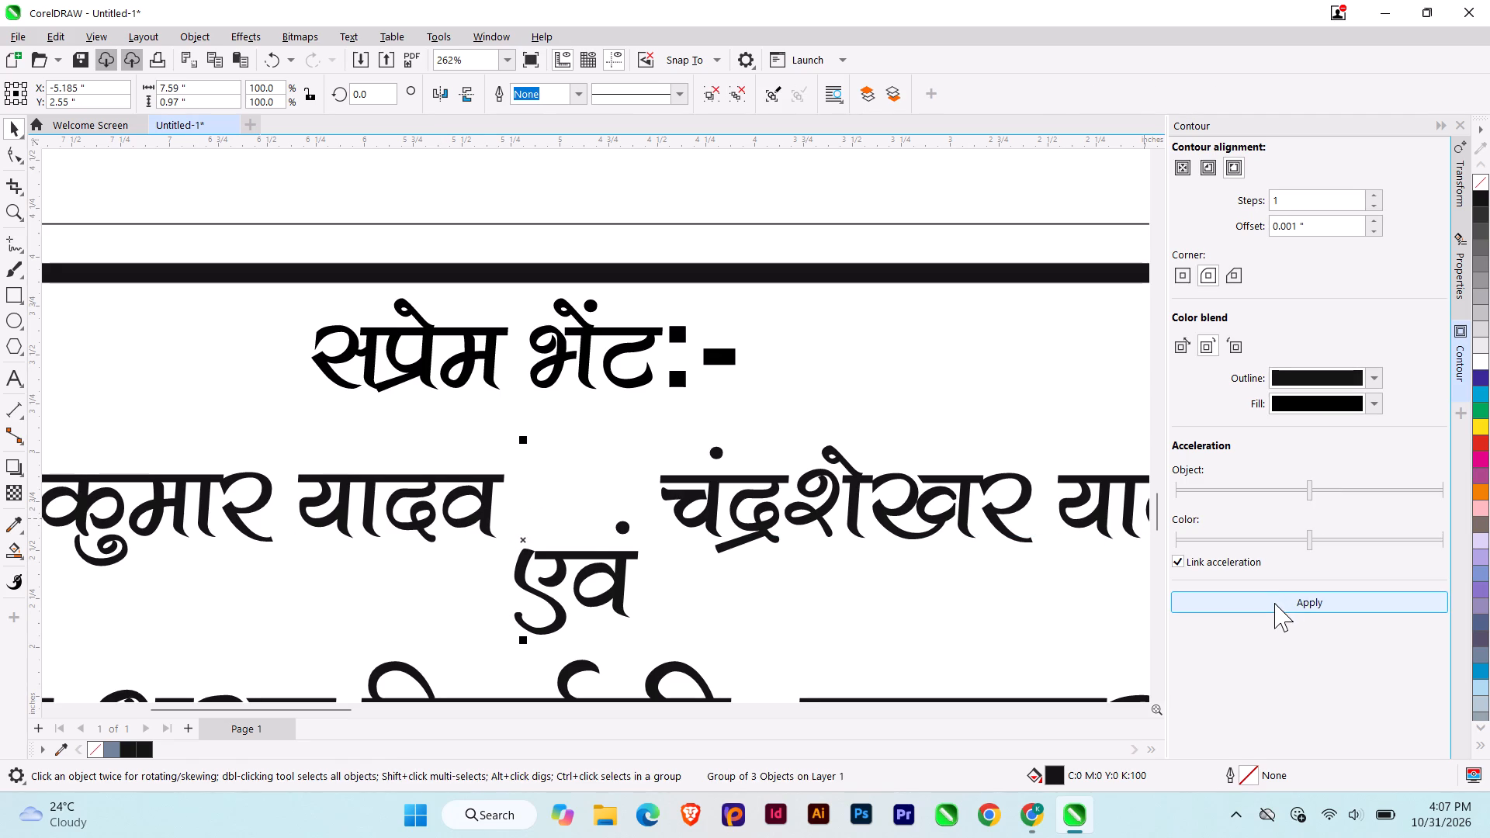
scroll(487, 266, "down", 3)
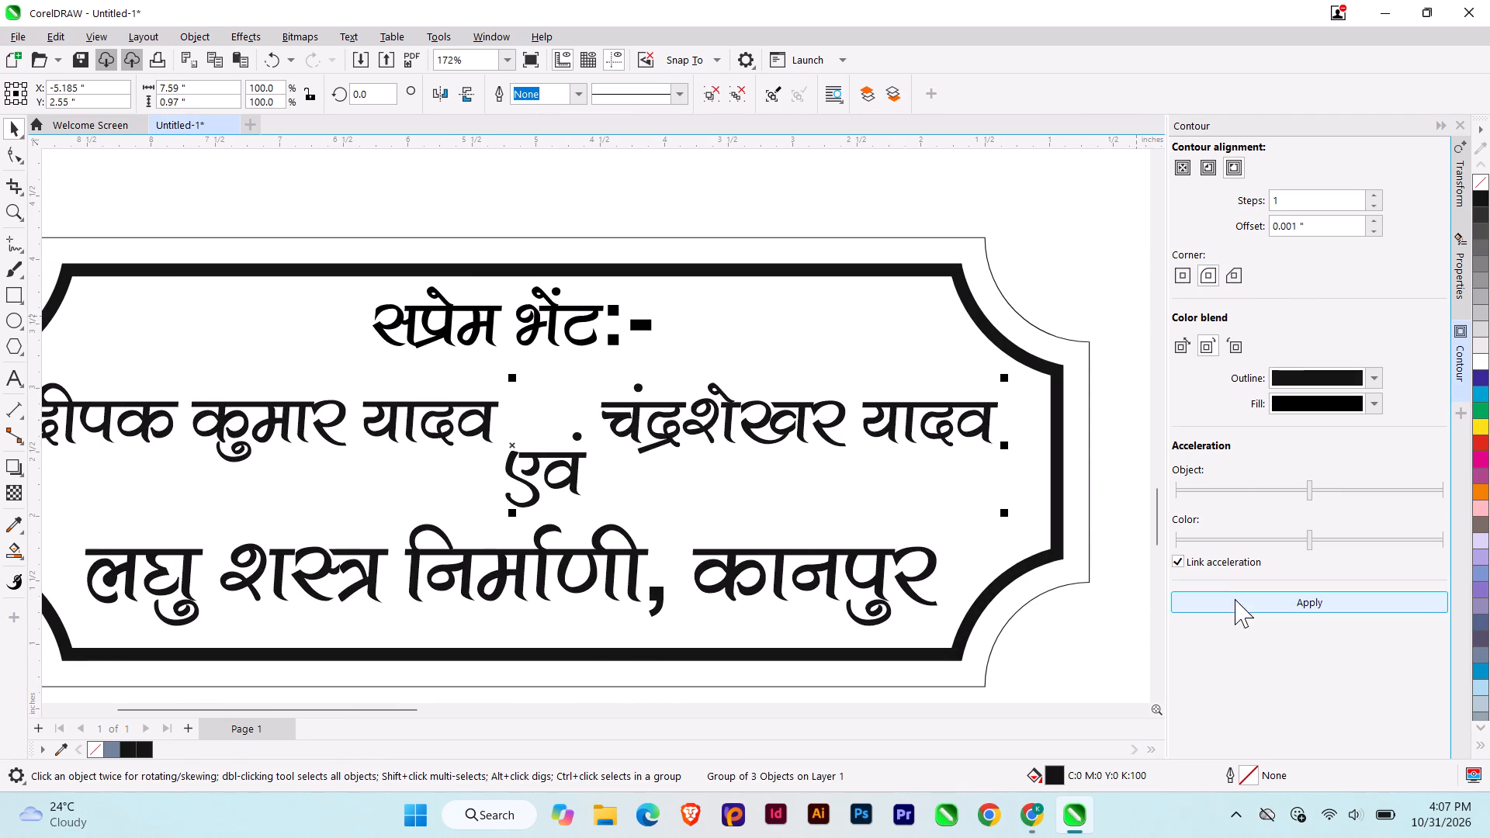
left_click(1235, 599)
key("ctrl+k")
key("ctrl+k")
key("ctrl+k")
key("ctrl+k")
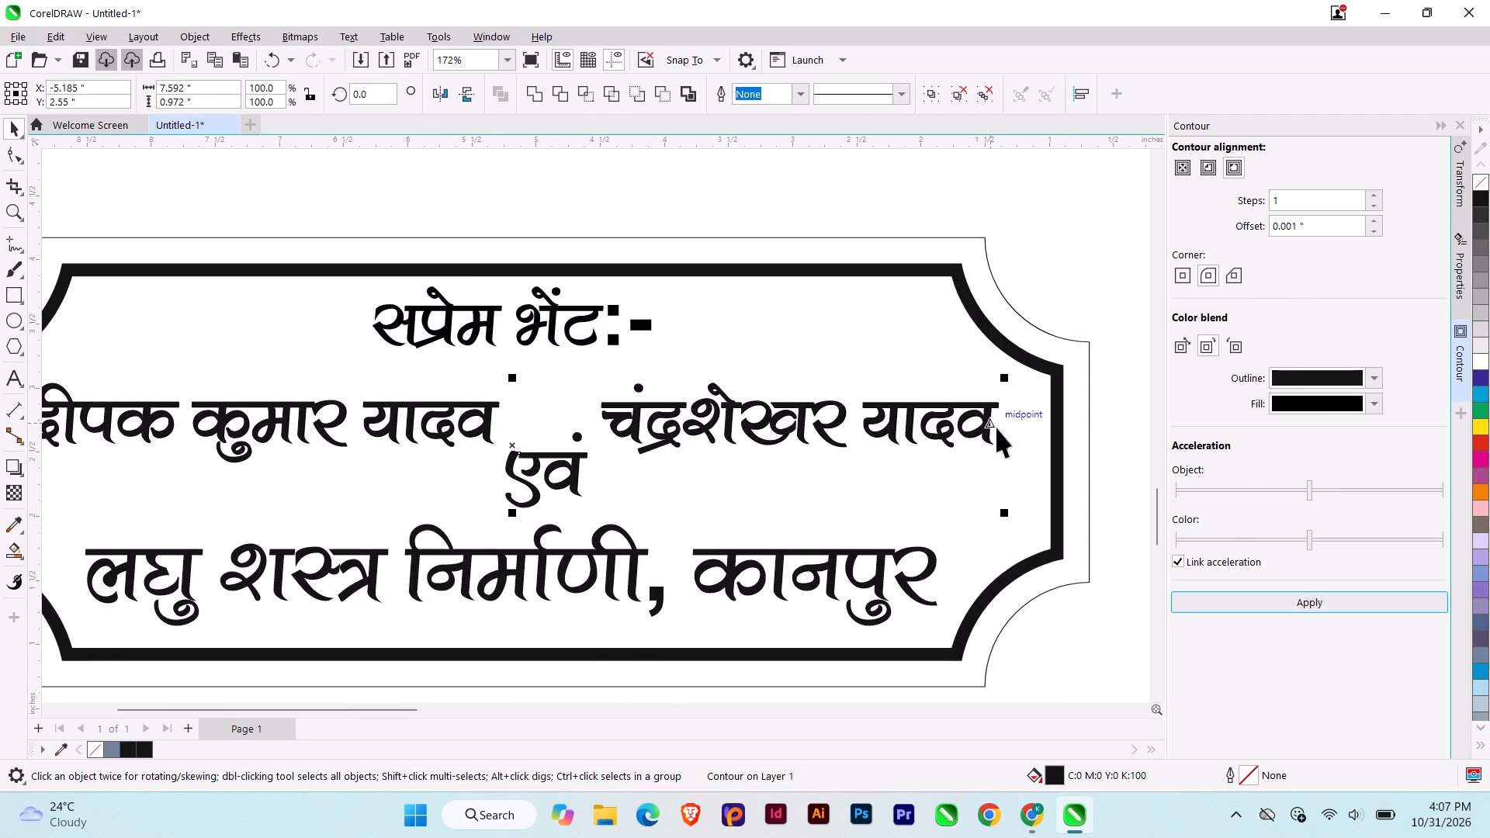
Delete the original group of donor names with एवं from the plaque copy, keeping its contour shape.
key("Escape")
left_click(1064, 242)
key("Escape")
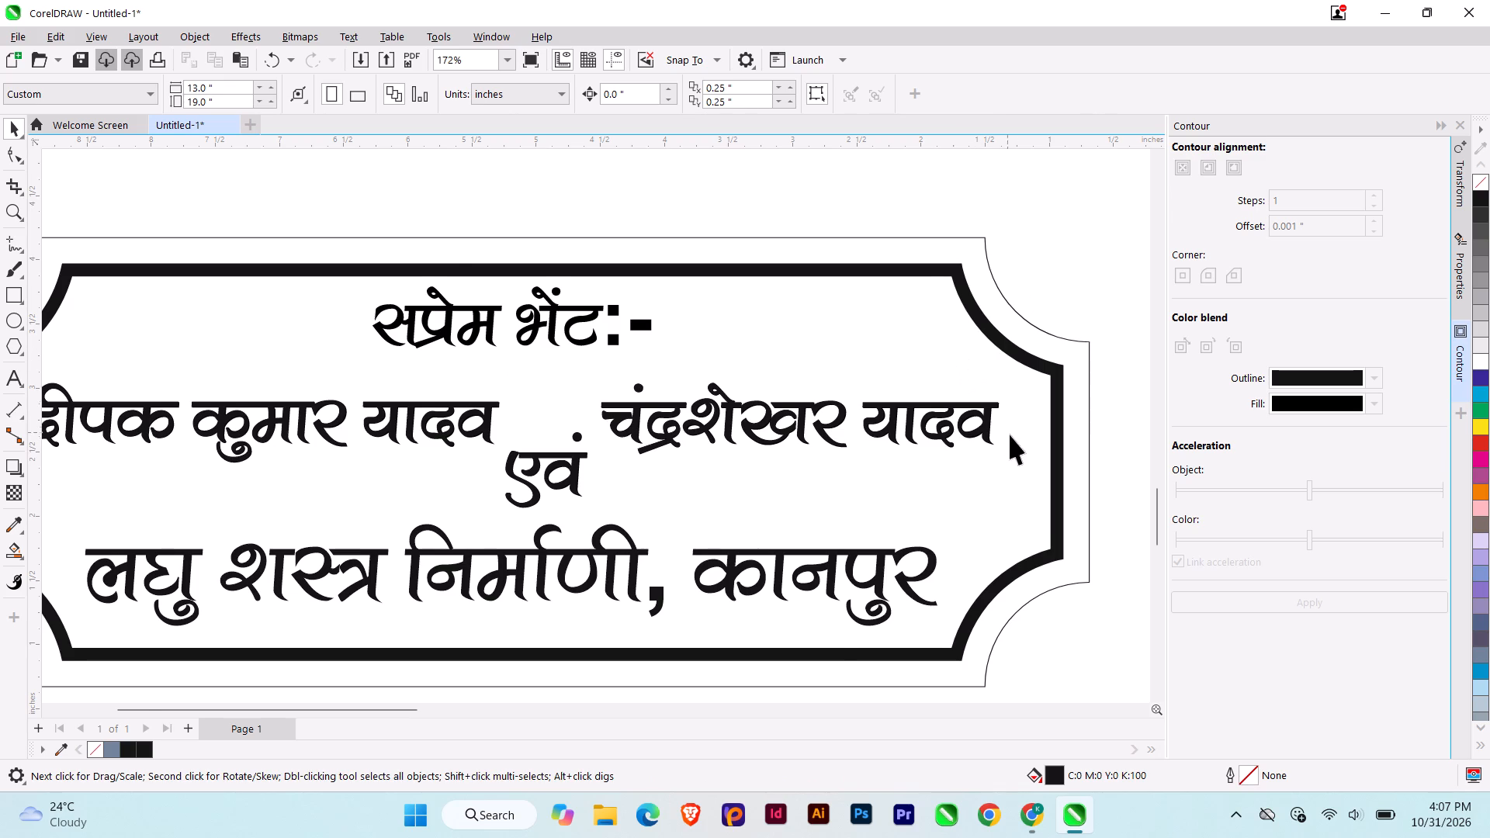
scroll(1013, 438, "up", 1)
left_click(979, 437)
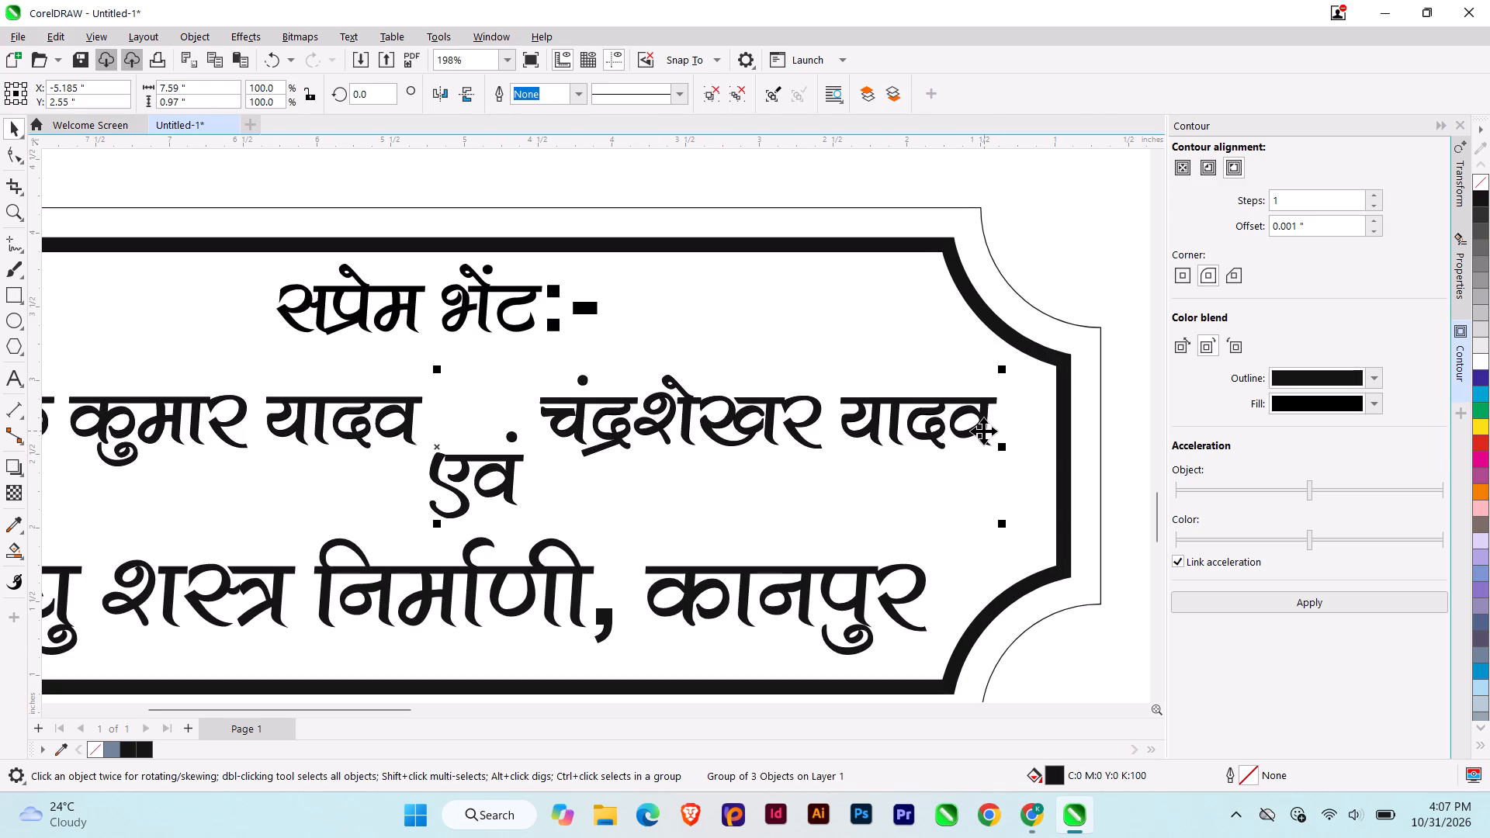
left_click(983, 431)
left_click(1059, 229)
left_click(983, 425)
key("Delete")
scroll(710, 379, "down", 1)
left_click(726, 437)
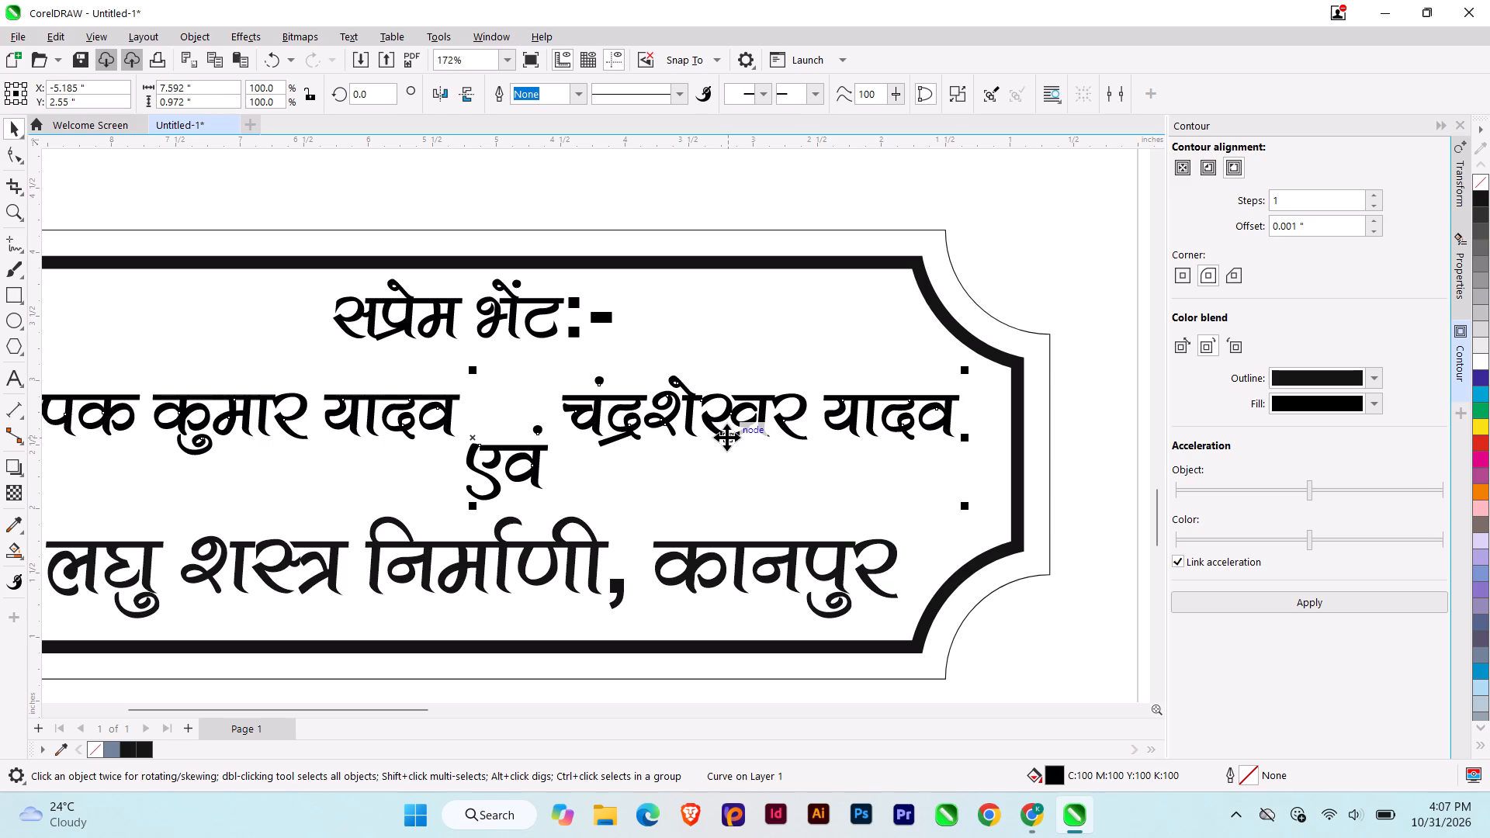
left_click(577, 334)
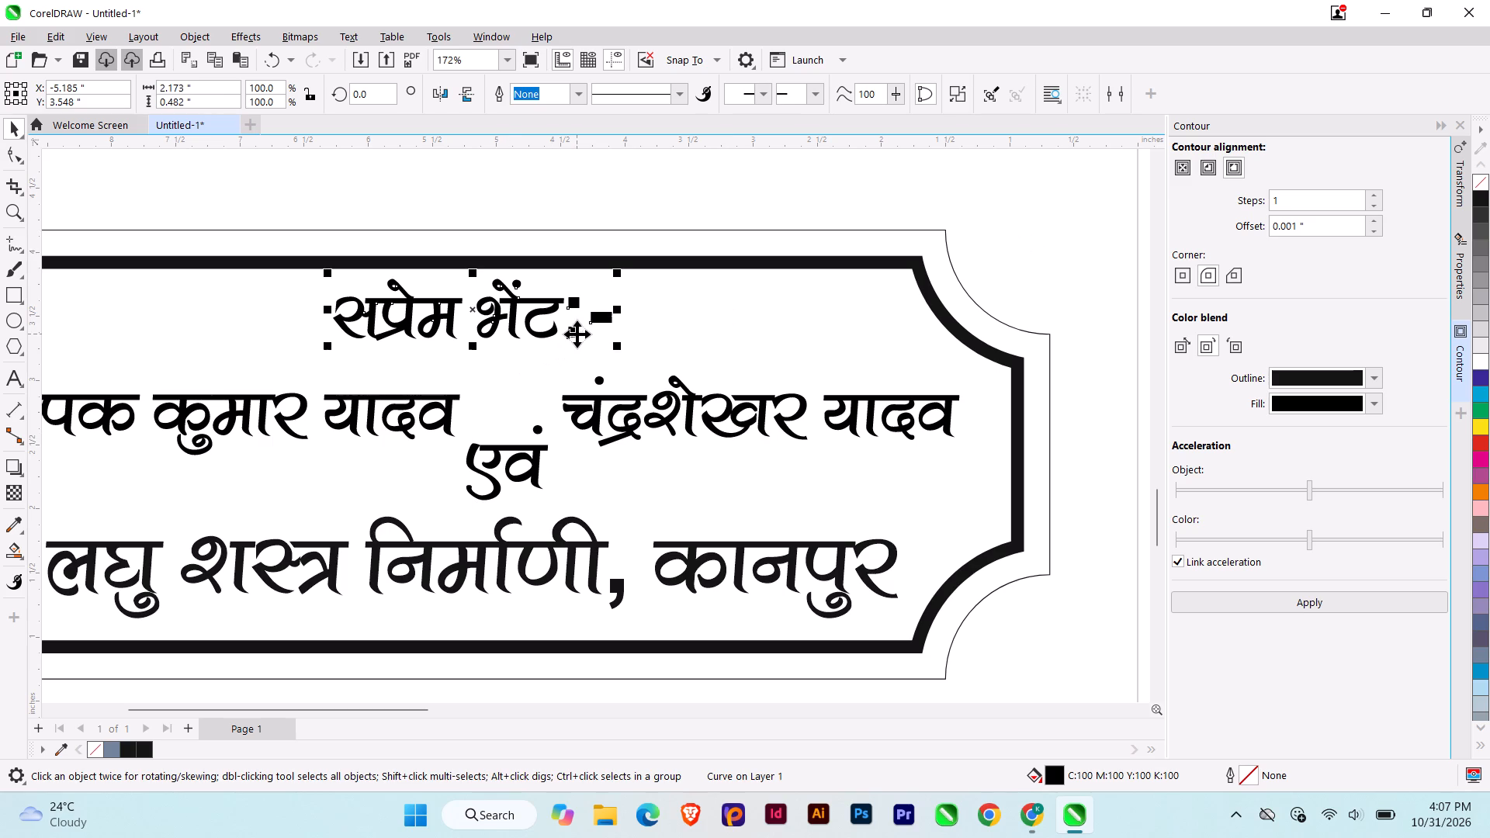
Apply a one-step outside contour with 0.001 inch offset to the copy's bottom line लघु शस्त्र निर्माणी, कानपुर and break it apart.
middle_click_drag(662, 483, 748, 341)
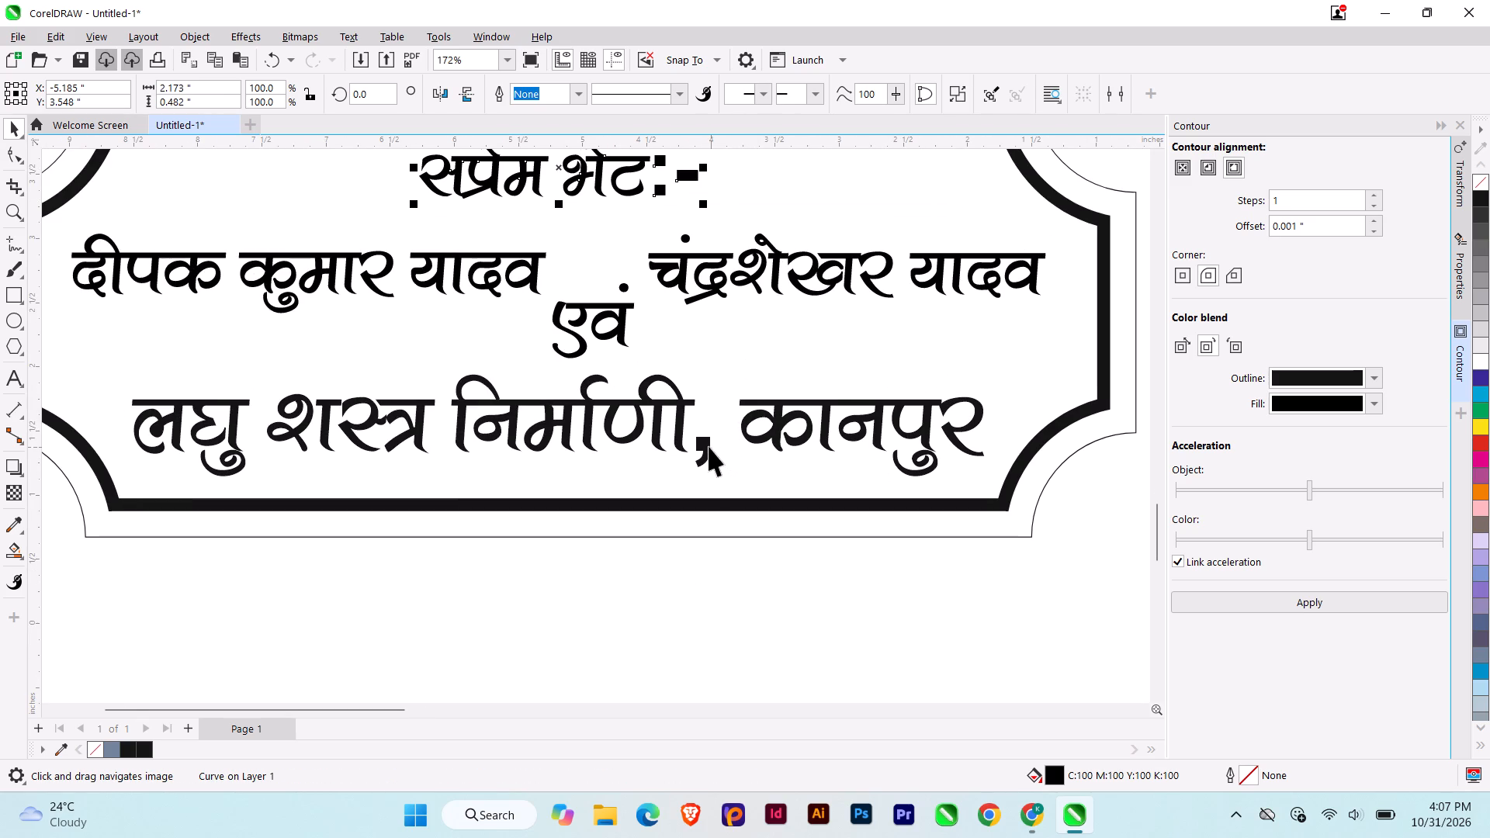
left_click(709, 446)
left_click(1246, 592)
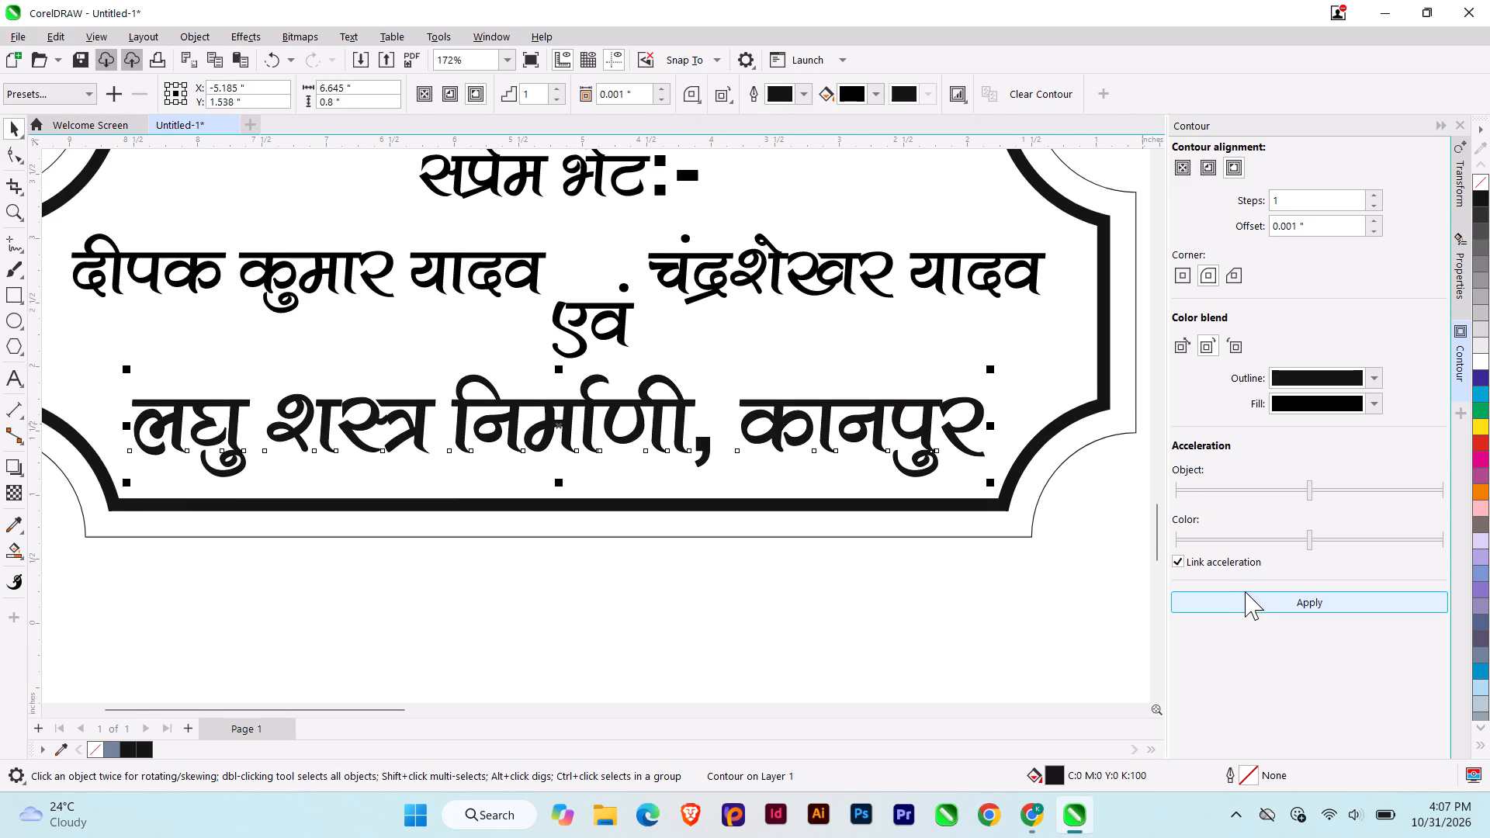
key("ctrl+k")
key("ctrl+k")
key("ctrl+k")
Delete the original bottom line text from the plaque copy, keeping its contour shape.
left_click(1014, 566)
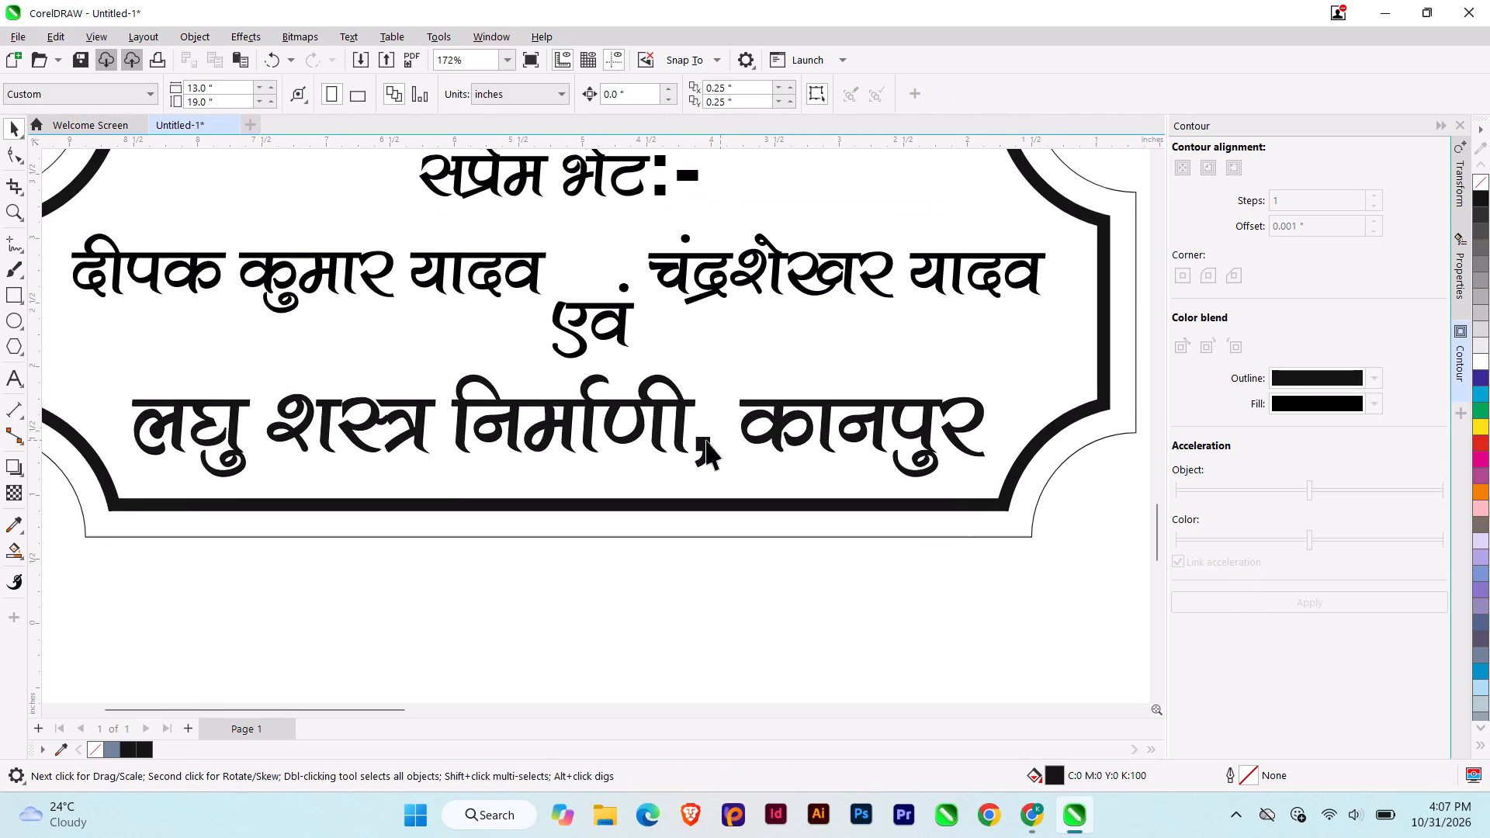
left_click(679, 421)
key("Delete")
scroll(682, 421, "down", 2)
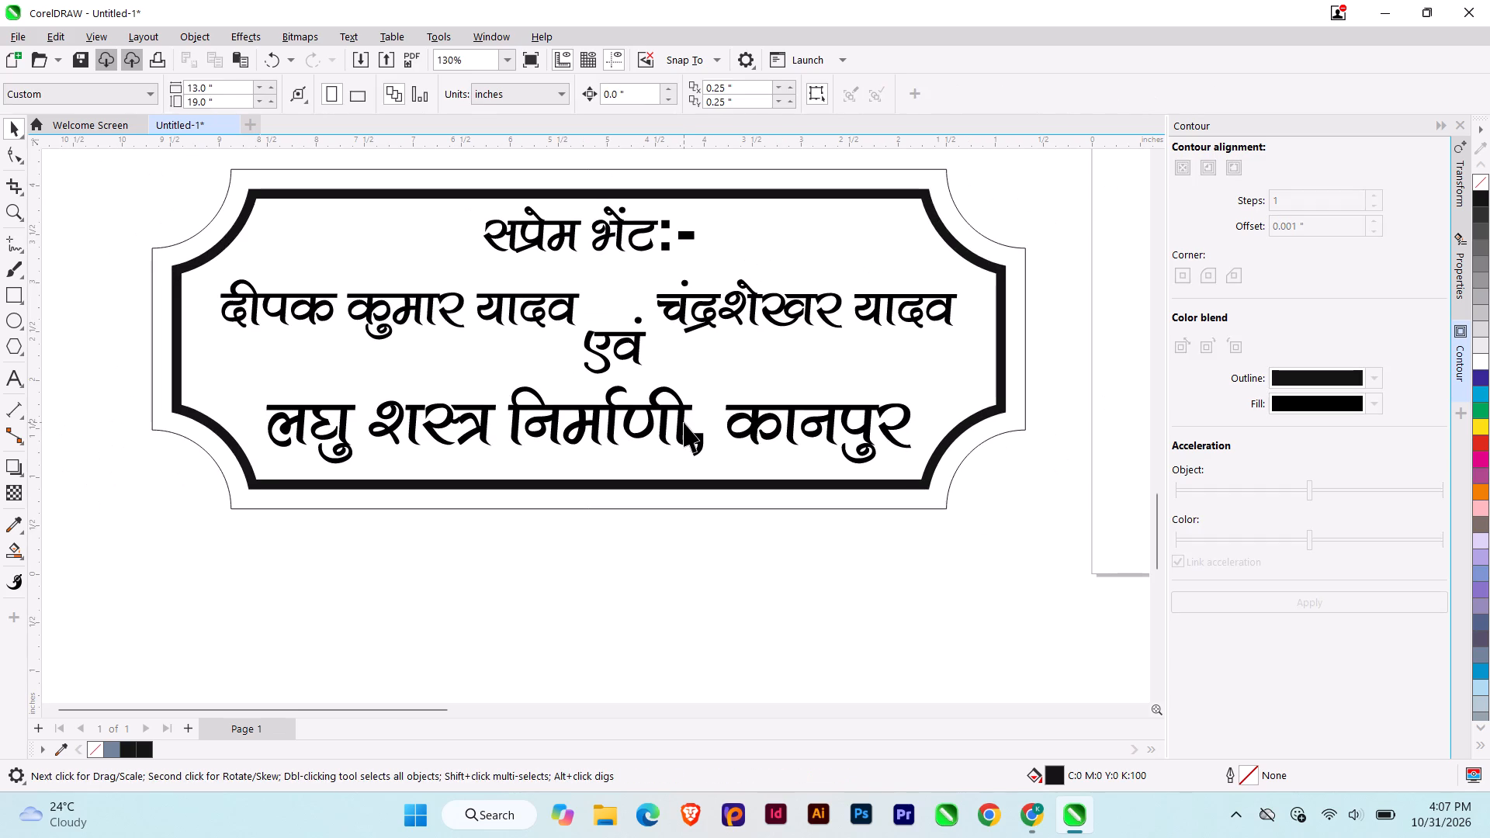
left_click(684, 422)
scroll(710, 507, "down", 5)
left_click(736, 544)
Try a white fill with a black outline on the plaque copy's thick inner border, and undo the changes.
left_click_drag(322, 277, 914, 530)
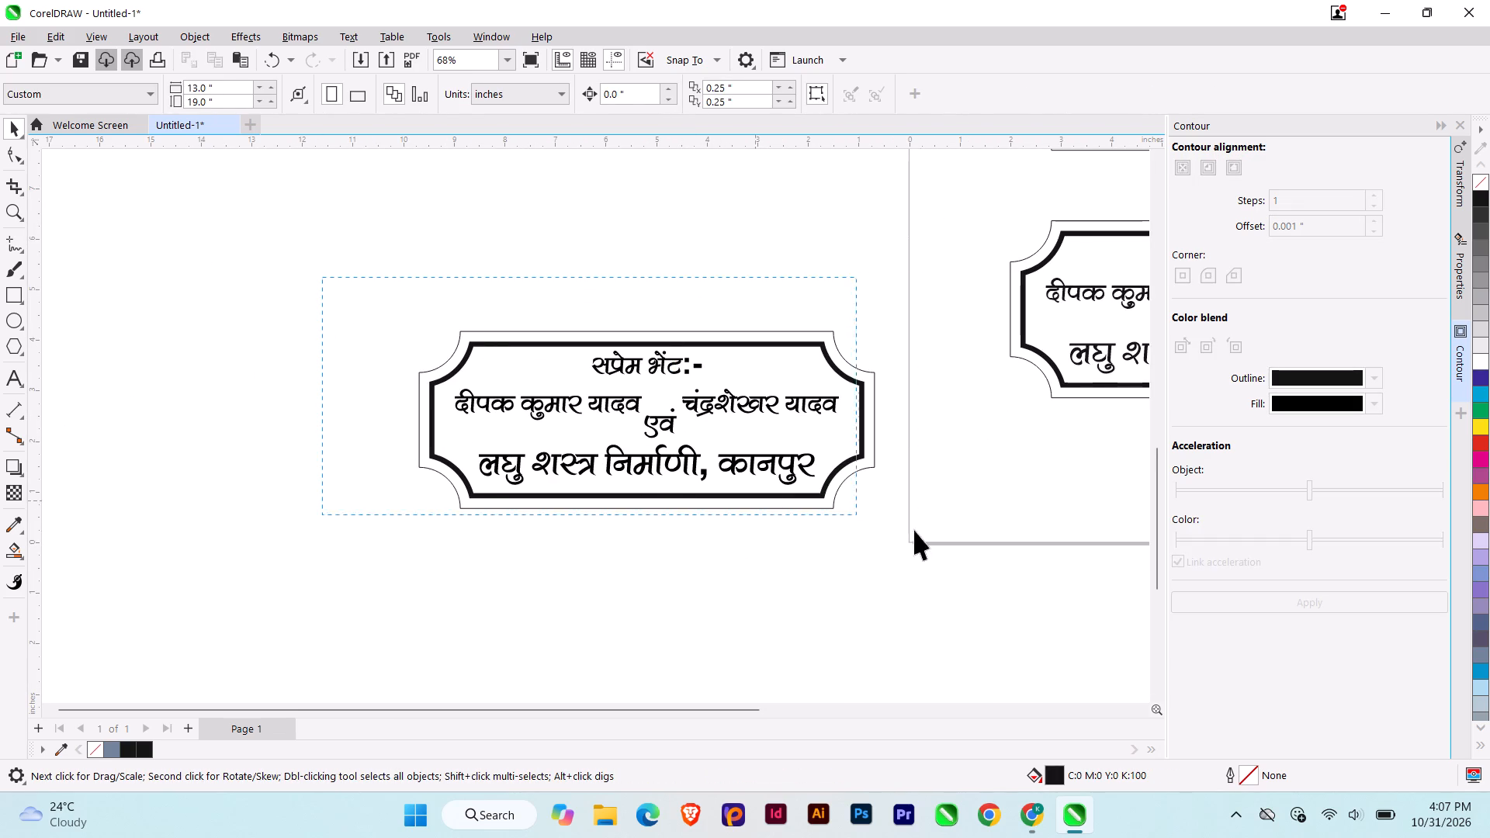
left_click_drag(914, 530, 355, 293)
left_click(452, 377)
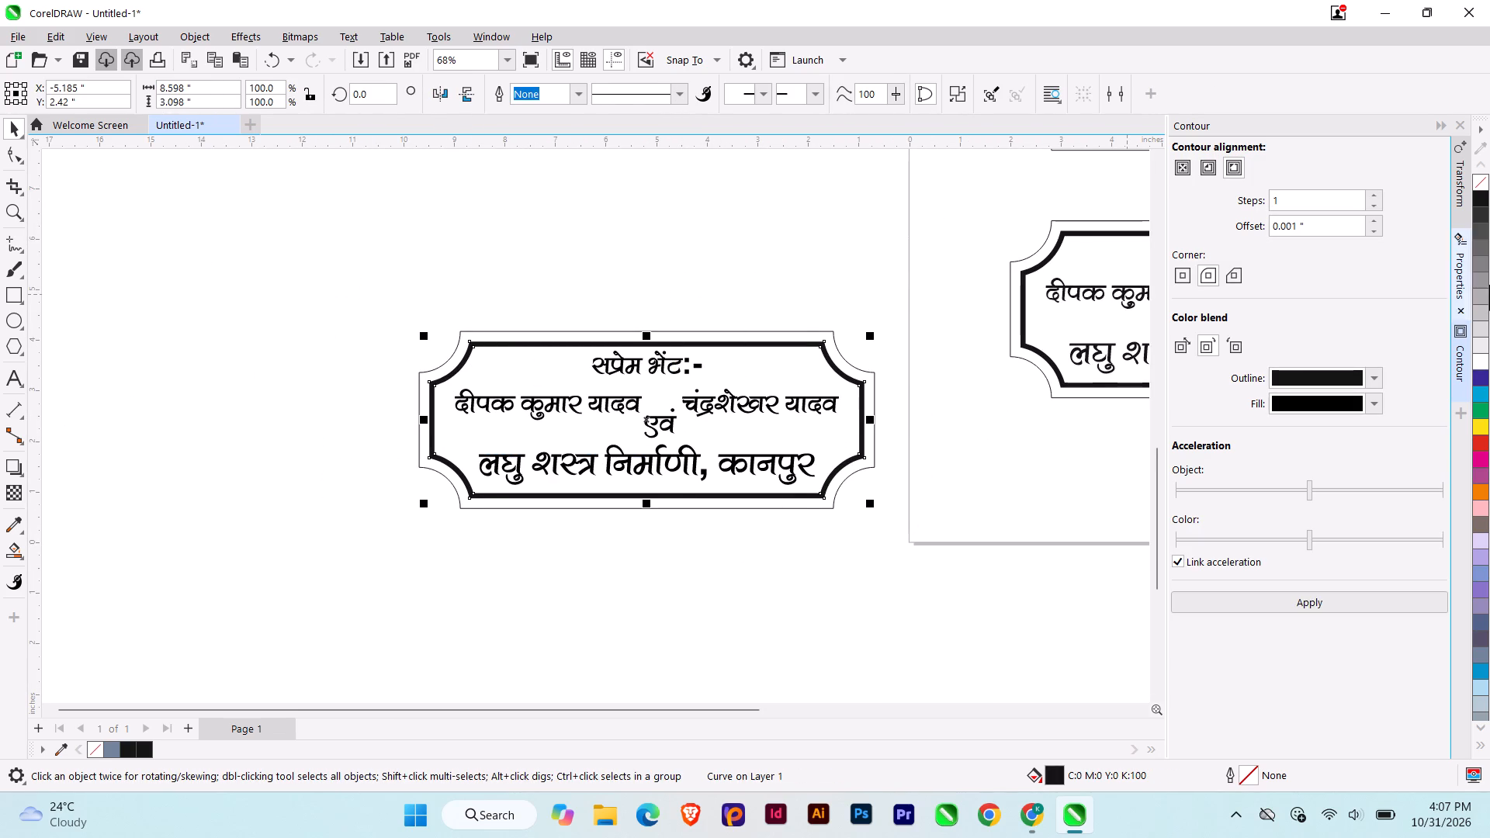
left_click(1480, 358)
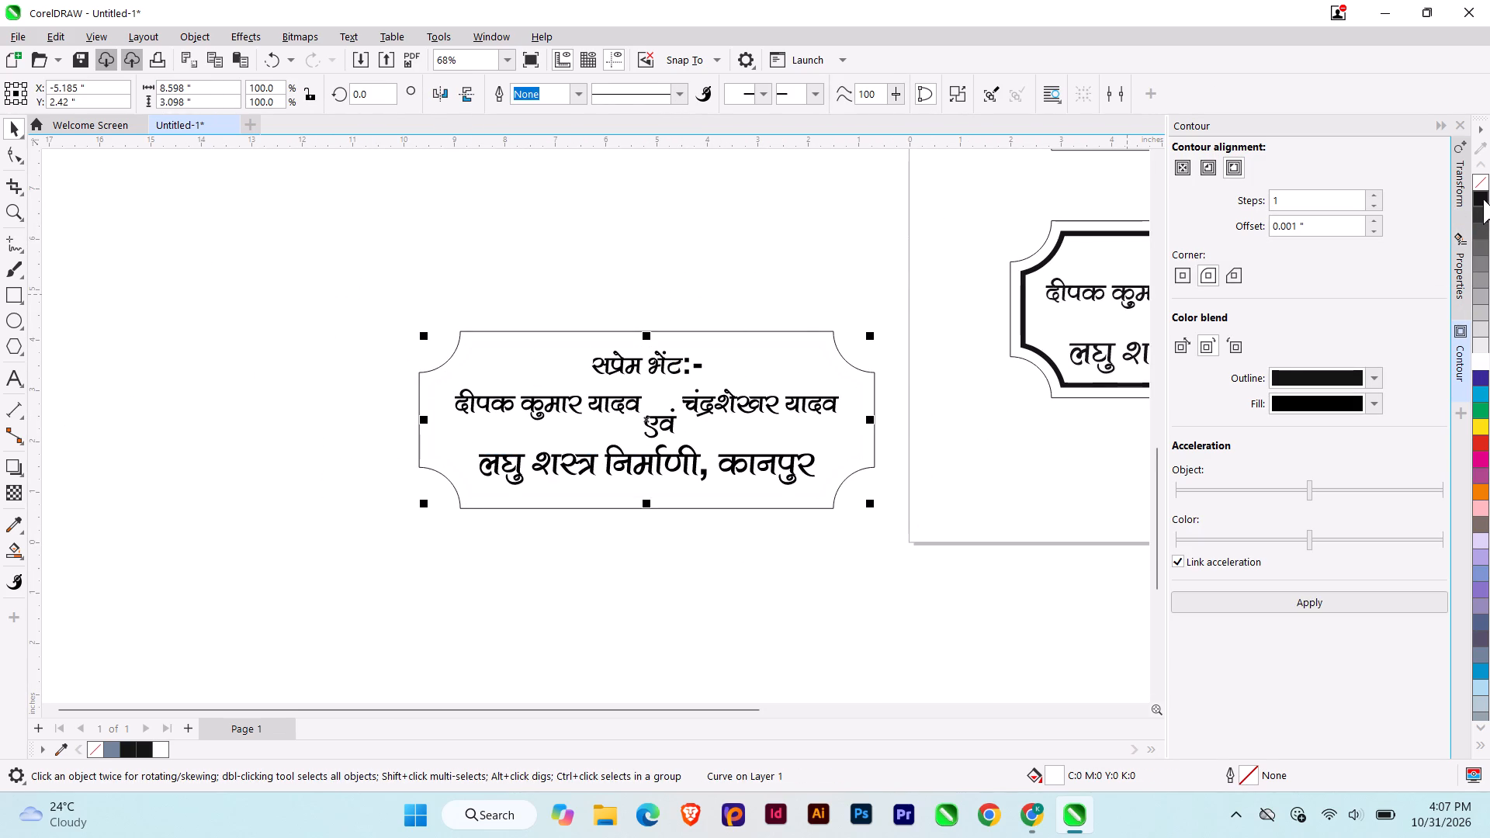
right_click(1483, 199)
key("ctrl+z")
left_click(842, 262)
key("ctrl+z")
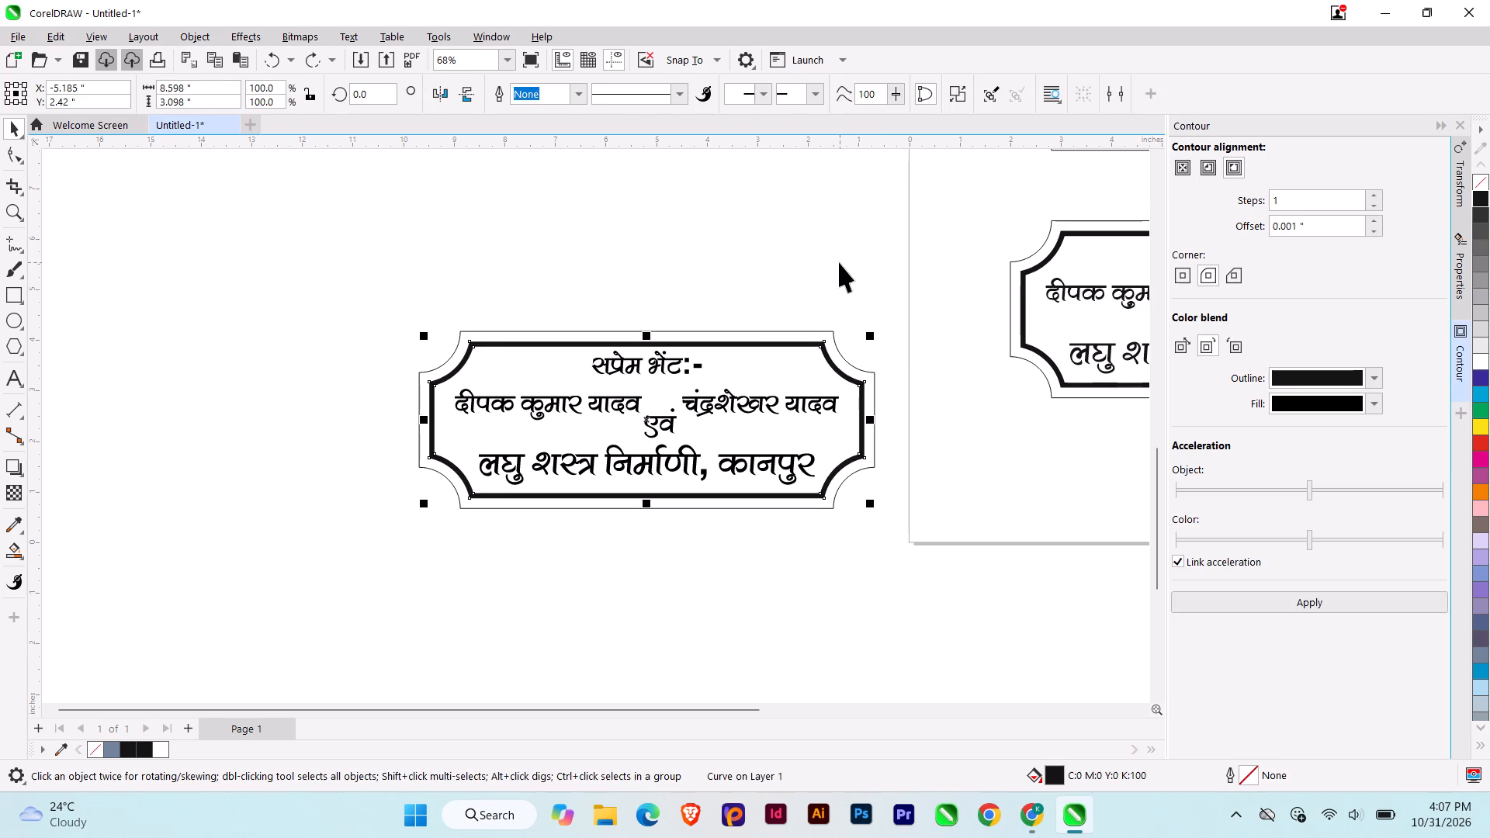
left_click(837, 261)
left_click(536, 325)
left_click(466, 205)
Cut the whole contoured plaque copy outside the page and paste it into a new document.
left_click_drag(317, 286, 986, 611)
key("ctrl+c")
key("ctrl+x")
left_click(490, 230)
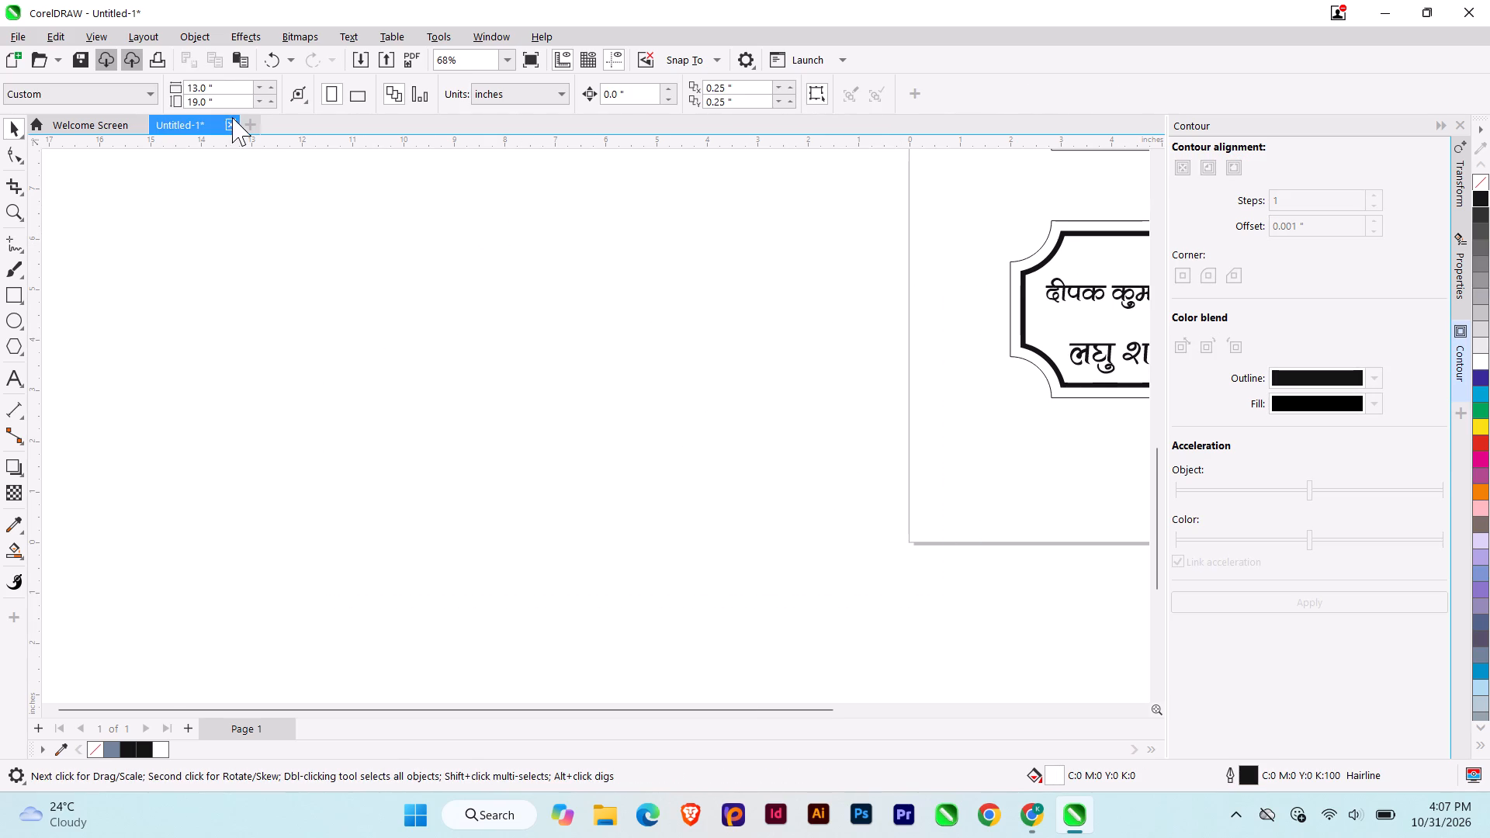
left_click(243, 121)
key("ctrl+v")
left_click(329, 319)
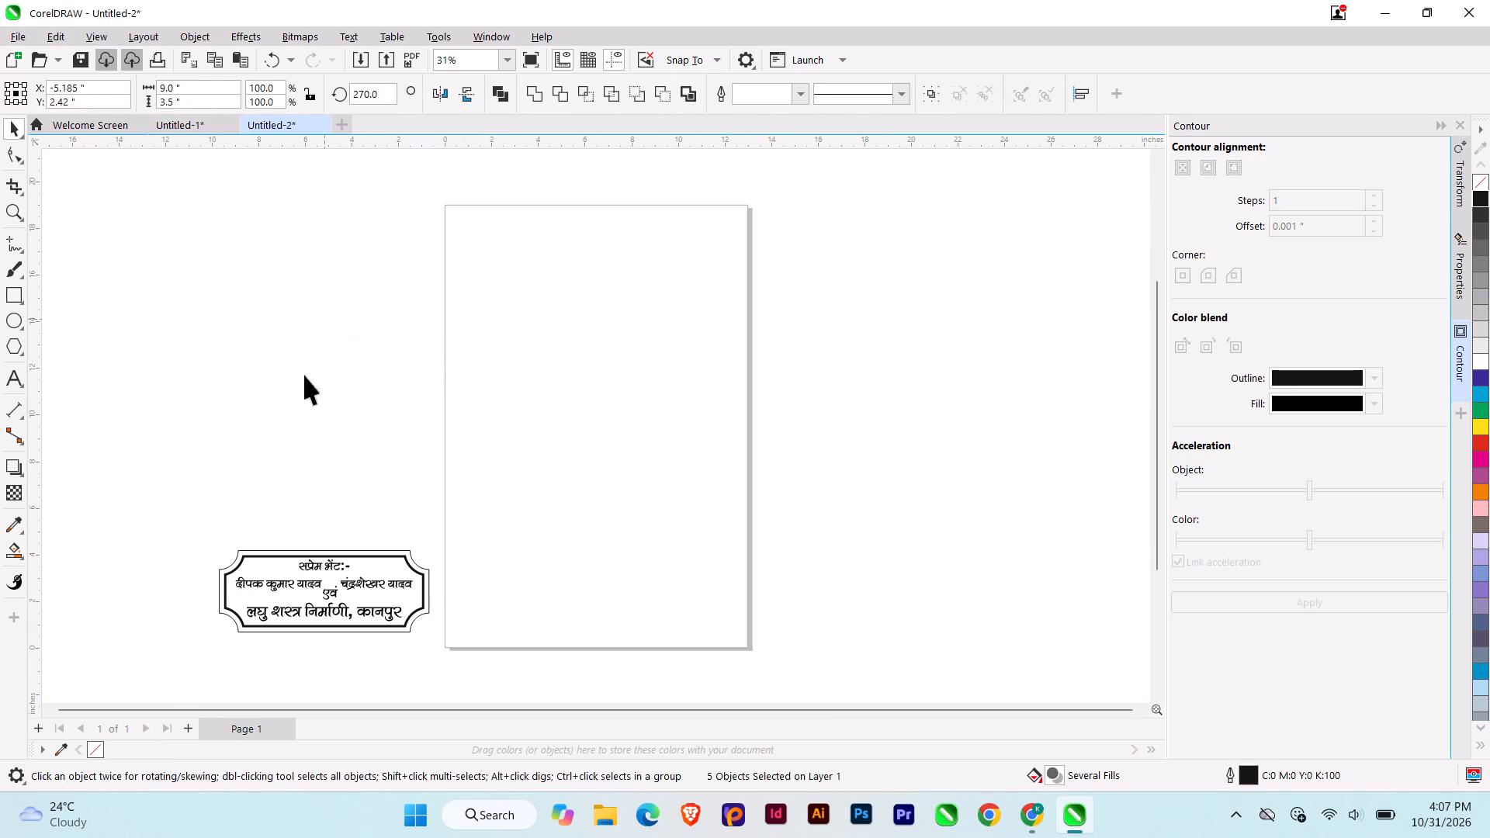
Group all parts of the pasted plaque and centre the group on the page.
left_click_drag(190, 384, 576, 708)
key("ctrl+g")
key("p")
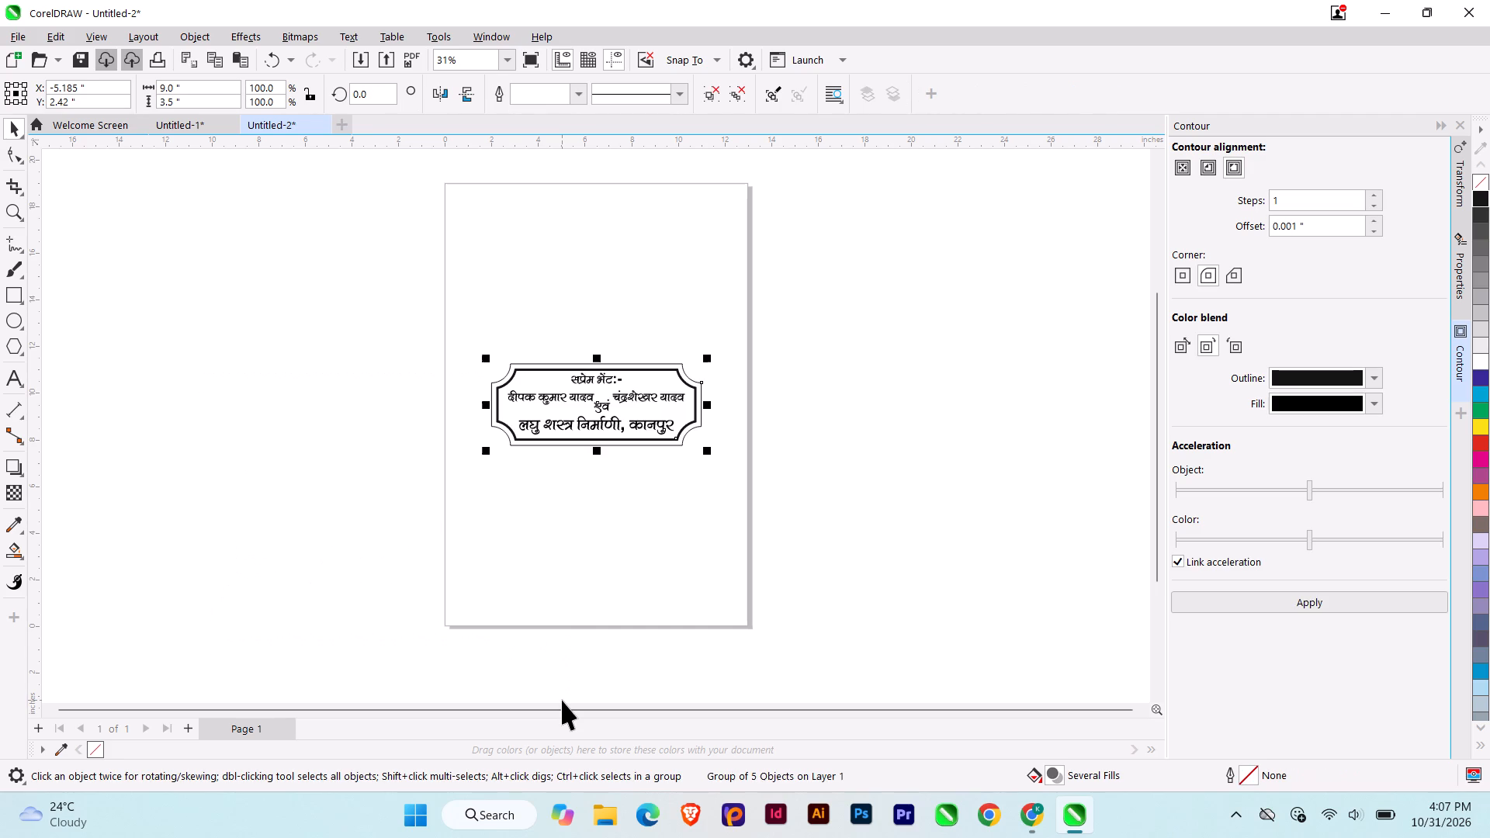
left_click(432, 480)
scroll(554, 387, "up", 5)
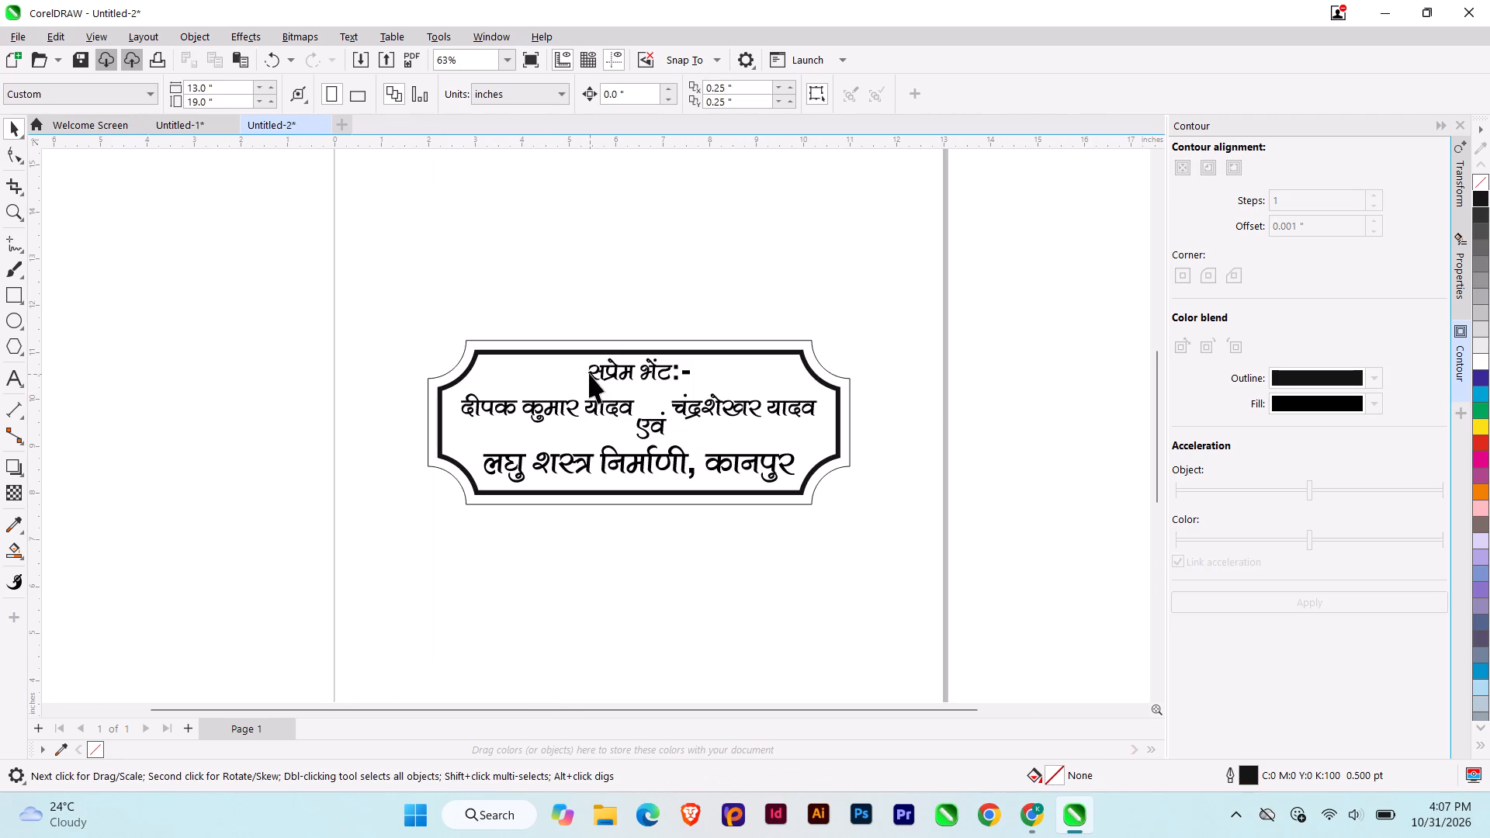
Save the Untitled-1 drawing in the client's factory folder inside EXTRA PRINT OUT, with a file name starting with DES.
left_click(198, 119)
key("ctrl+s")
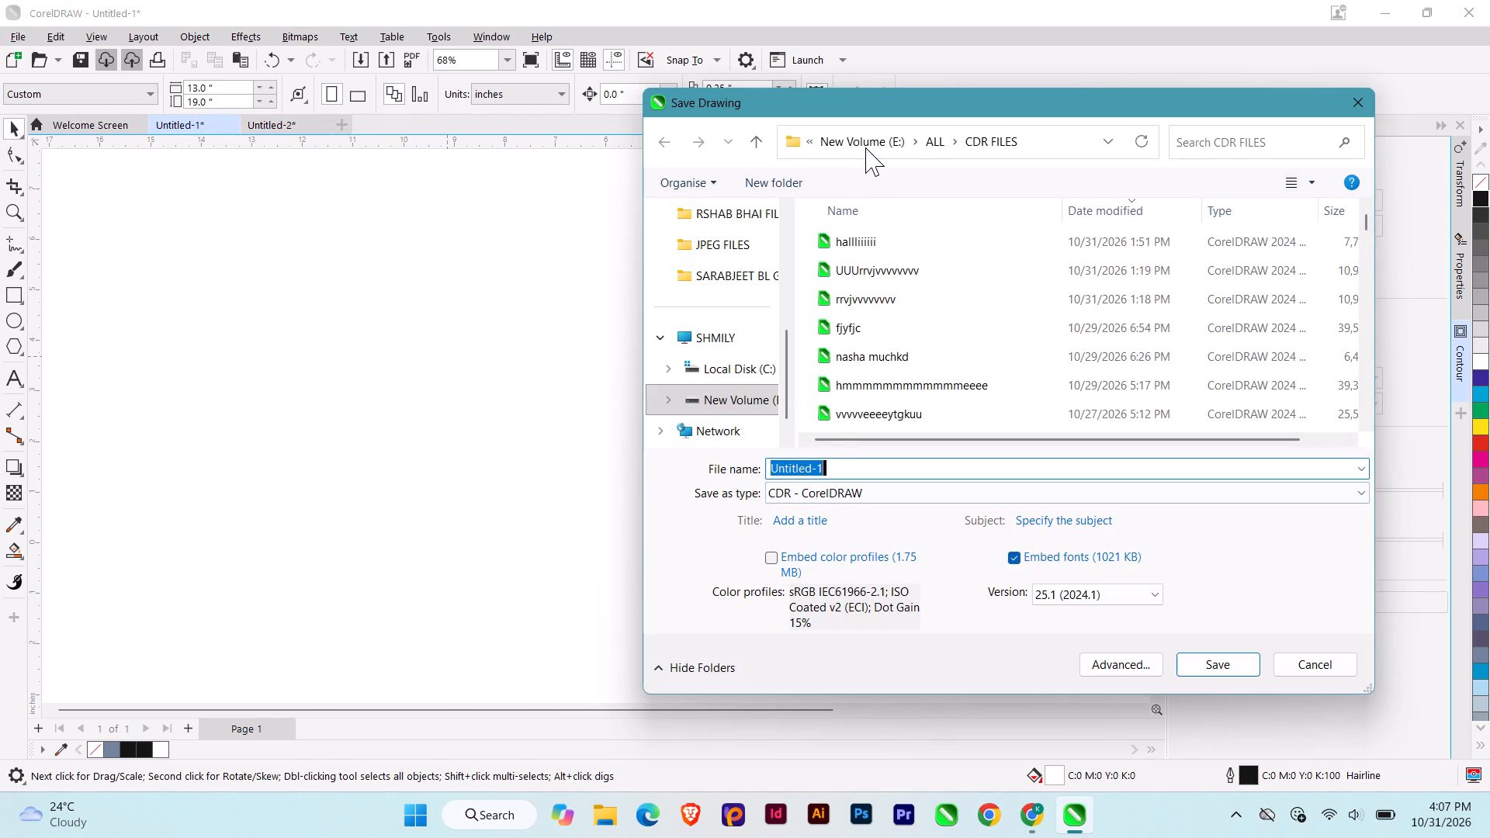
left_click(936, 134)
left_click(951, 334)
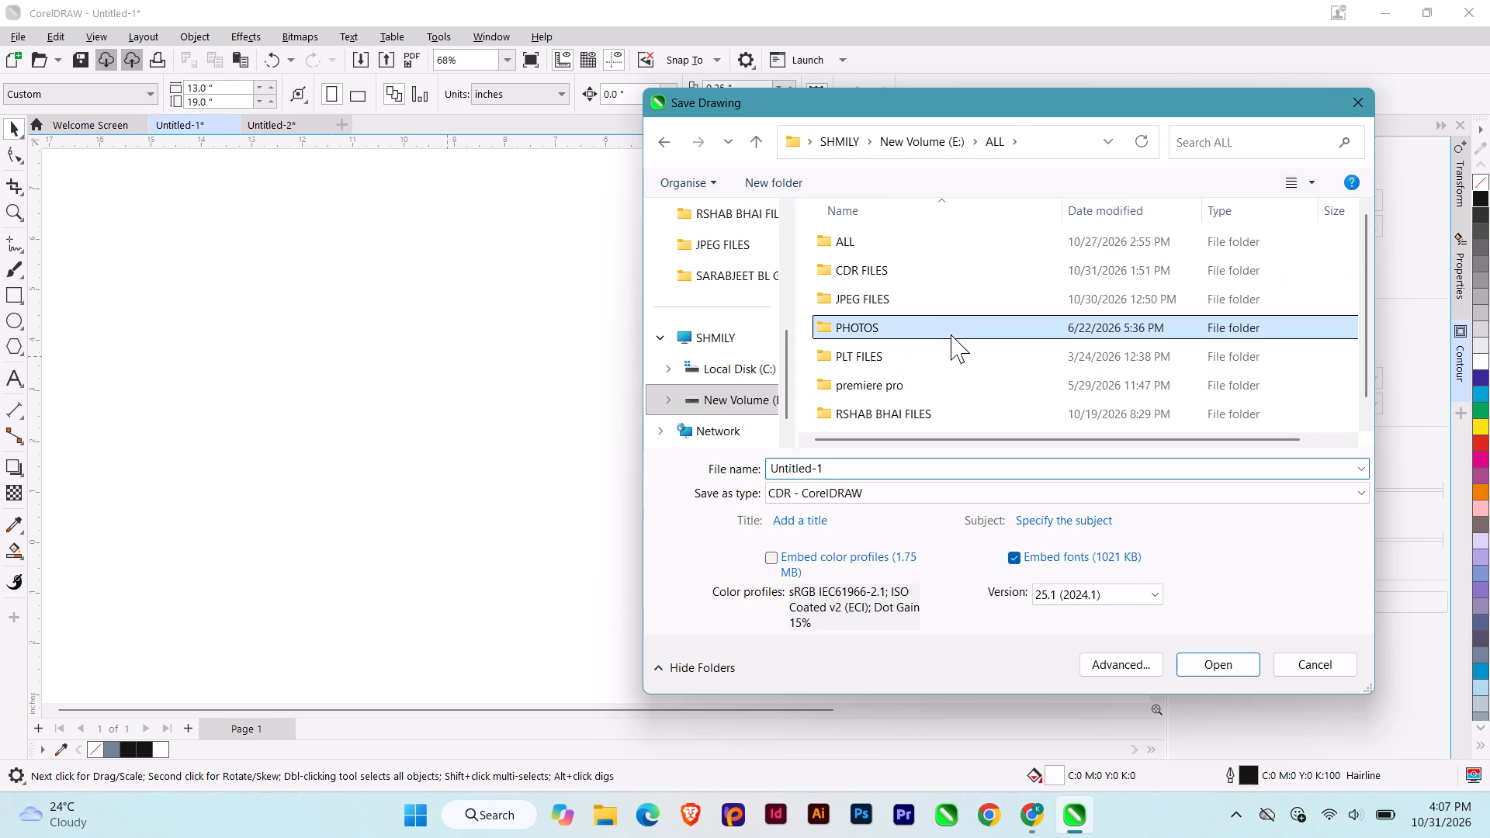
double_click(899, 236)
left_click(933, 376)
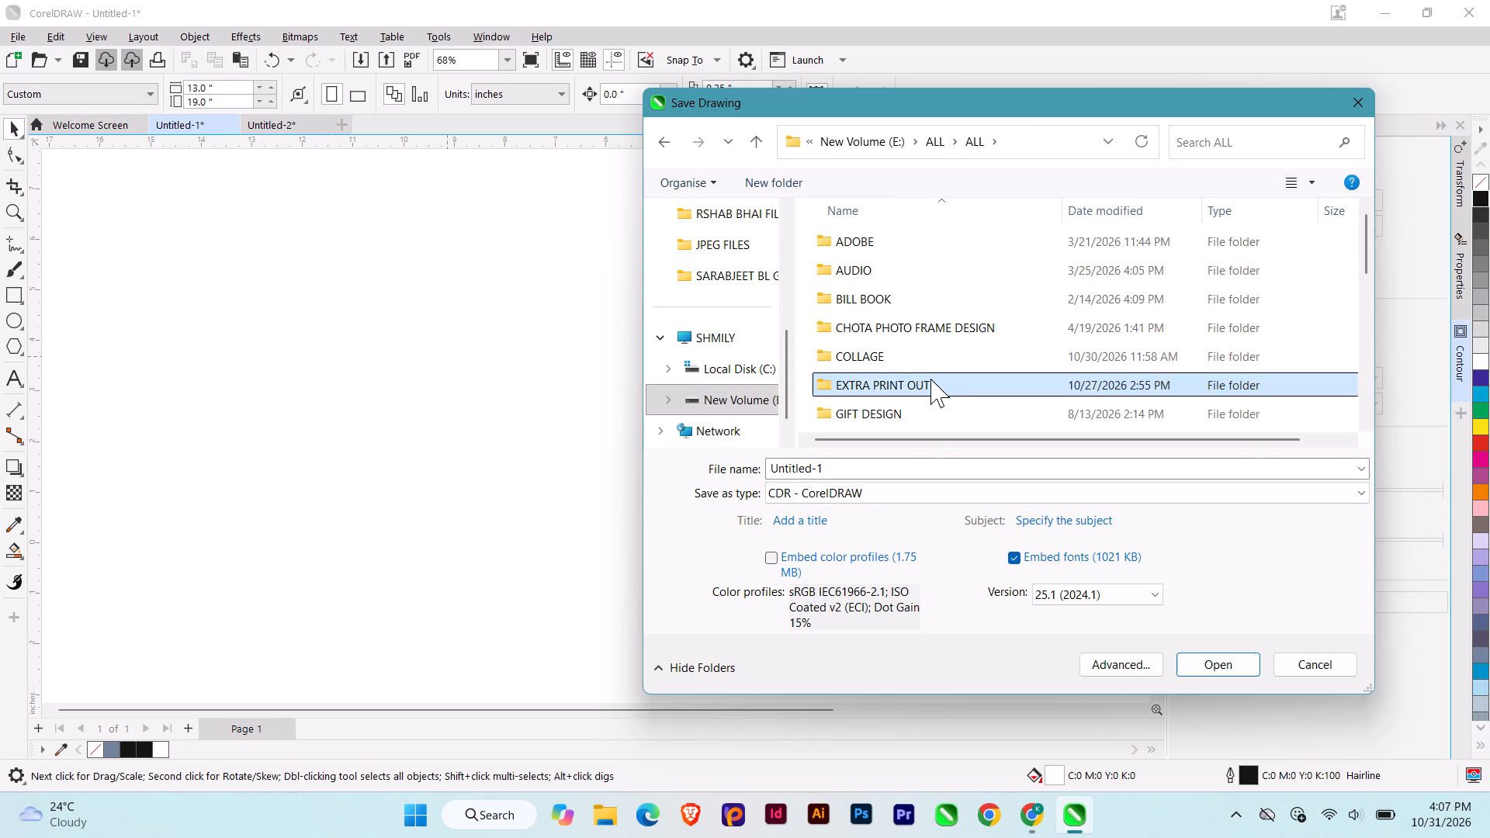
double_click(961, 383)
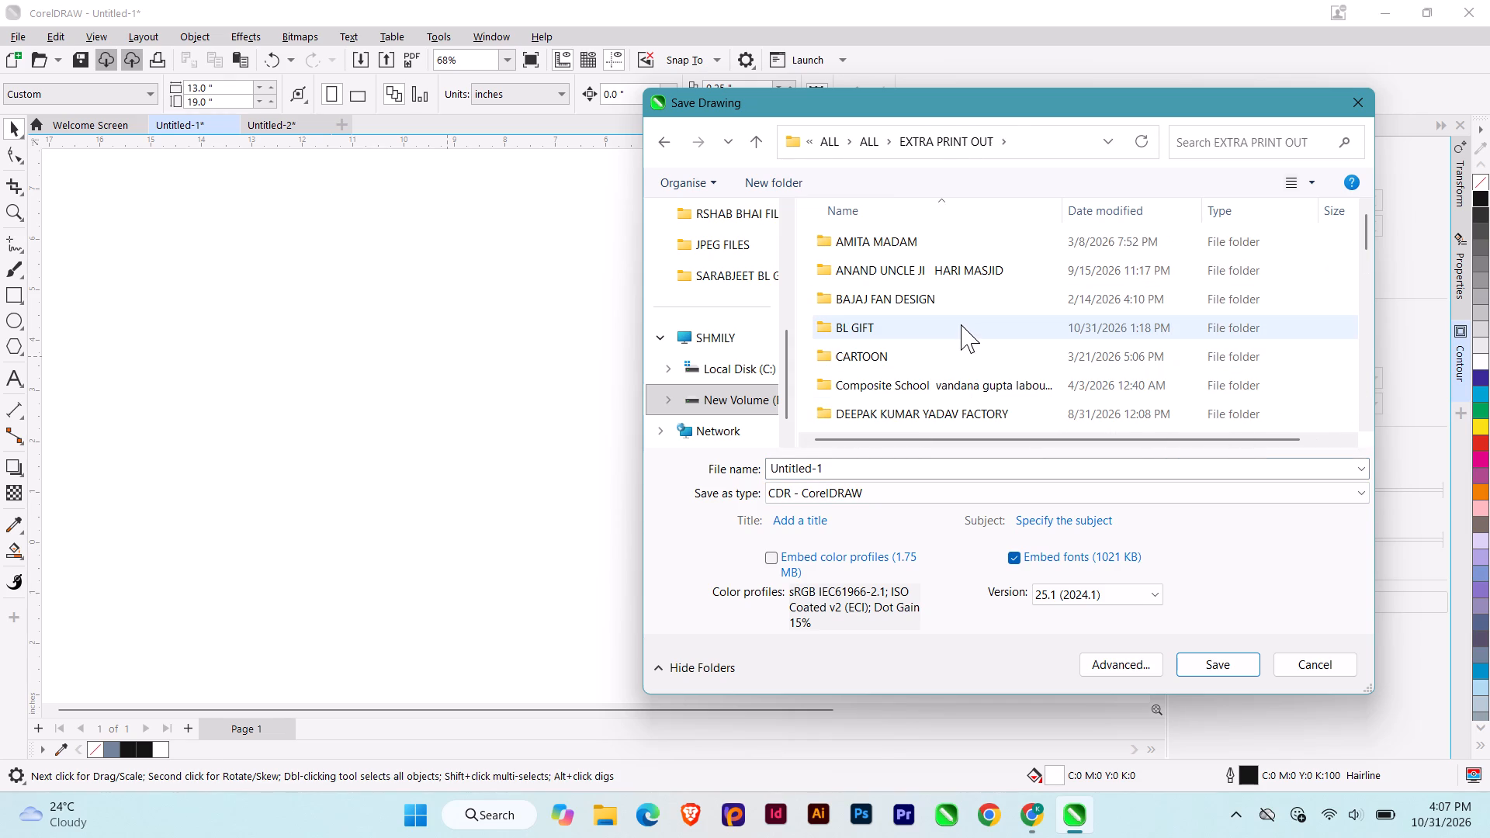
left_click(961, 324)
key("d")
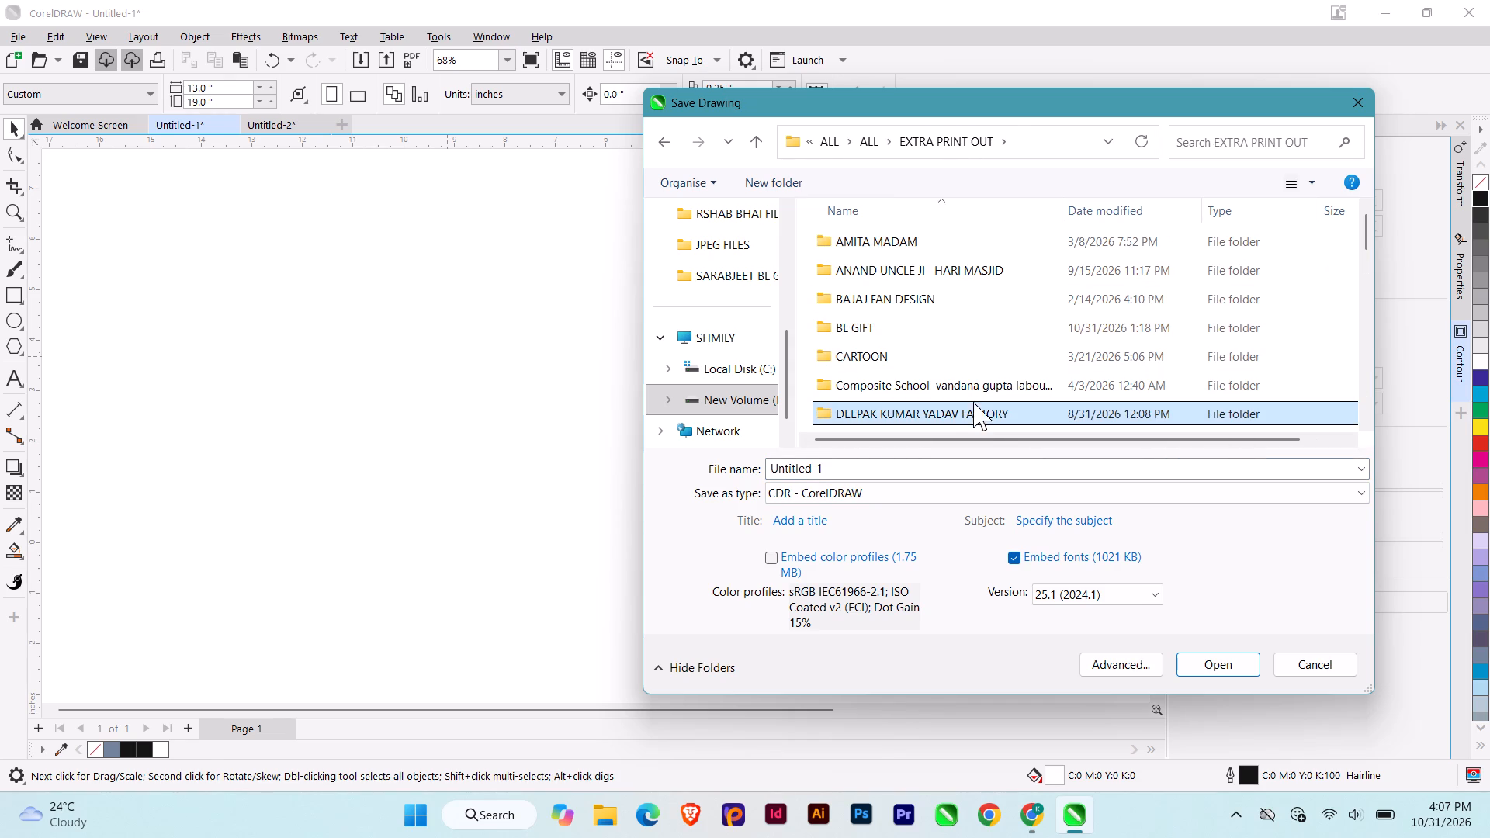
double_click(1067, 412)
left_click(929, 467)
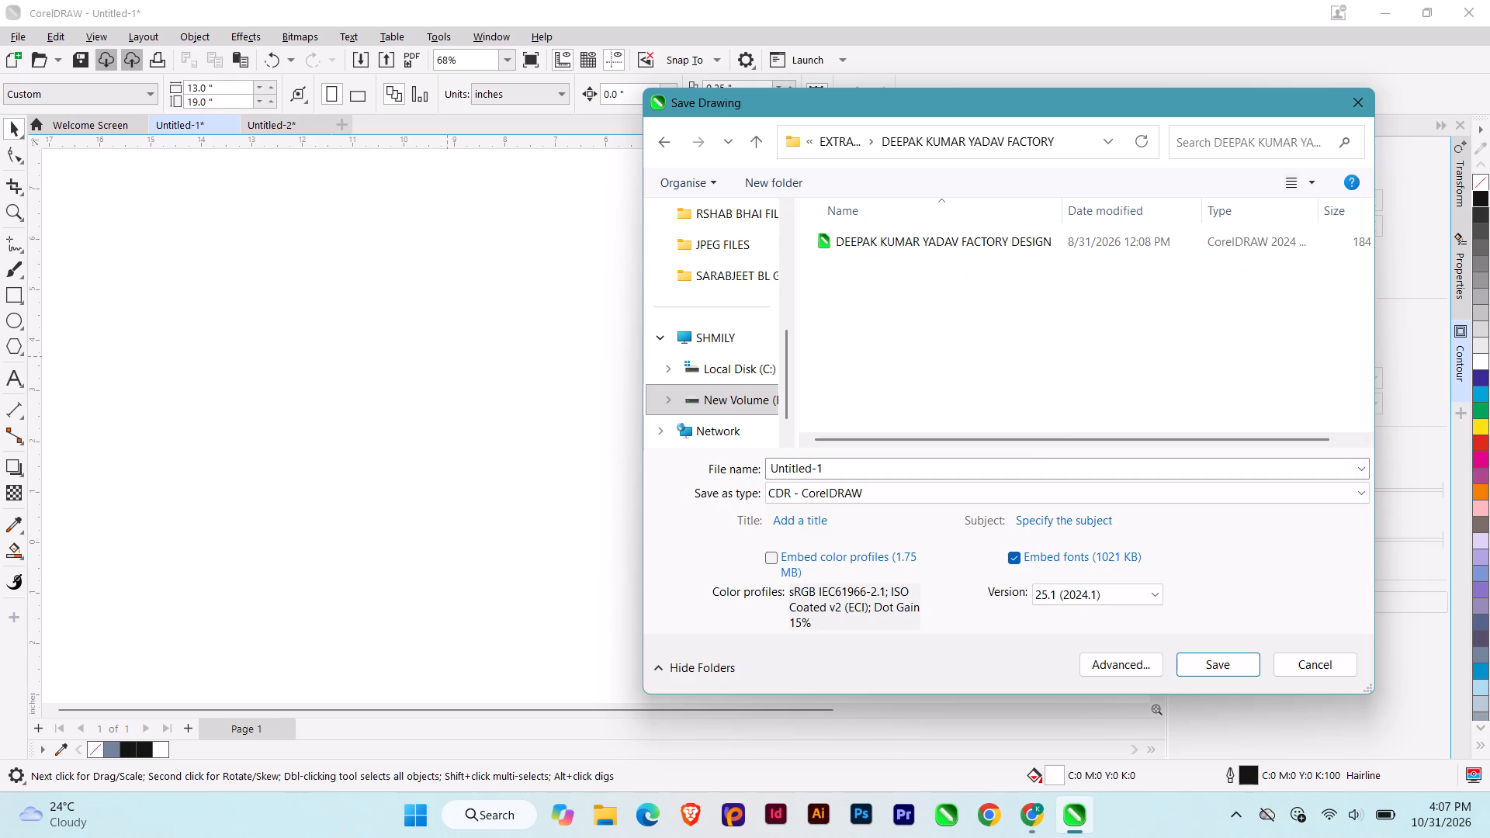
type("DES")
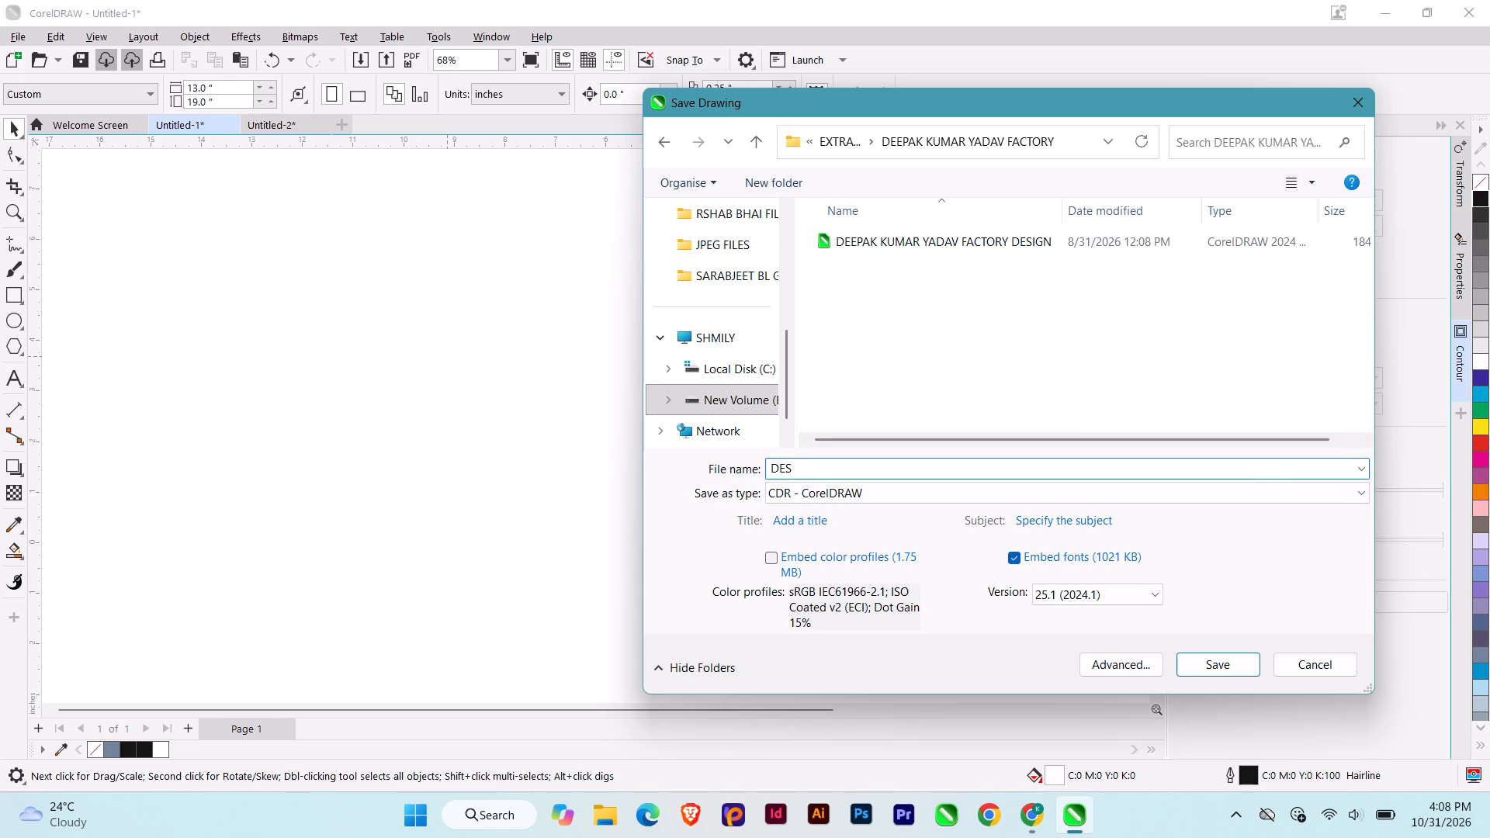
Complete the file name as DESIGNNNN and save the drawing as a CDR file in the client's factory folder.
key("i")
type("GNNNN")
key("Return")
Switch to the Untitled-2 document to view the Hindi plaque with nothing selected.
left_click(598, 363)
middle_click_drag(962, 323, 840, 403)
double_click(293, 134)
left_click(504, 258)
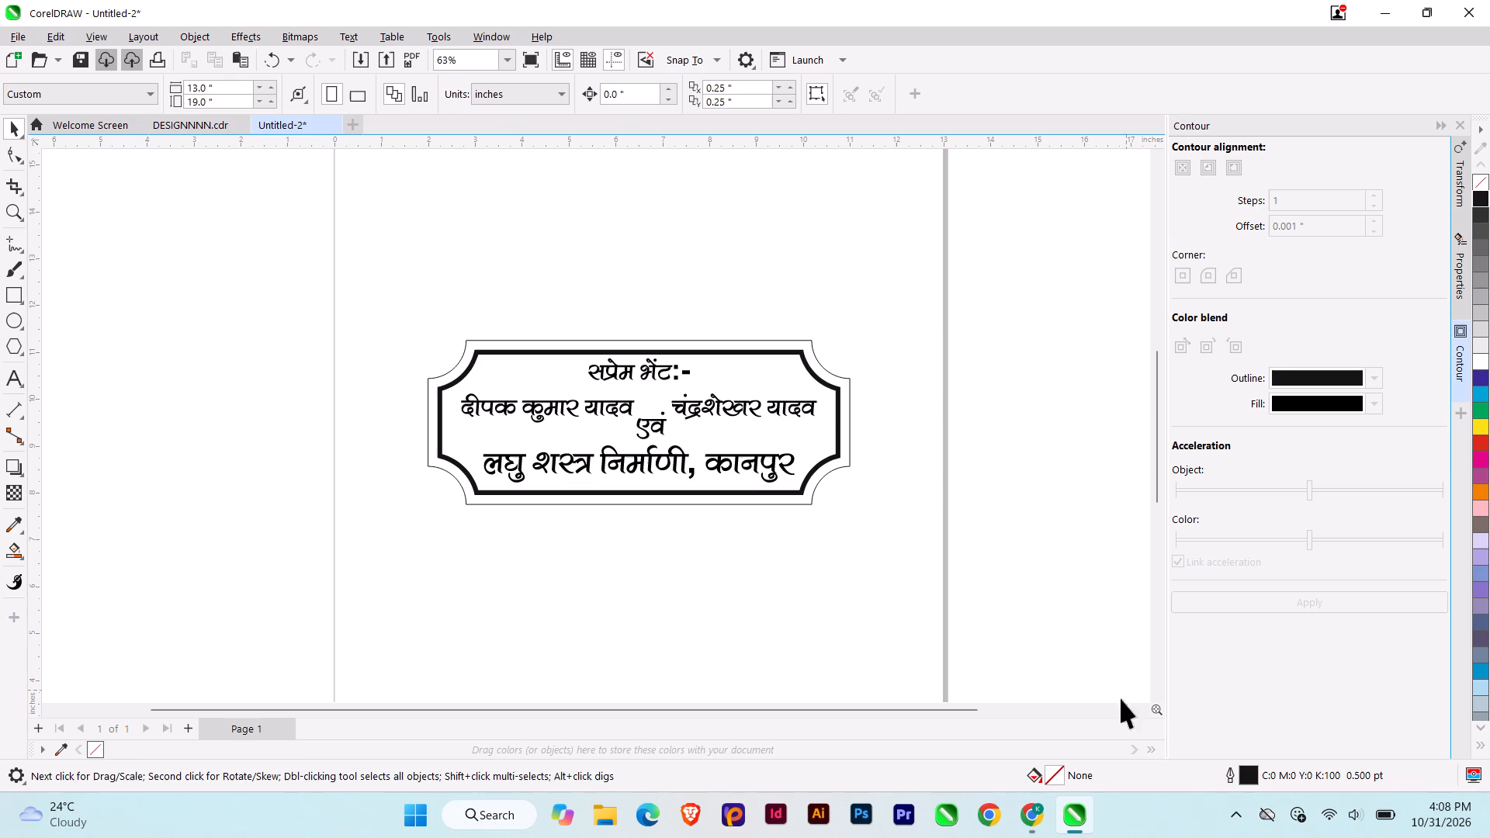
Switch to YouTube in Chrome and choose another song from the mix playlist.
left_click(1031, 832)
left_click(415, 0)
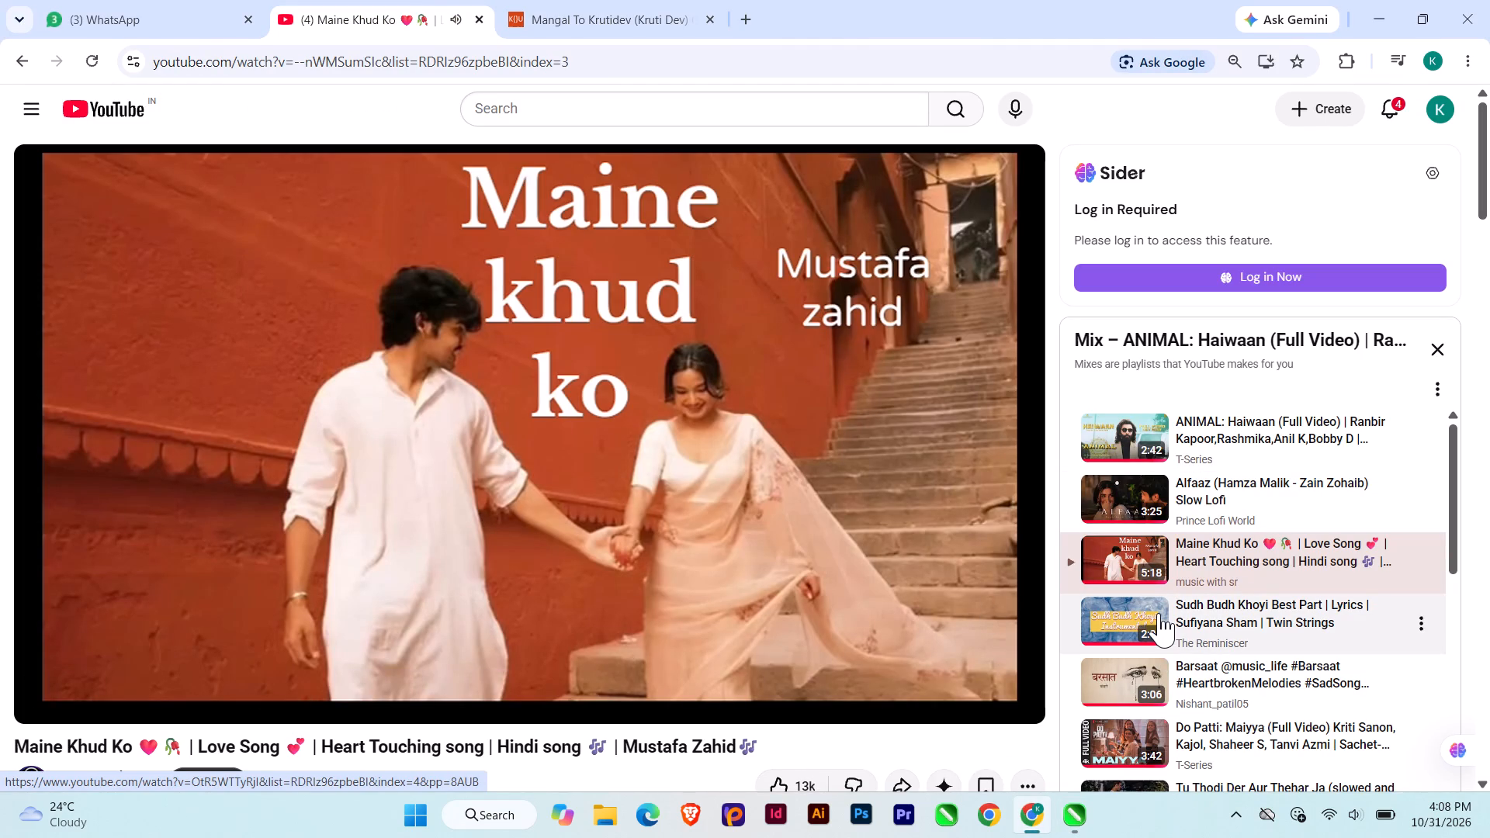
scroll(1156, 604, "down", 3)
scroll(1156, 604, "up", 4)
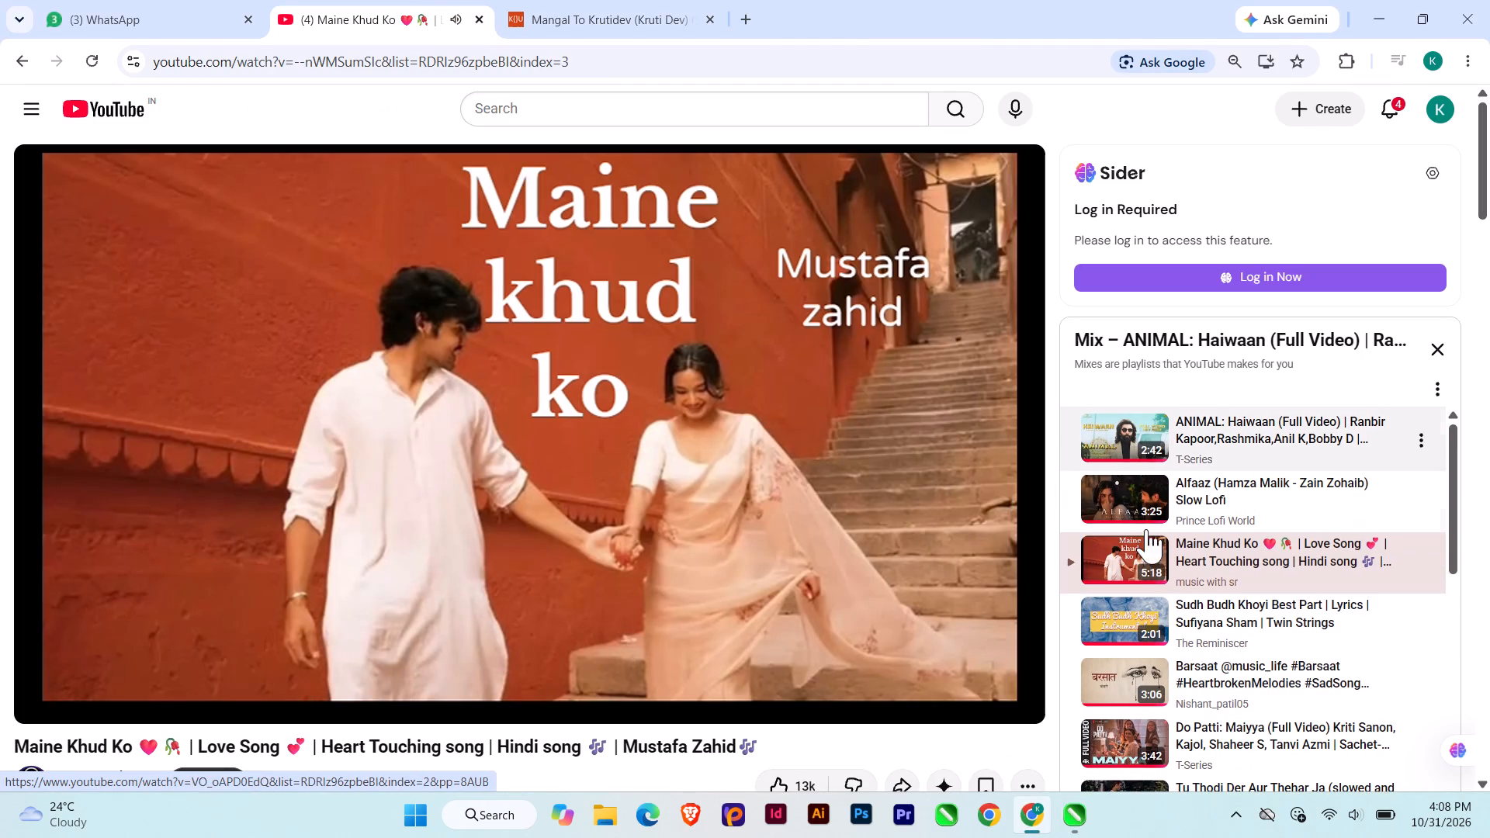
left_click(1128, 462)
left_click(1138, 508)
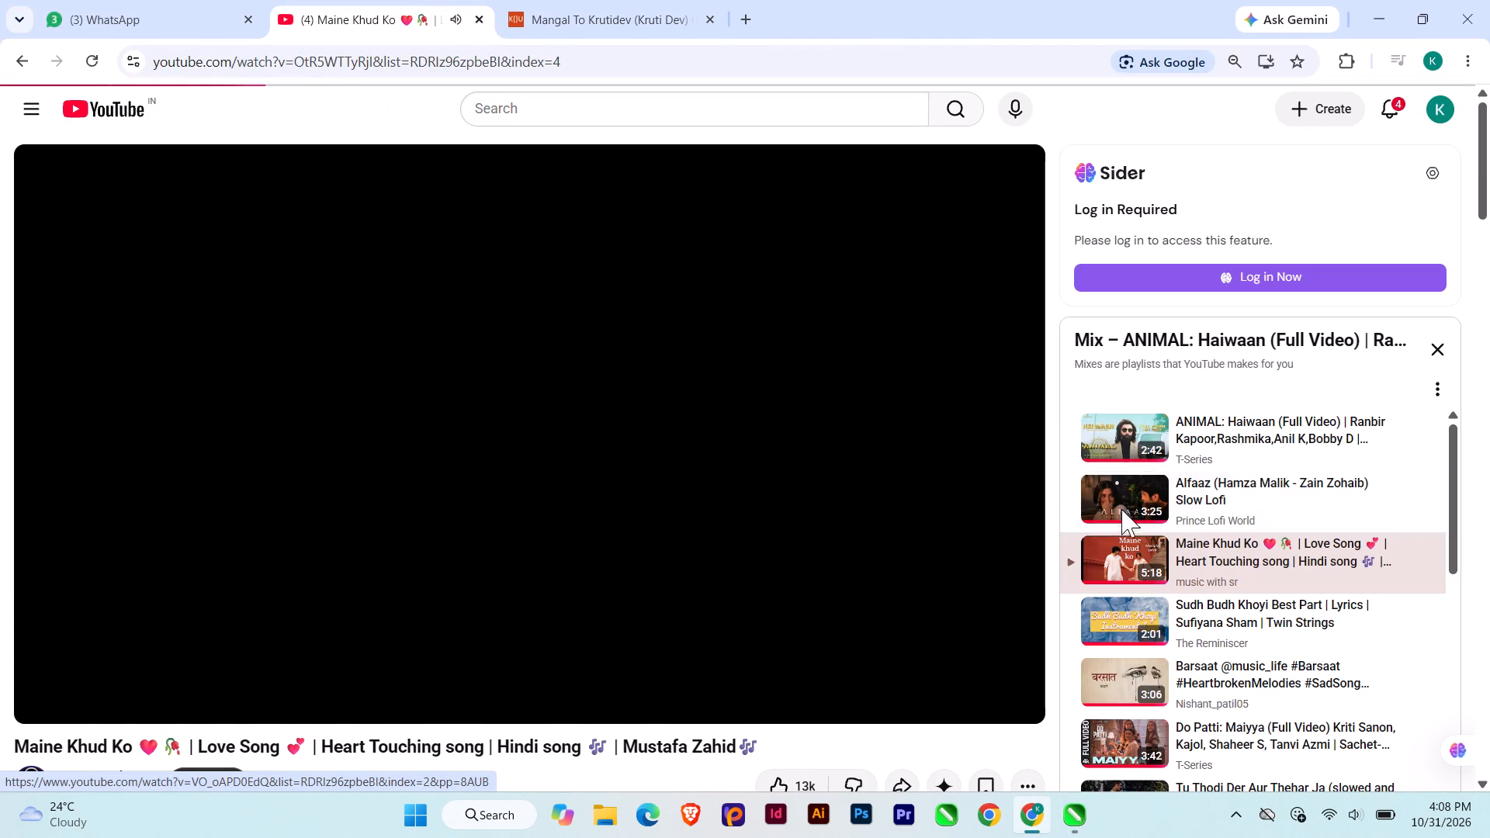
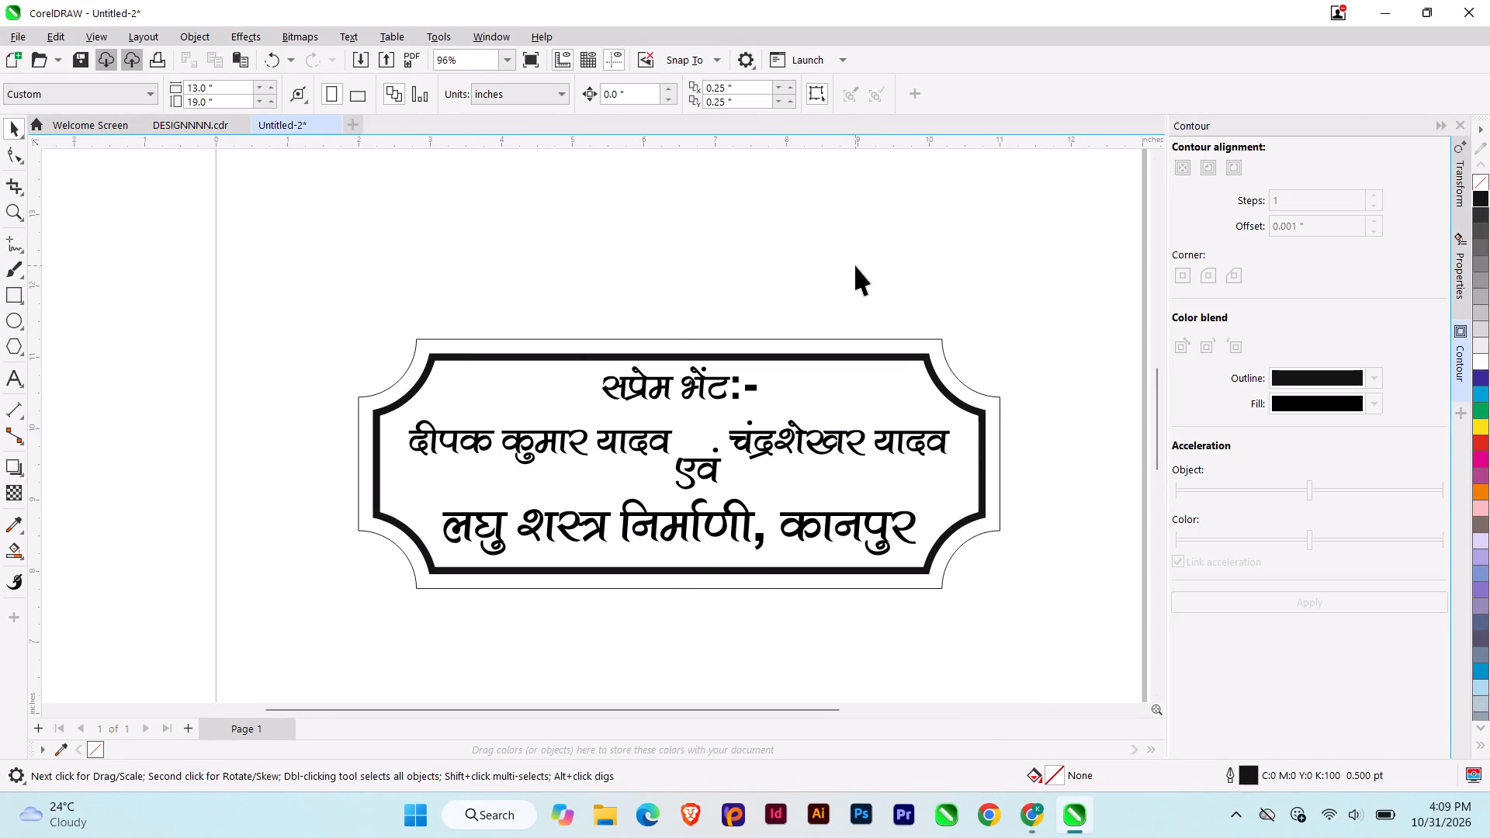
Ungroup all objects in the centred plaque group in the Untitled-2 document and leave nothing selected.
left_click(982, 416)
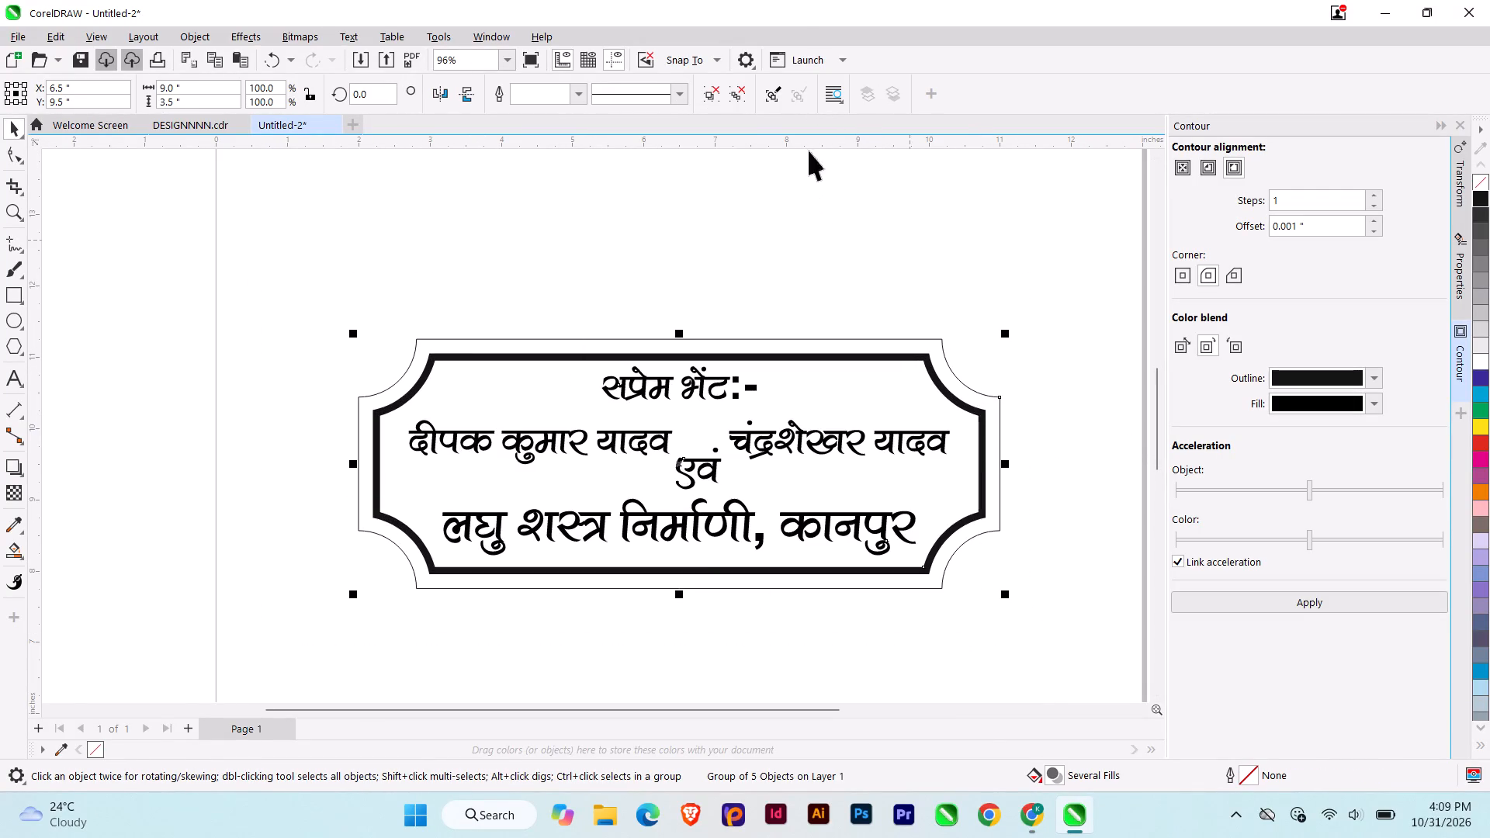
left_click(739, 93)
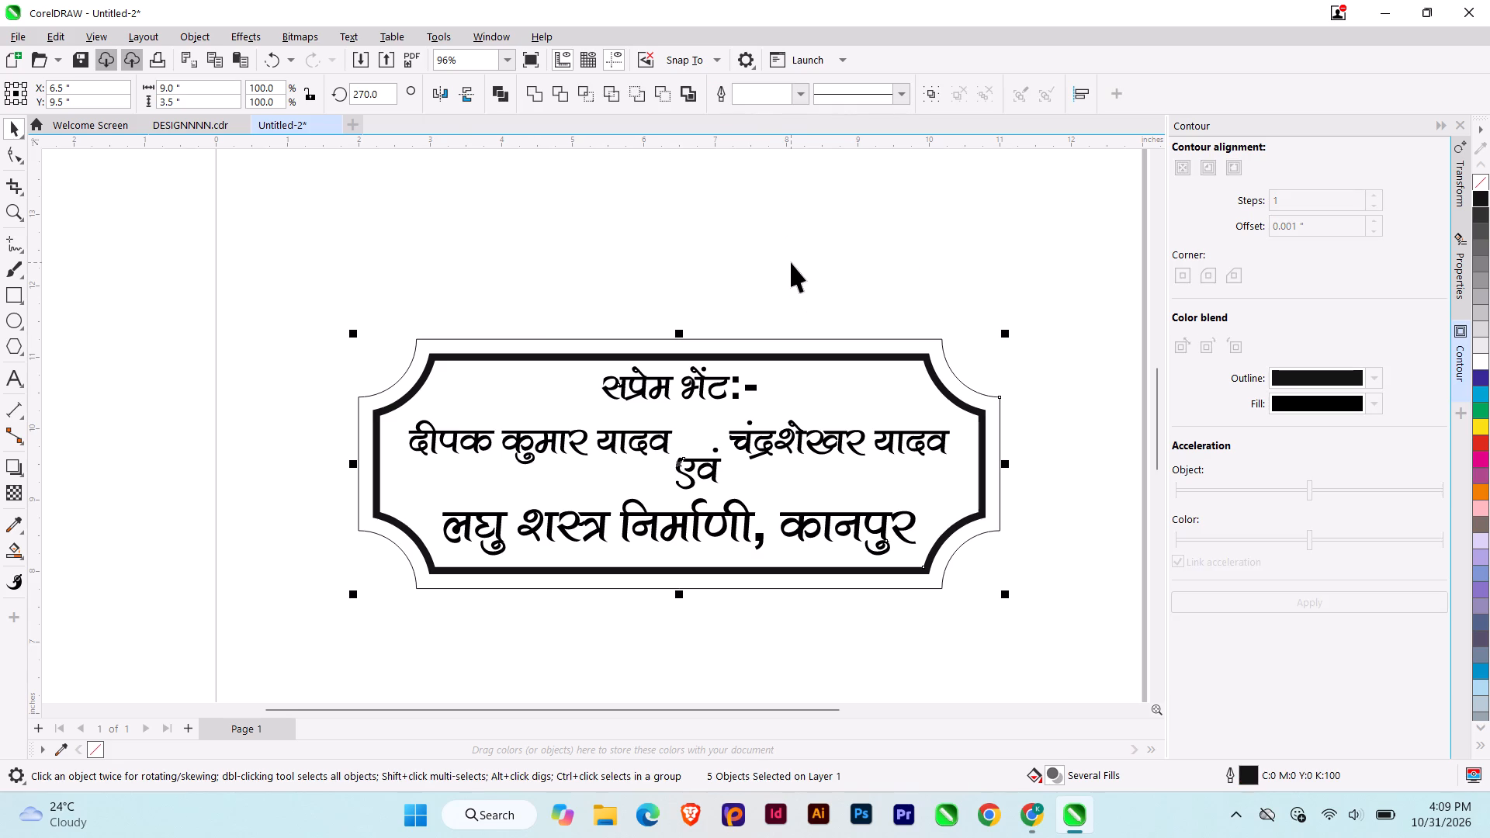
left_click(791, 264)
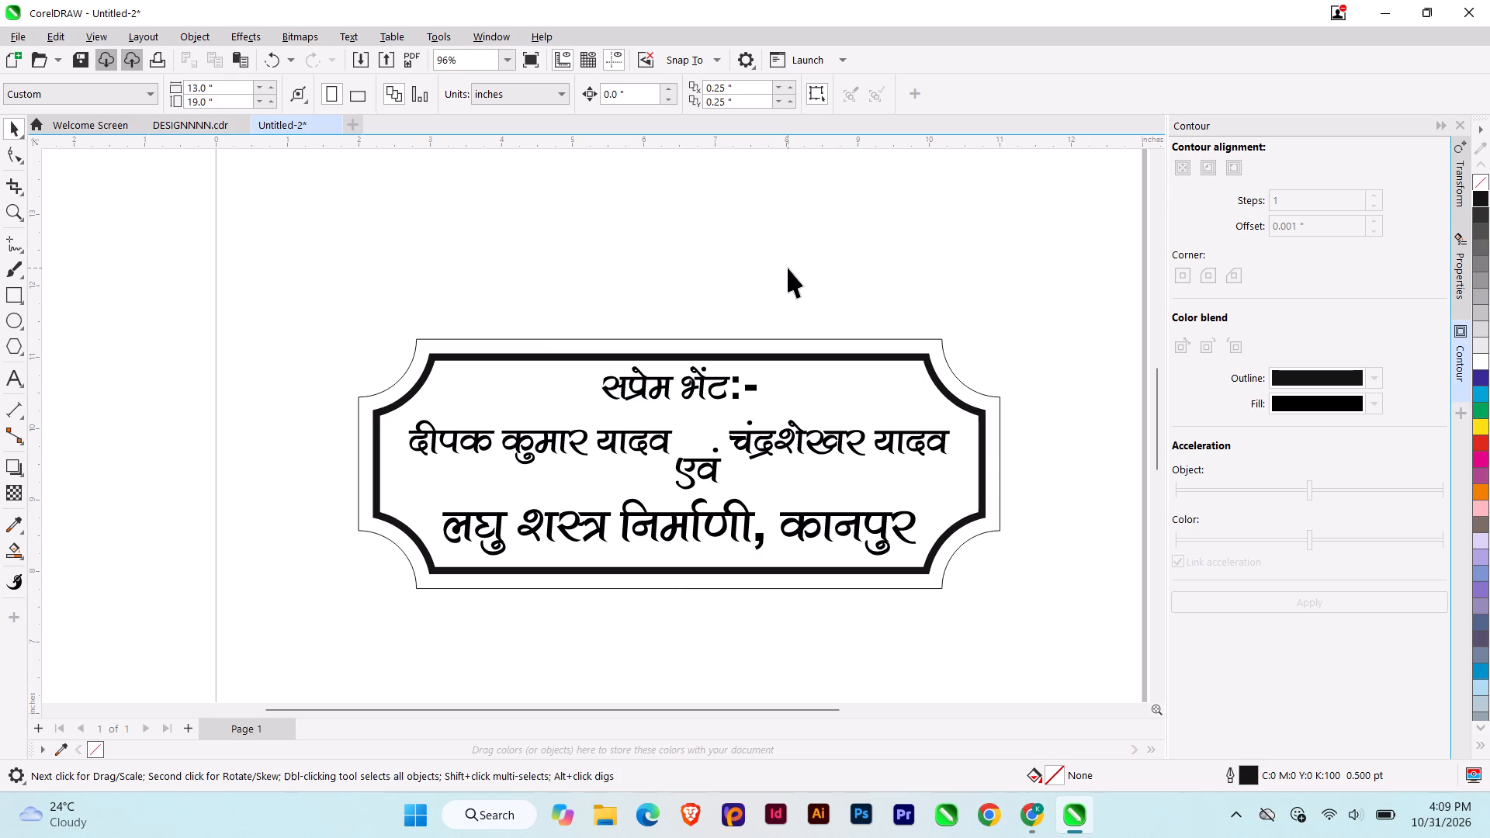
Switch to Calculator and clear it for a fresh calculation.
double_click(1031, 382)
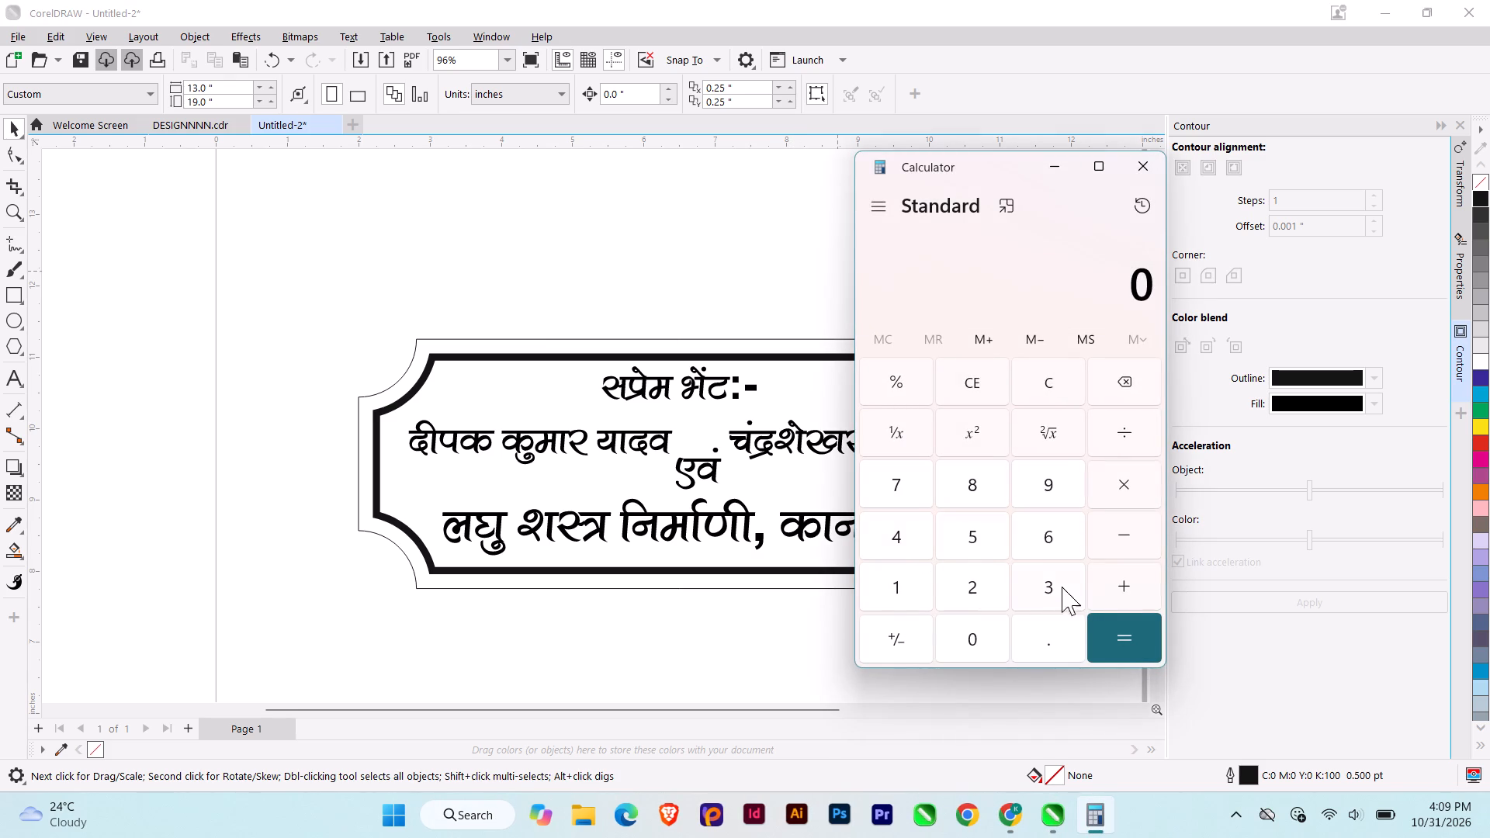
Clear the calculator, subtract 370 from 460, and close it.
triple_click(1122, 389)
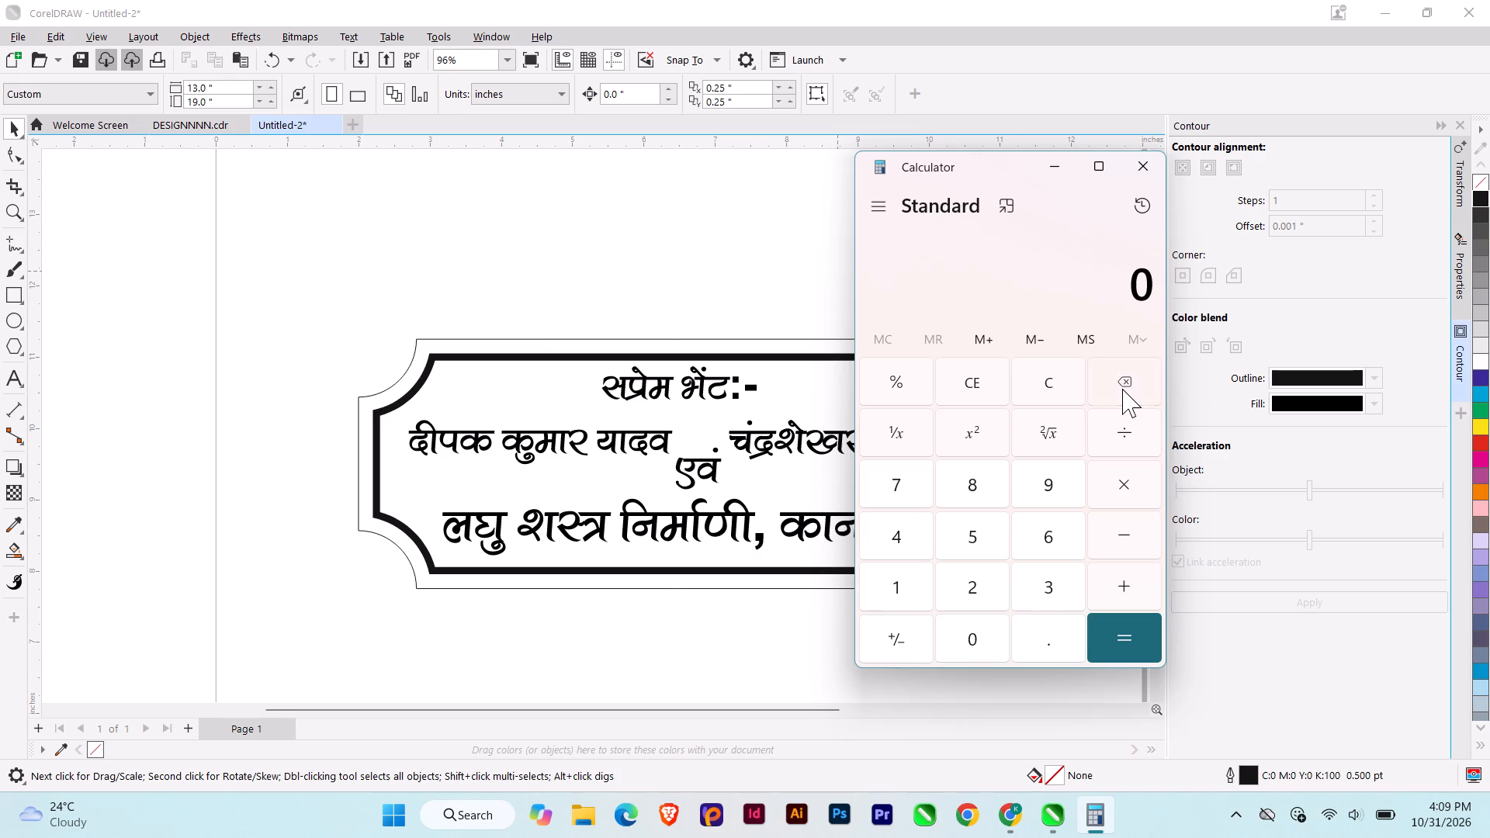
double_click(1122, 389)
double_click(1122, 389)
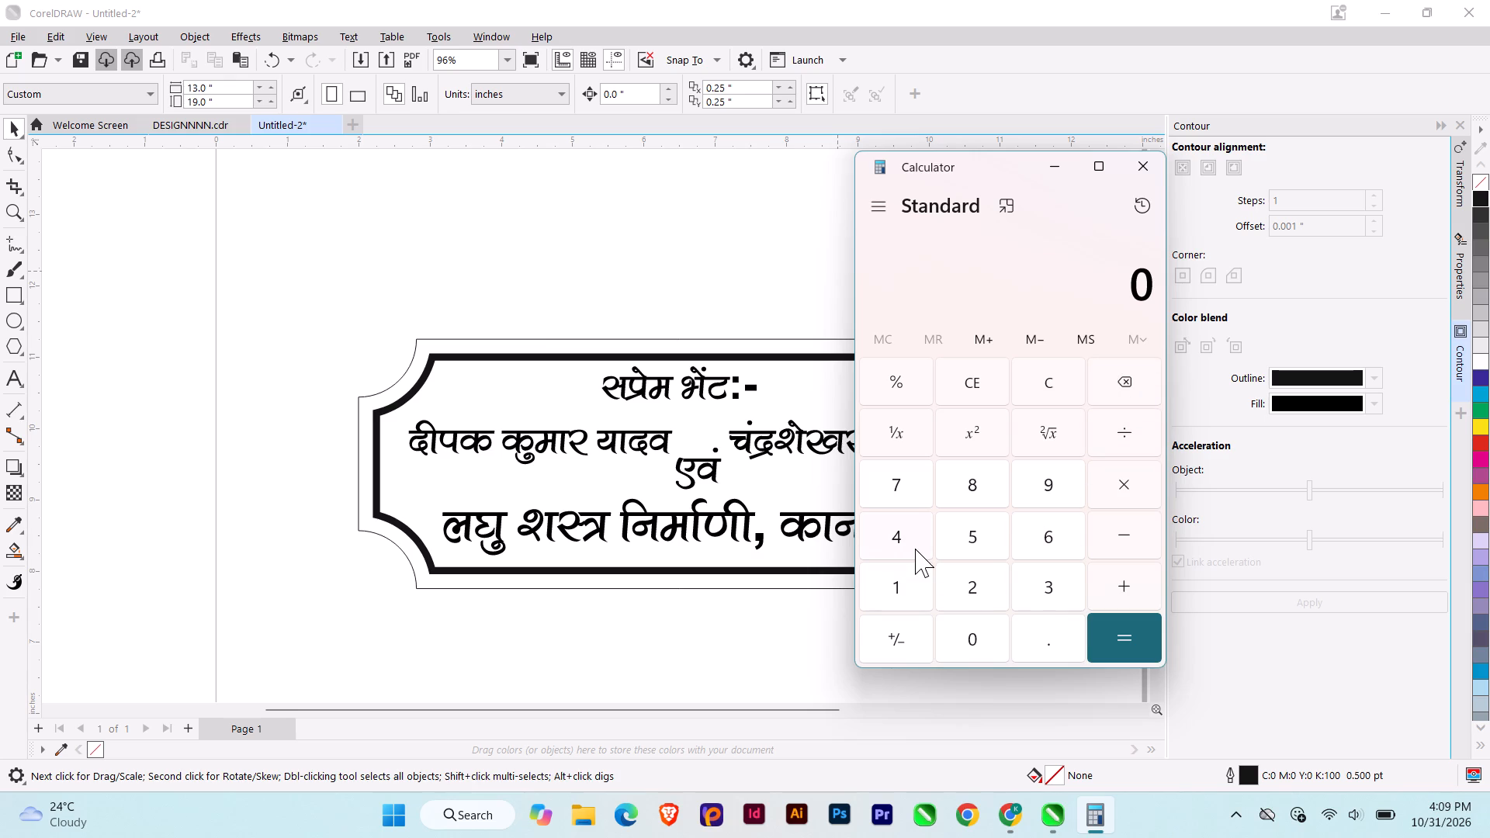
left_click(915, 547)
left_click(1031, 531)
left_click(985, 644)
left_click(1119, 538)
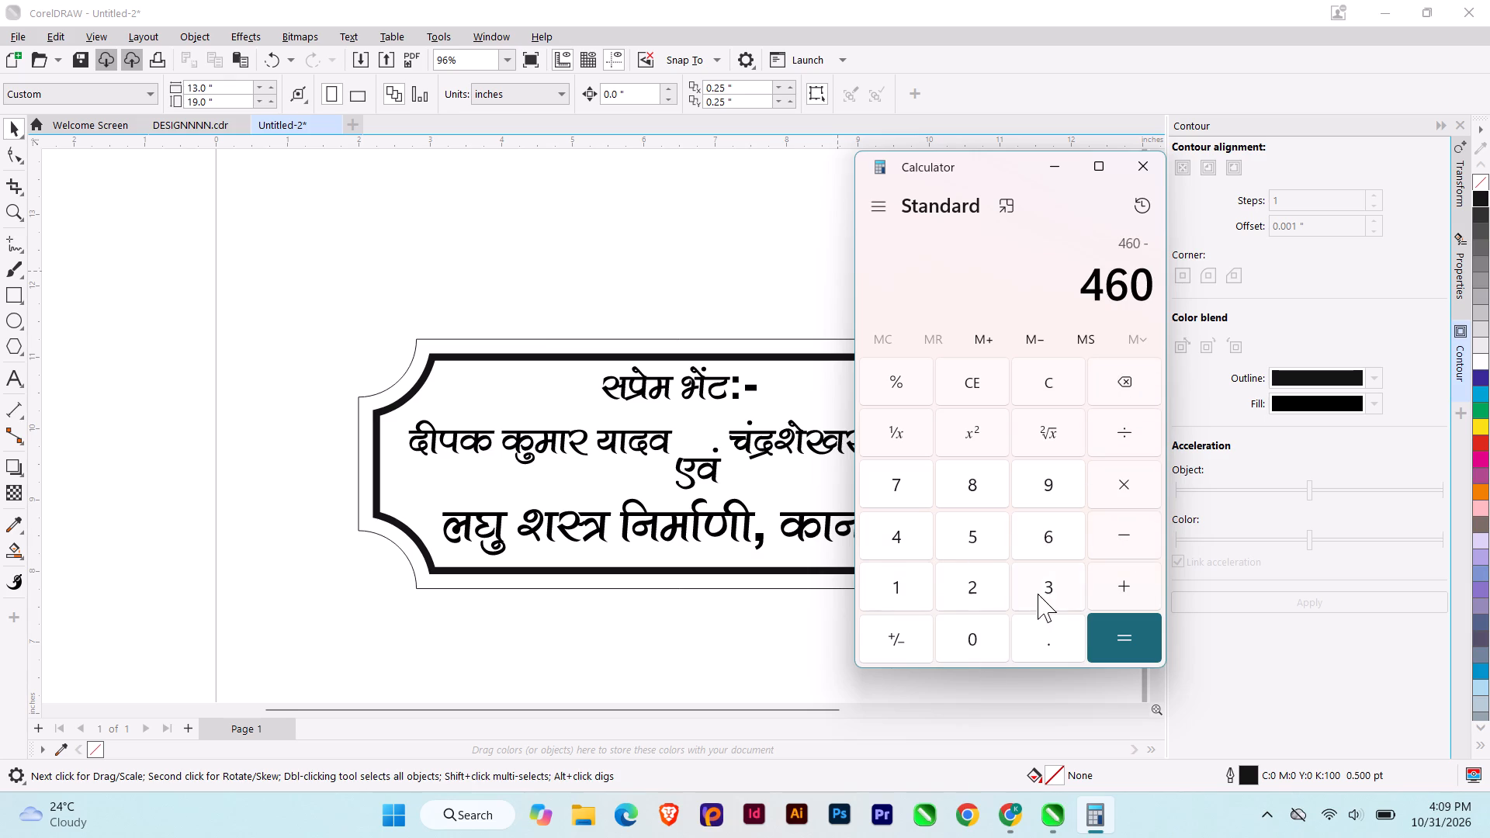
left_click(1038, 594)
left_click(897, 489)
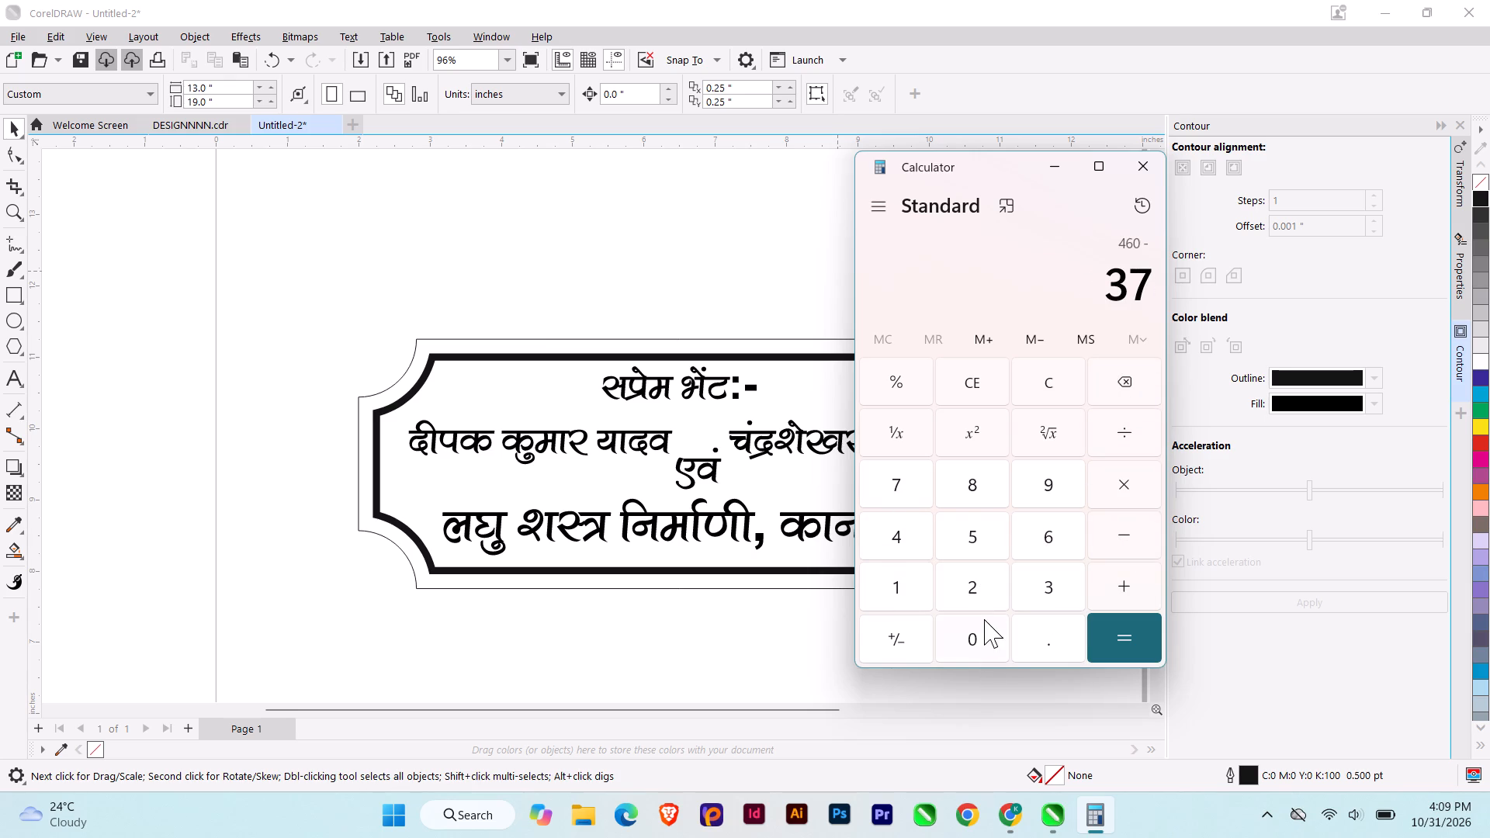
left_click(984, 620)
left_click(1156, 642)
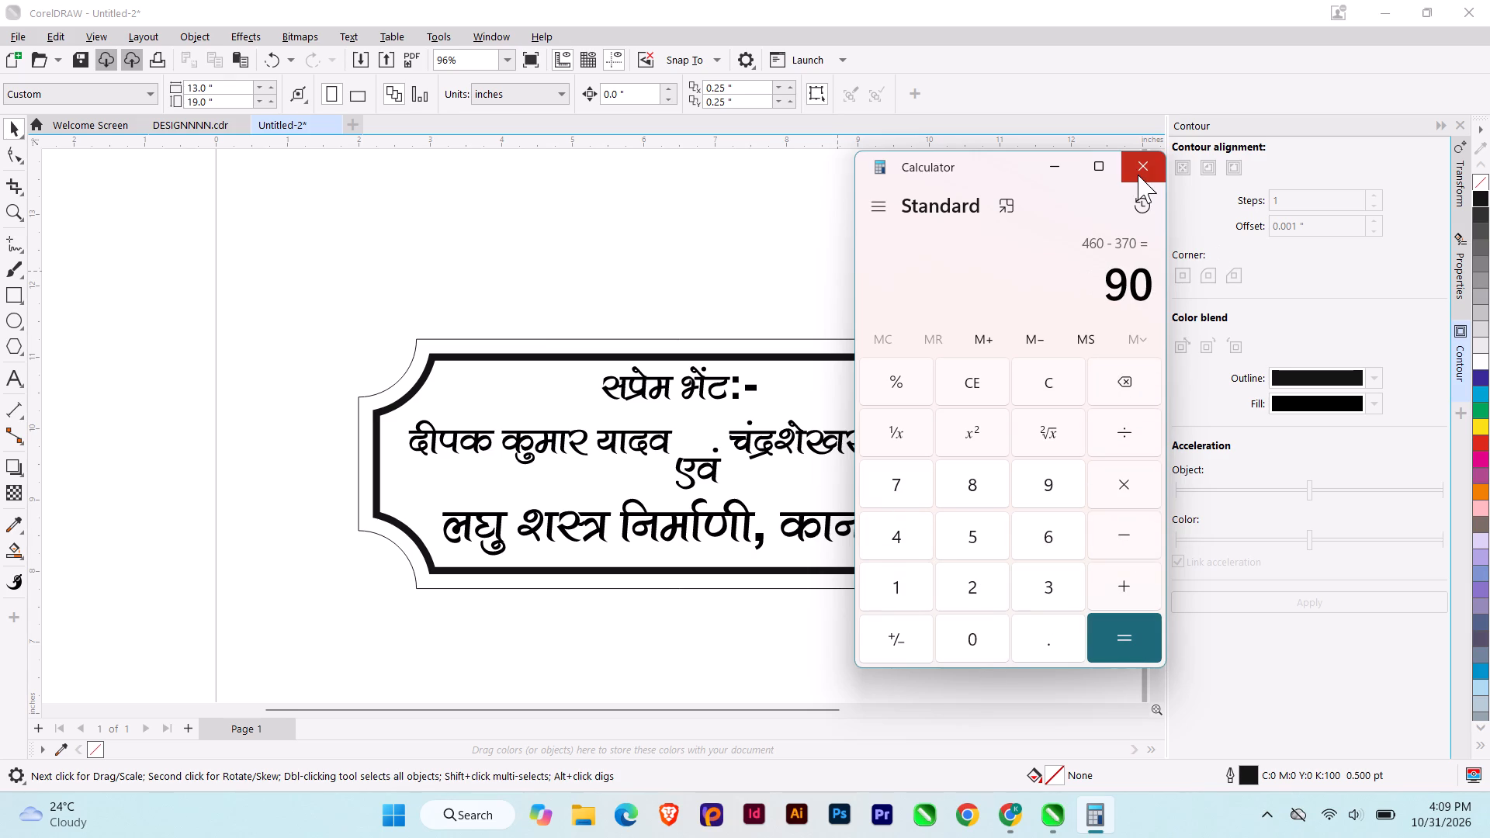
left_click(1138, 175)
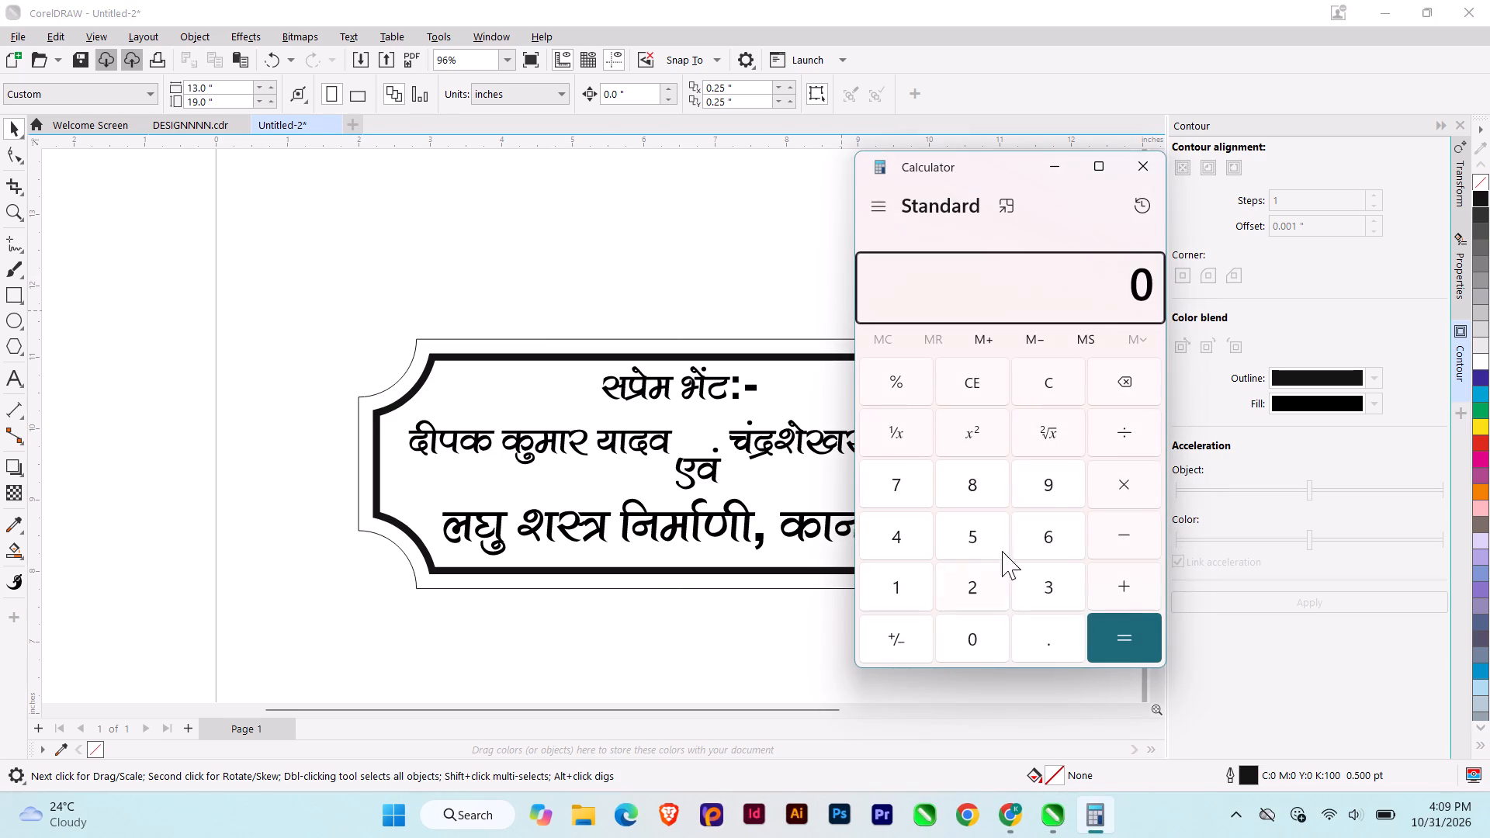
Multiply 90 by 50 in the calculator, close it, and return to the Untitled-2 drawing in CorelDRAW.
left_click(1043, 493)
left_click(962, 645)
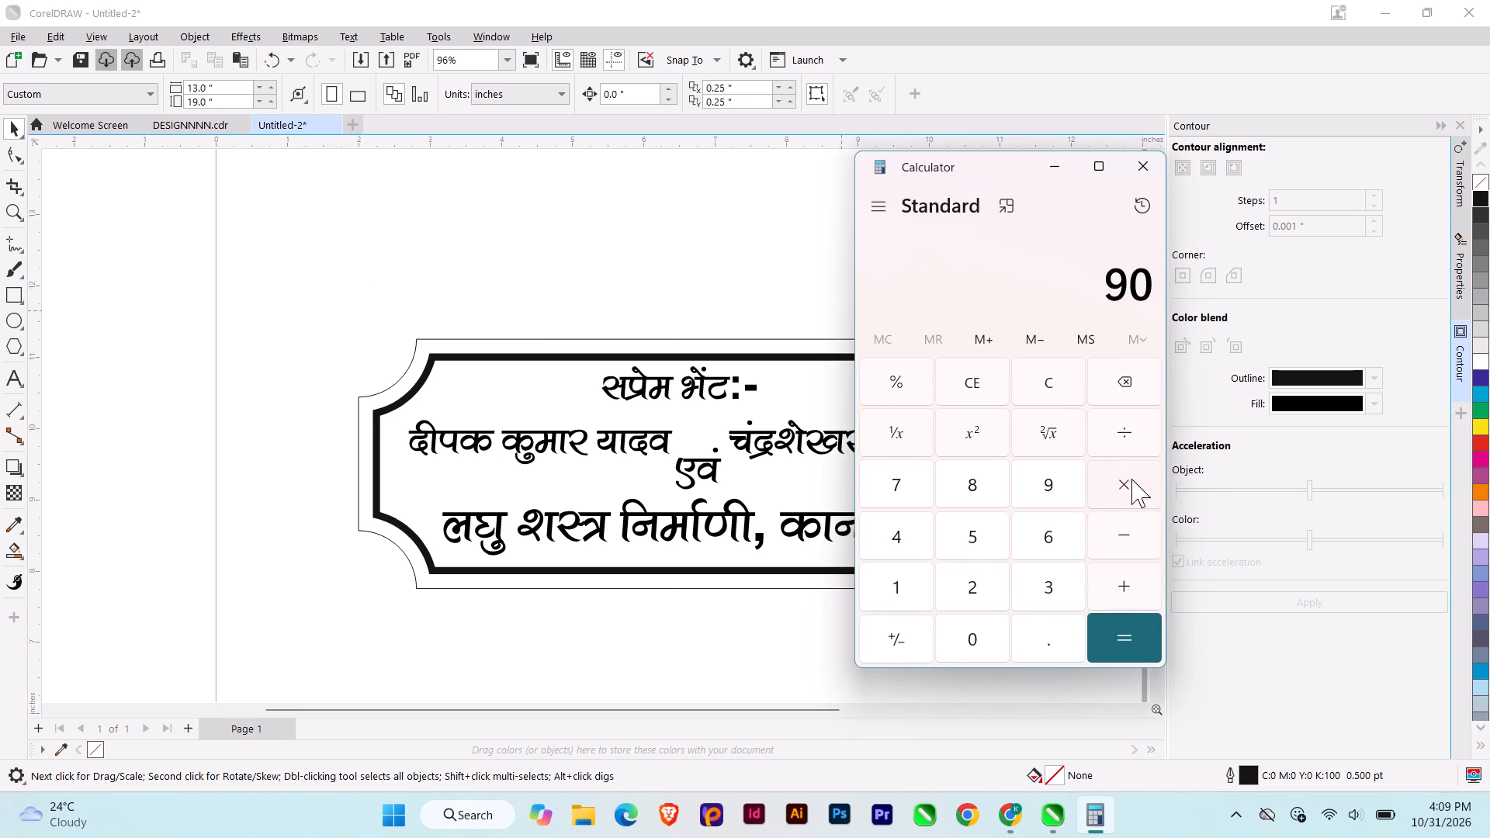
left_click(1133, 492)
left_click(967, 525)
left_click(978, 618)
left_click(1108, 636)
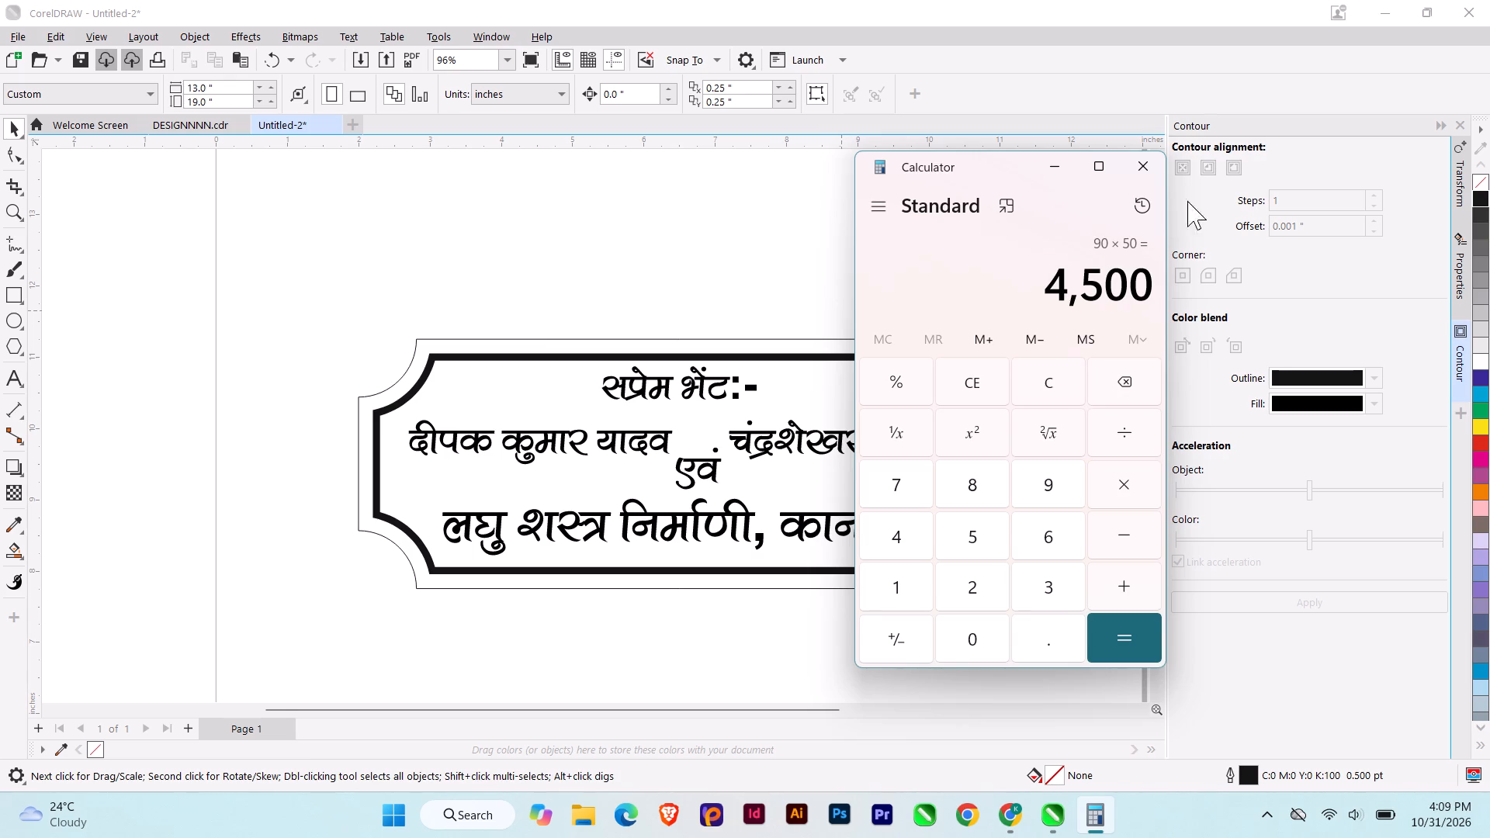
left_click(1135, 179)
left_click(788, 223)
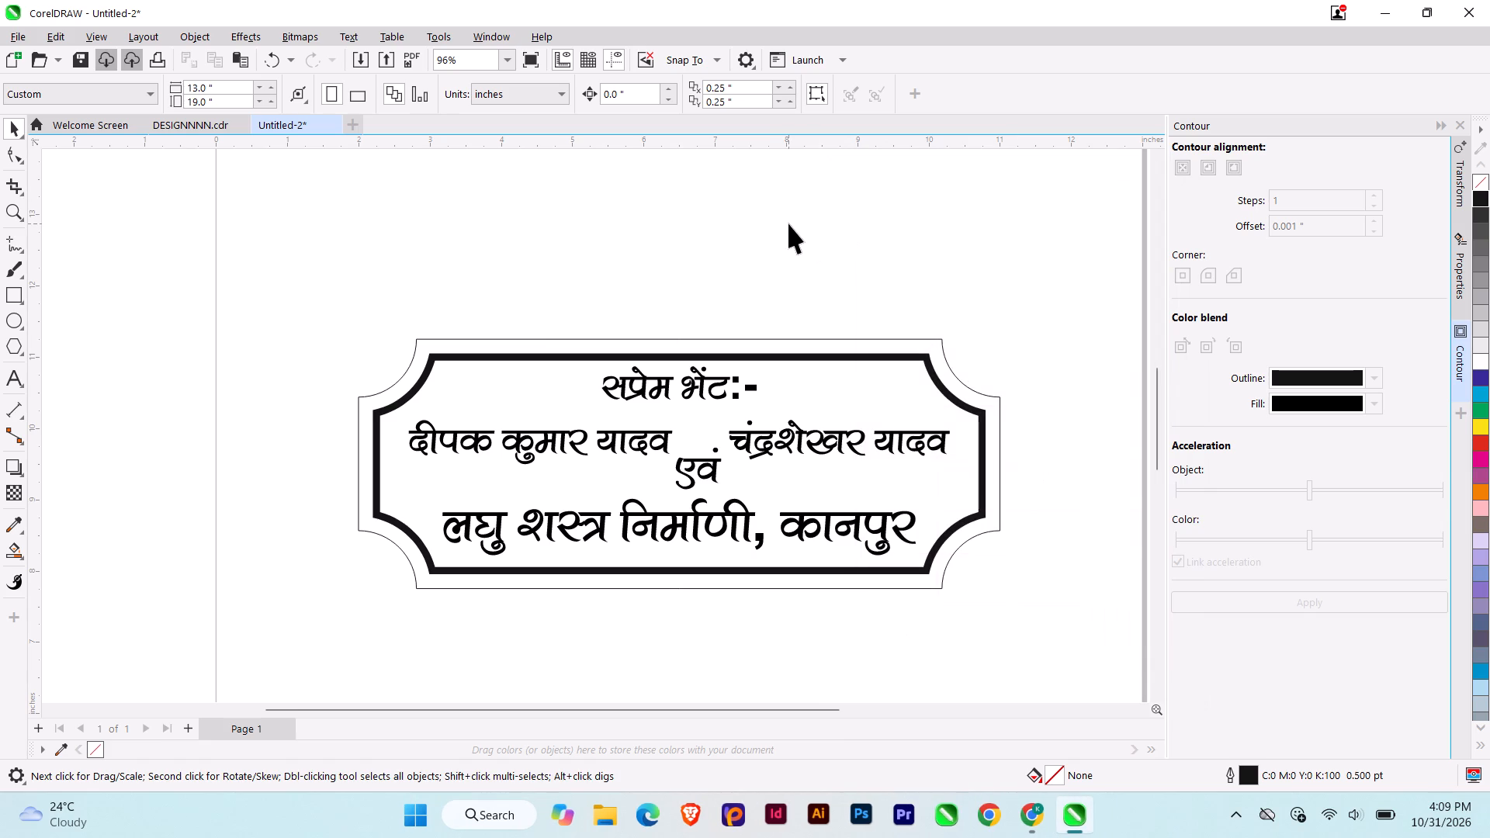
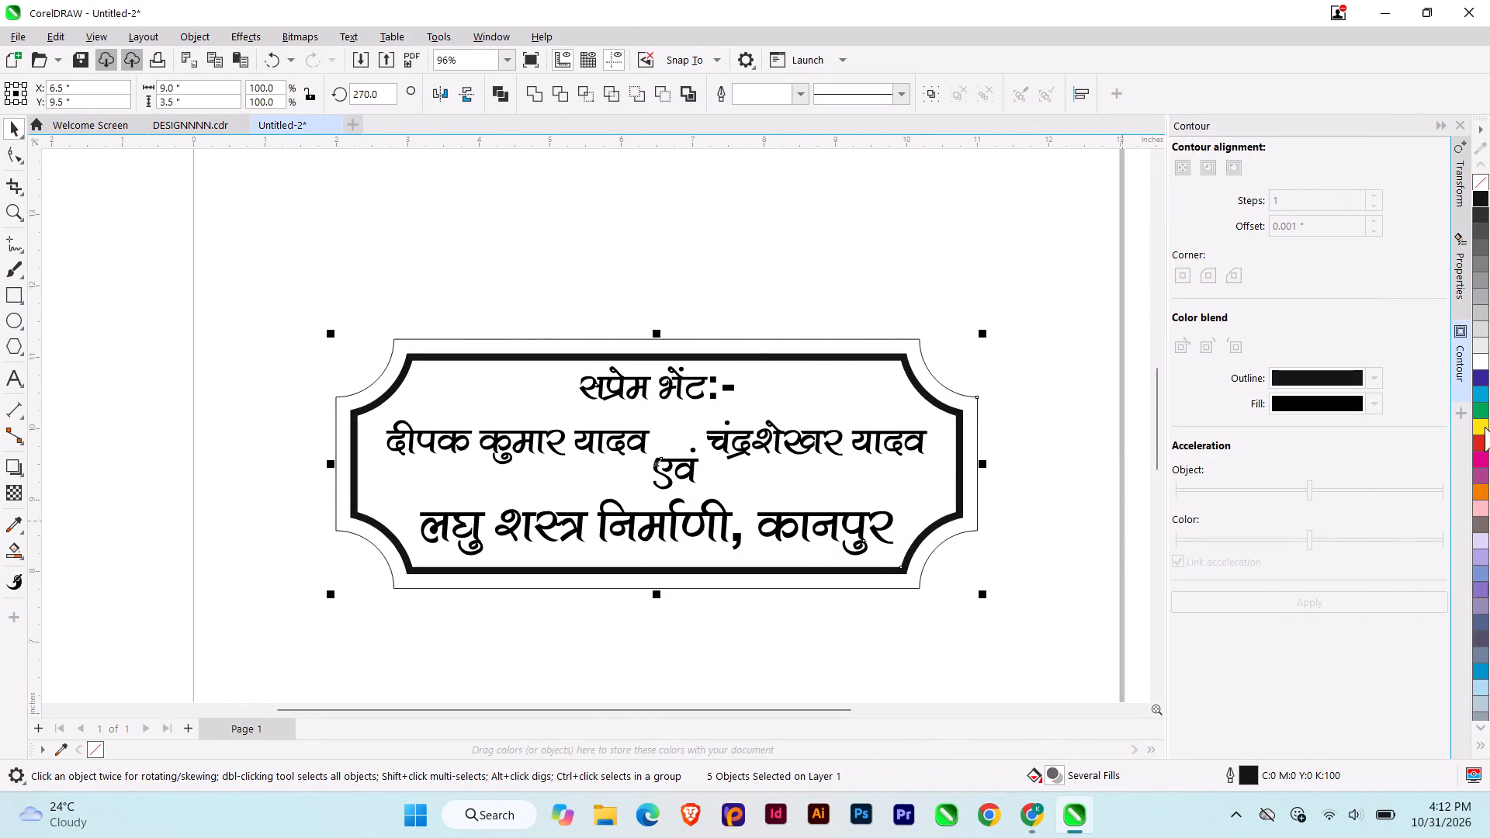
Give all selected plaque objects a white fill and a black outline, and deselect them.
left_click(1484, 369)
right_click(1483, 199)
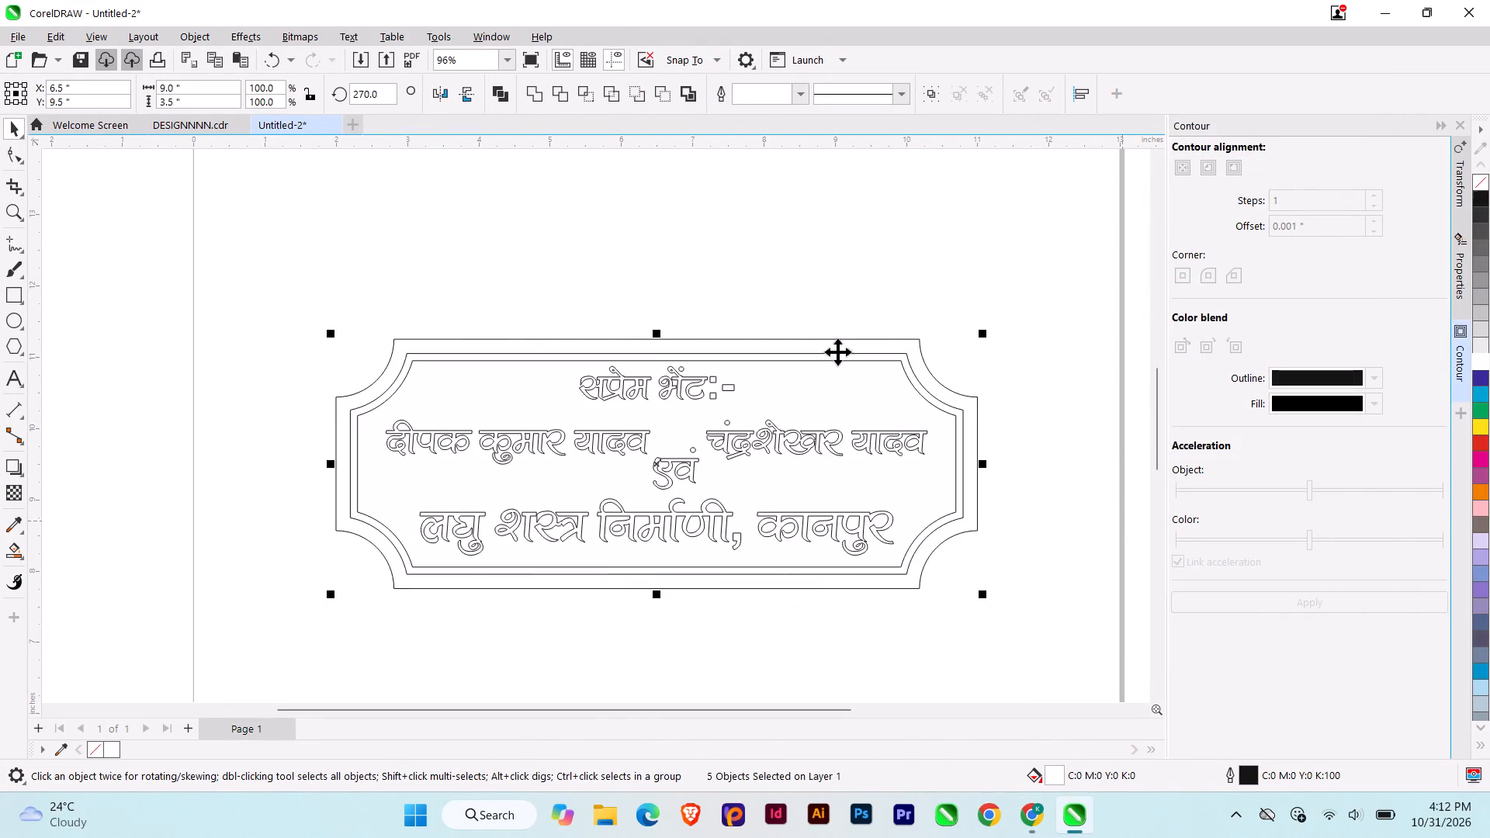
left_click(741, 268)
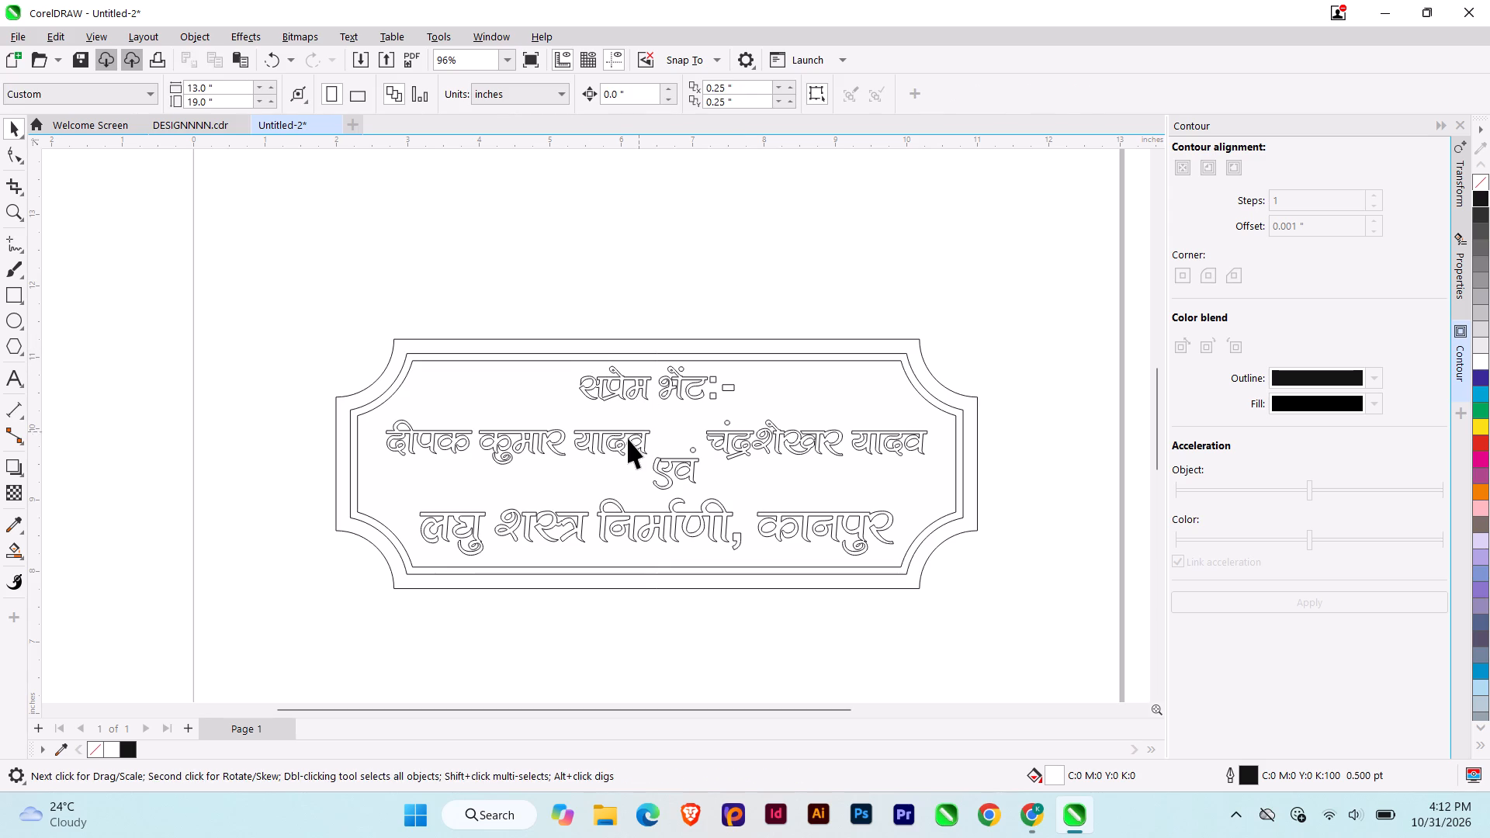
Select the whole plaque and start exporting it as HGY into the dxf files folder on USB Drive (D:).
key("ctrl+a")
scroll(503, 529, "up", 4)
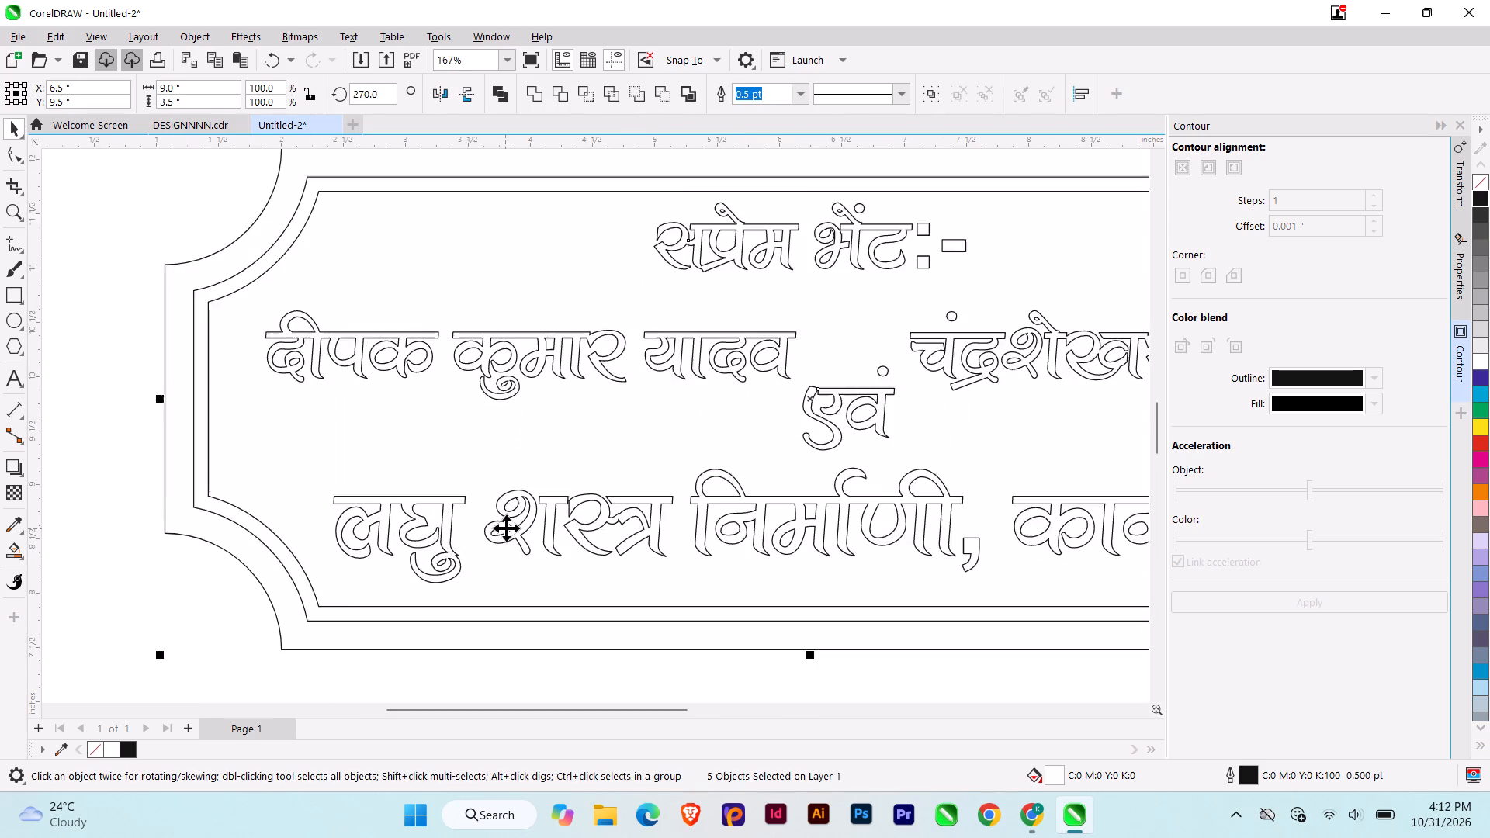
scroll(506, 528, "up", 2)
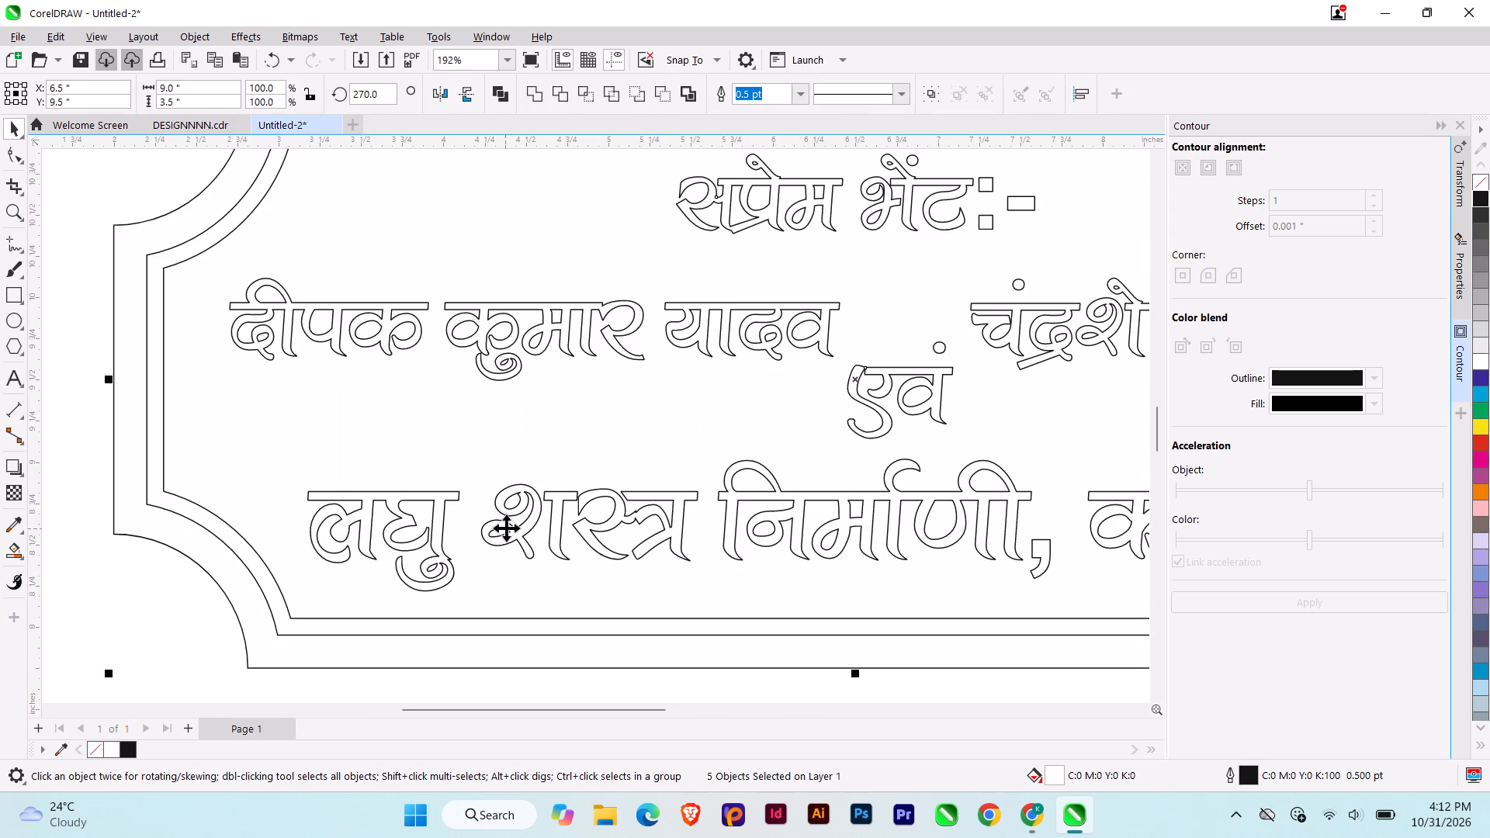
scroll(506, 528, "down", 5)
key("ctrl+a")
key("ctrl+e")
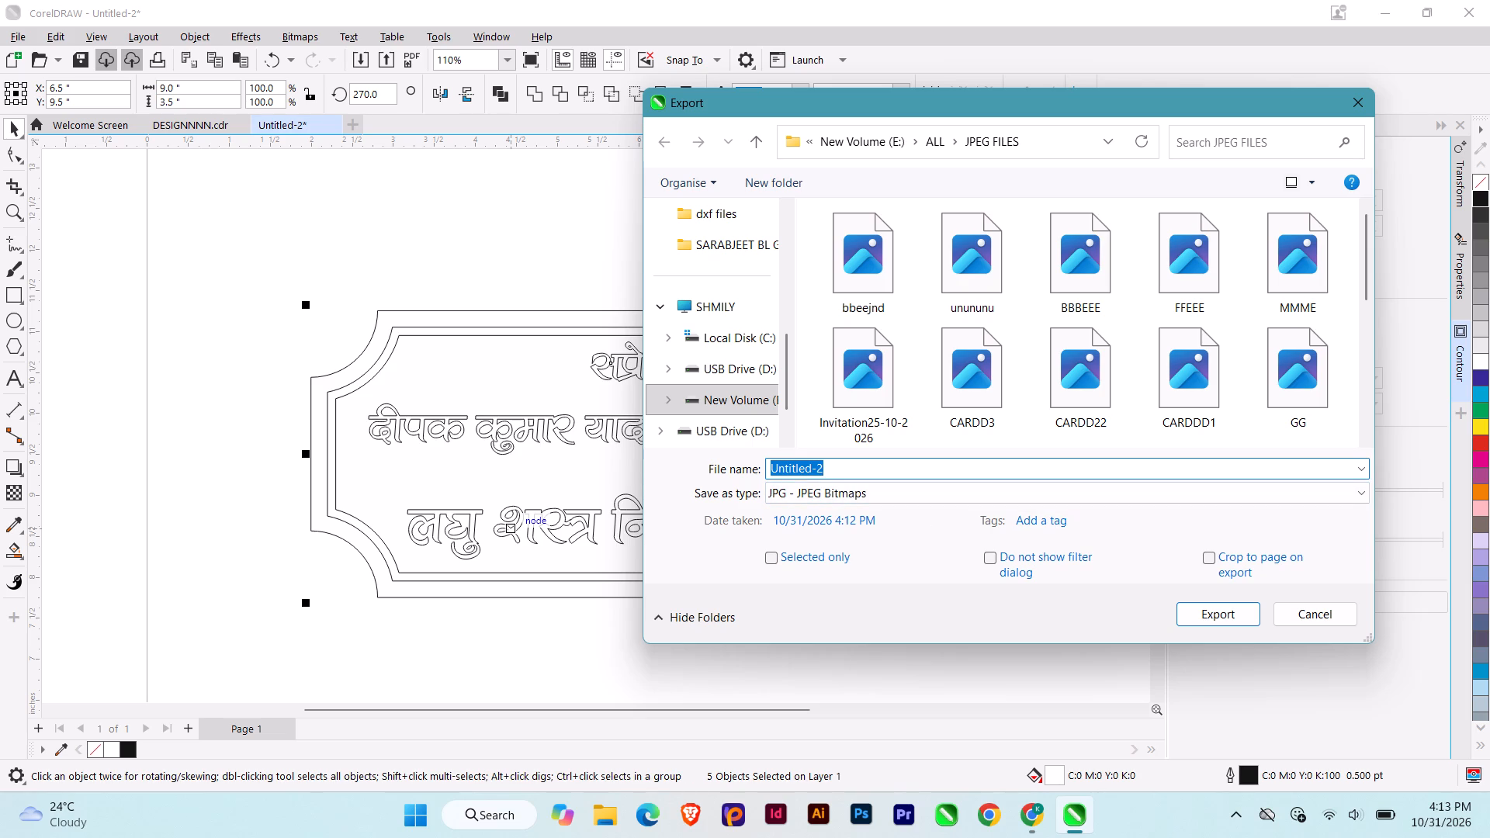
type("HGY")
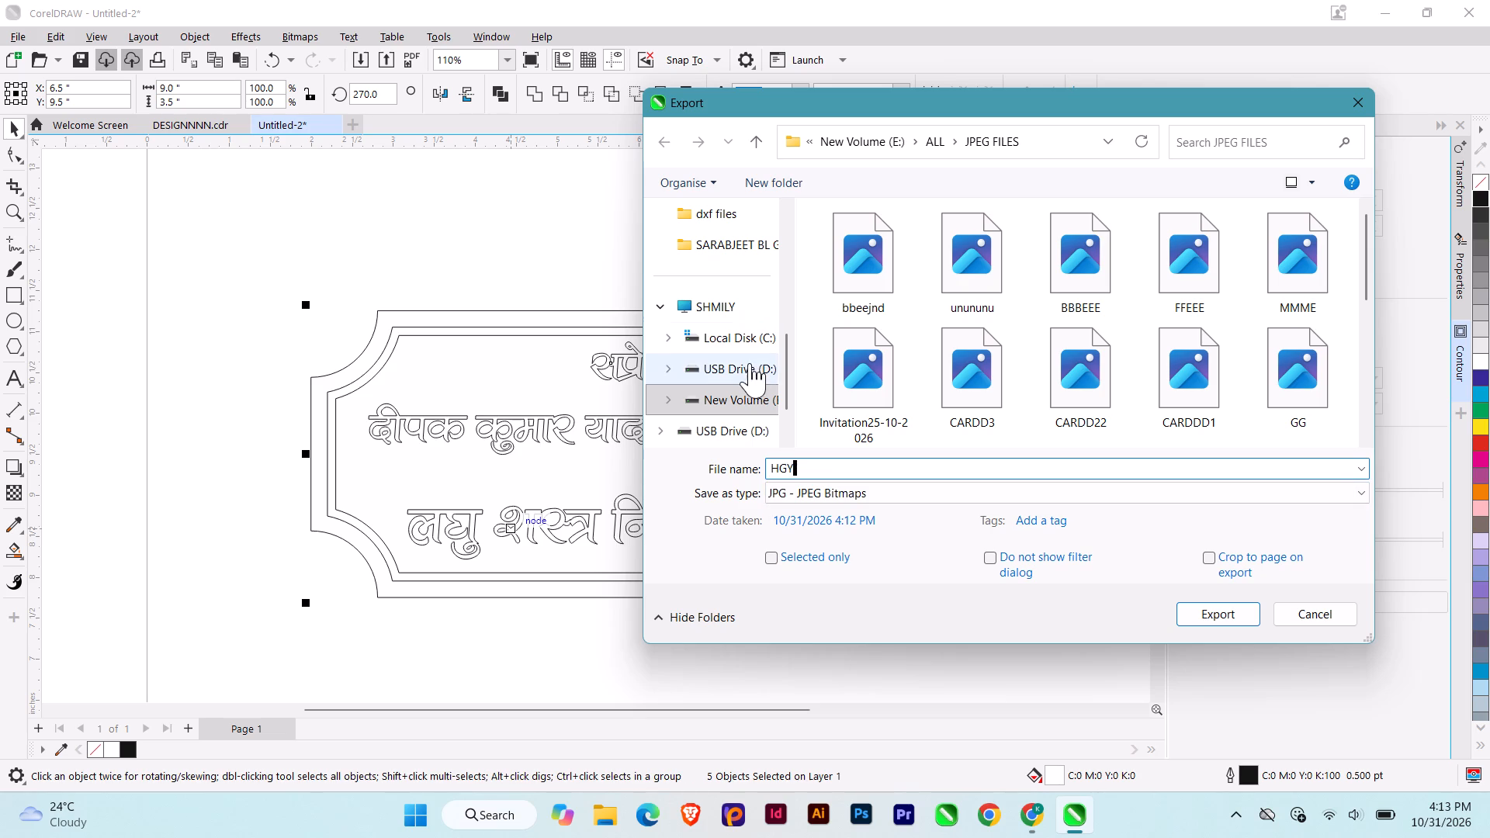
left_click(750, 363)
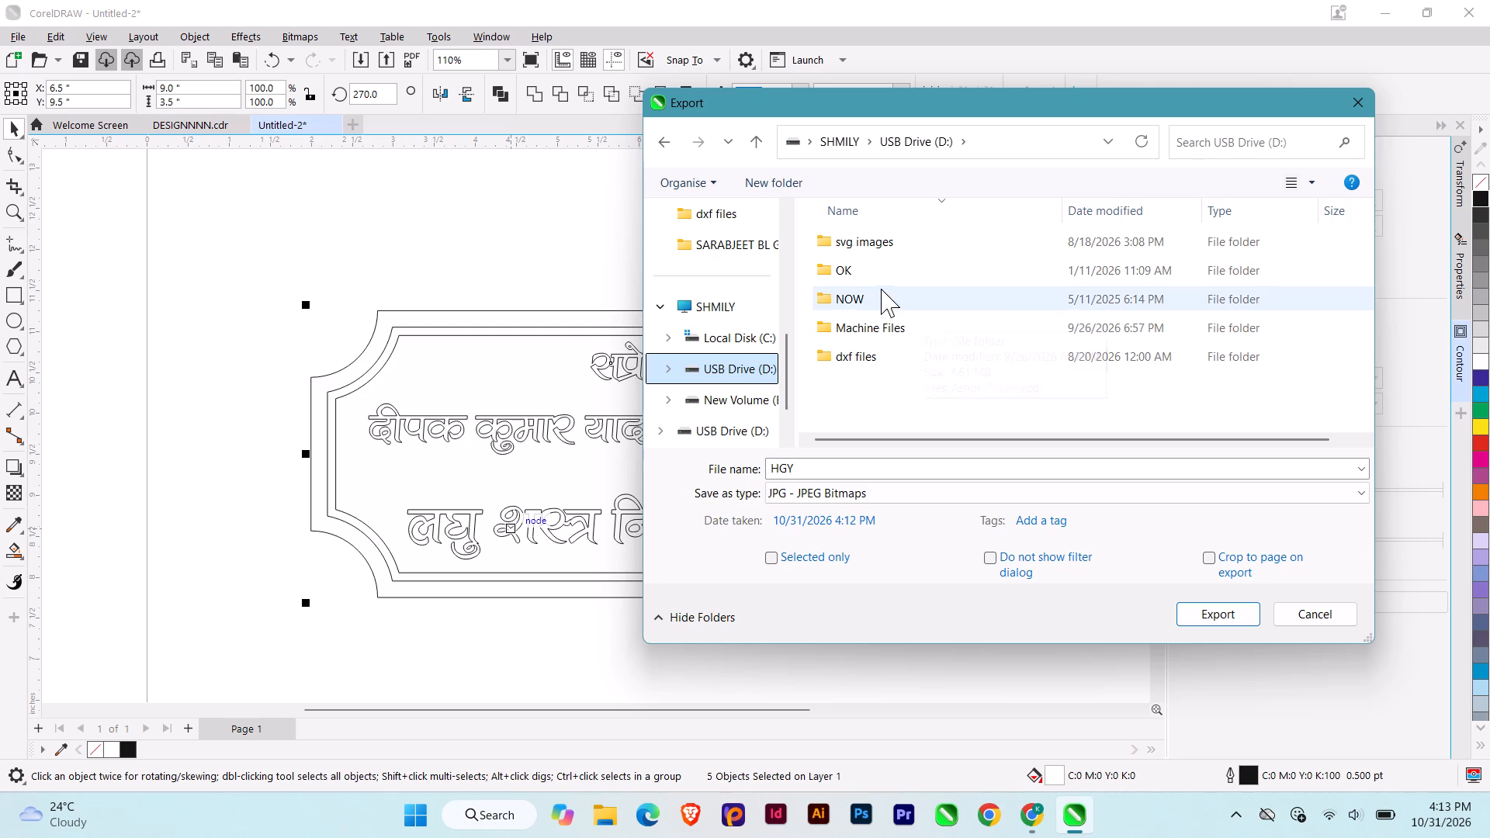
double_click(907, 351)
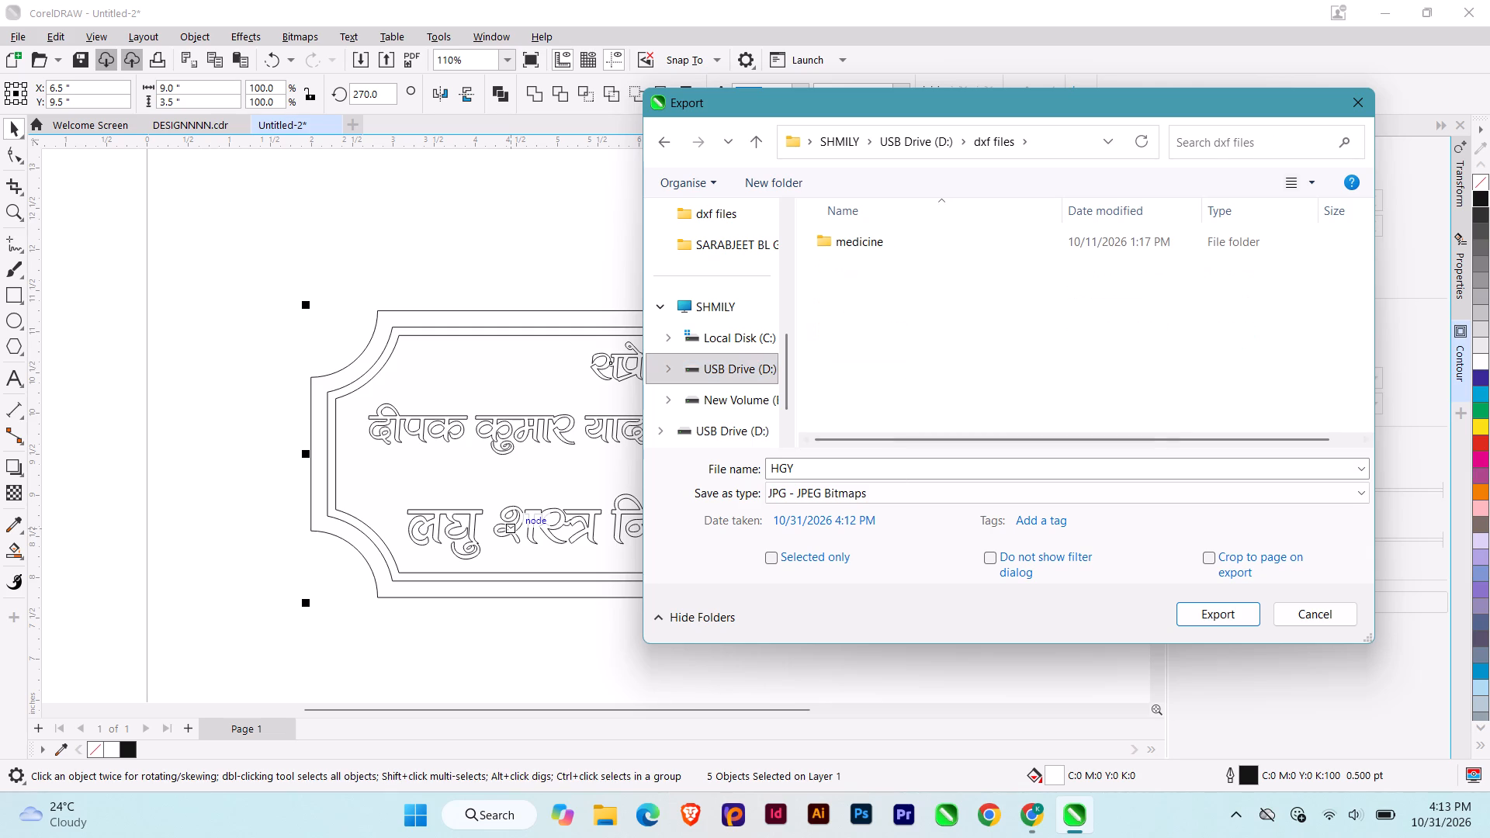
Set the export format to DXF - AutoCAD, change the file name to HGYHG, and complete the export with the default options.
left_click(885, 490)
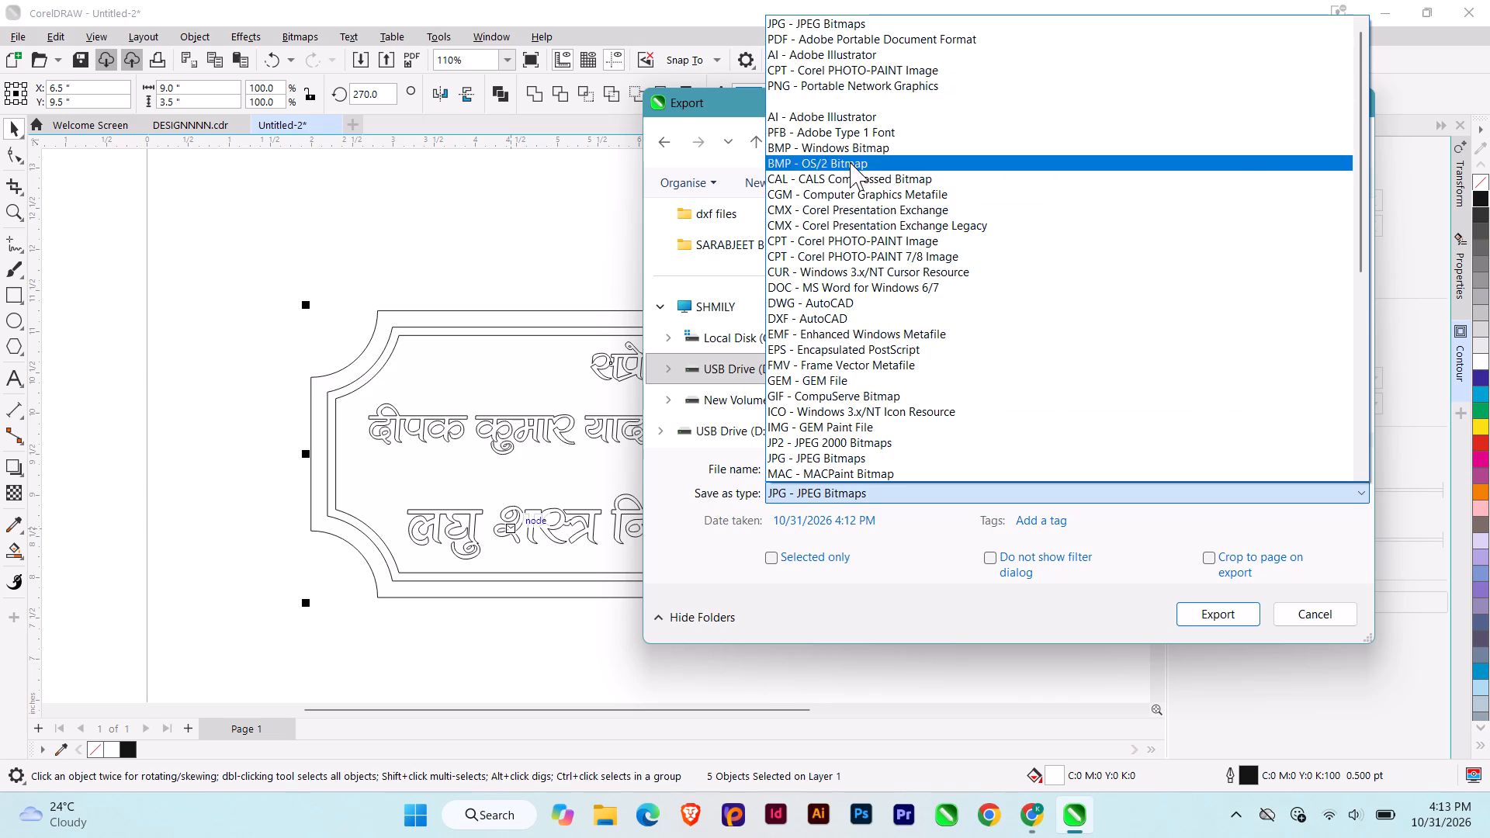
left_click(856, 320)
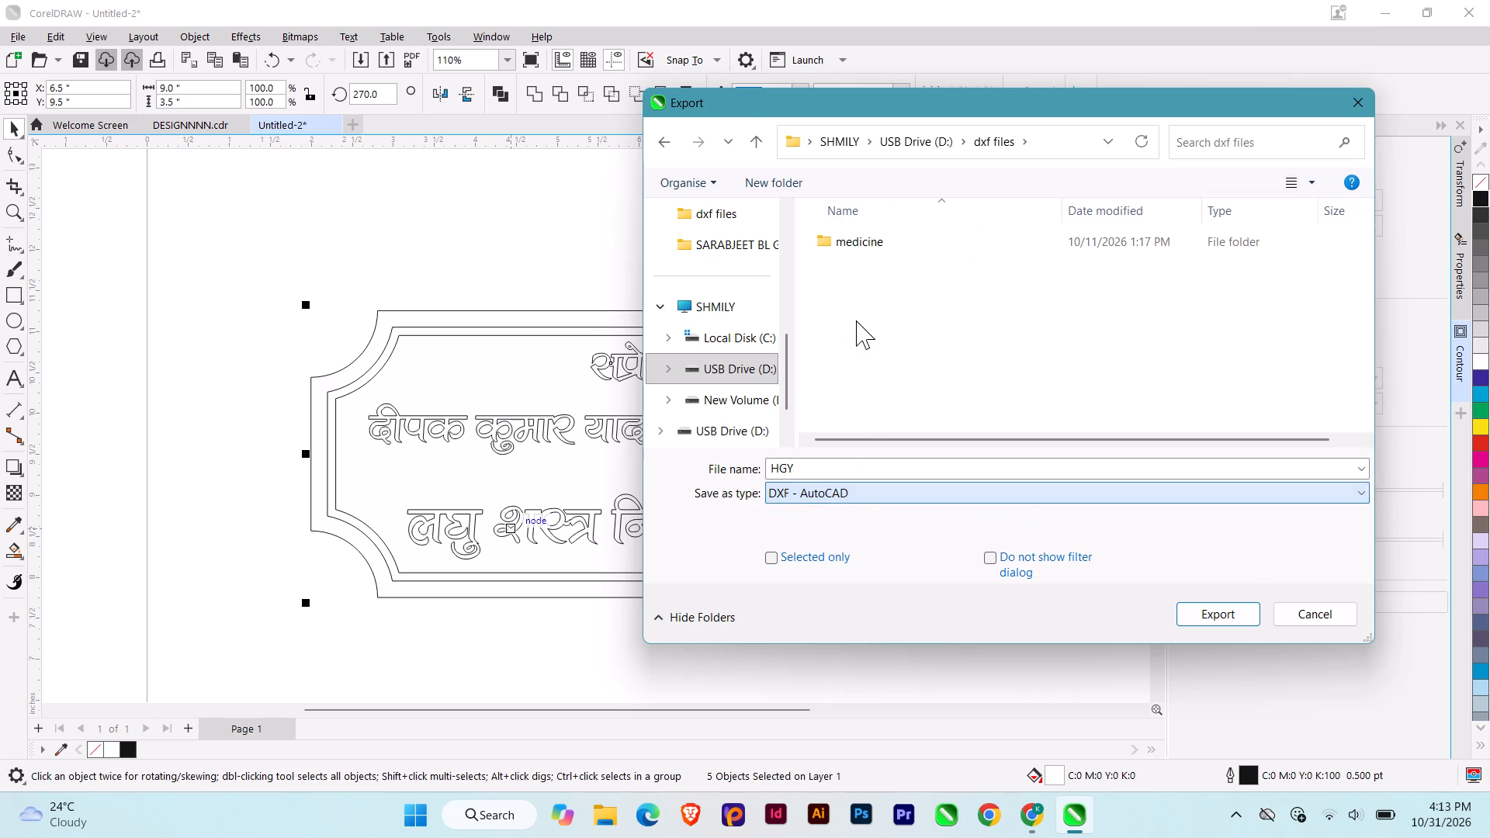
left_click(820, 467)
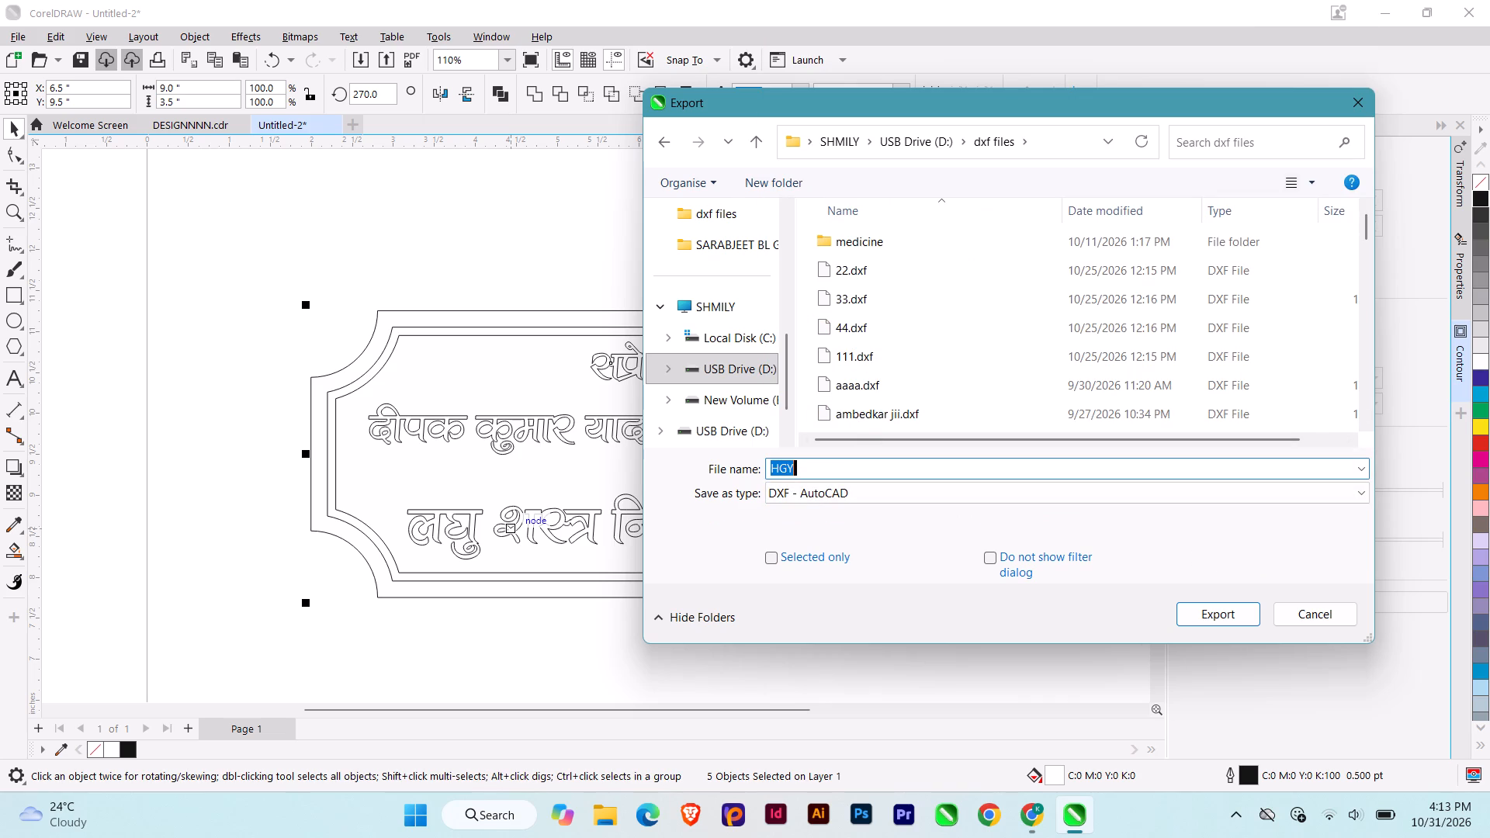
left_click(857, 461)
type("HG")
key("Return")
key("Return")
key("Return")
key("Return")
key("Return")
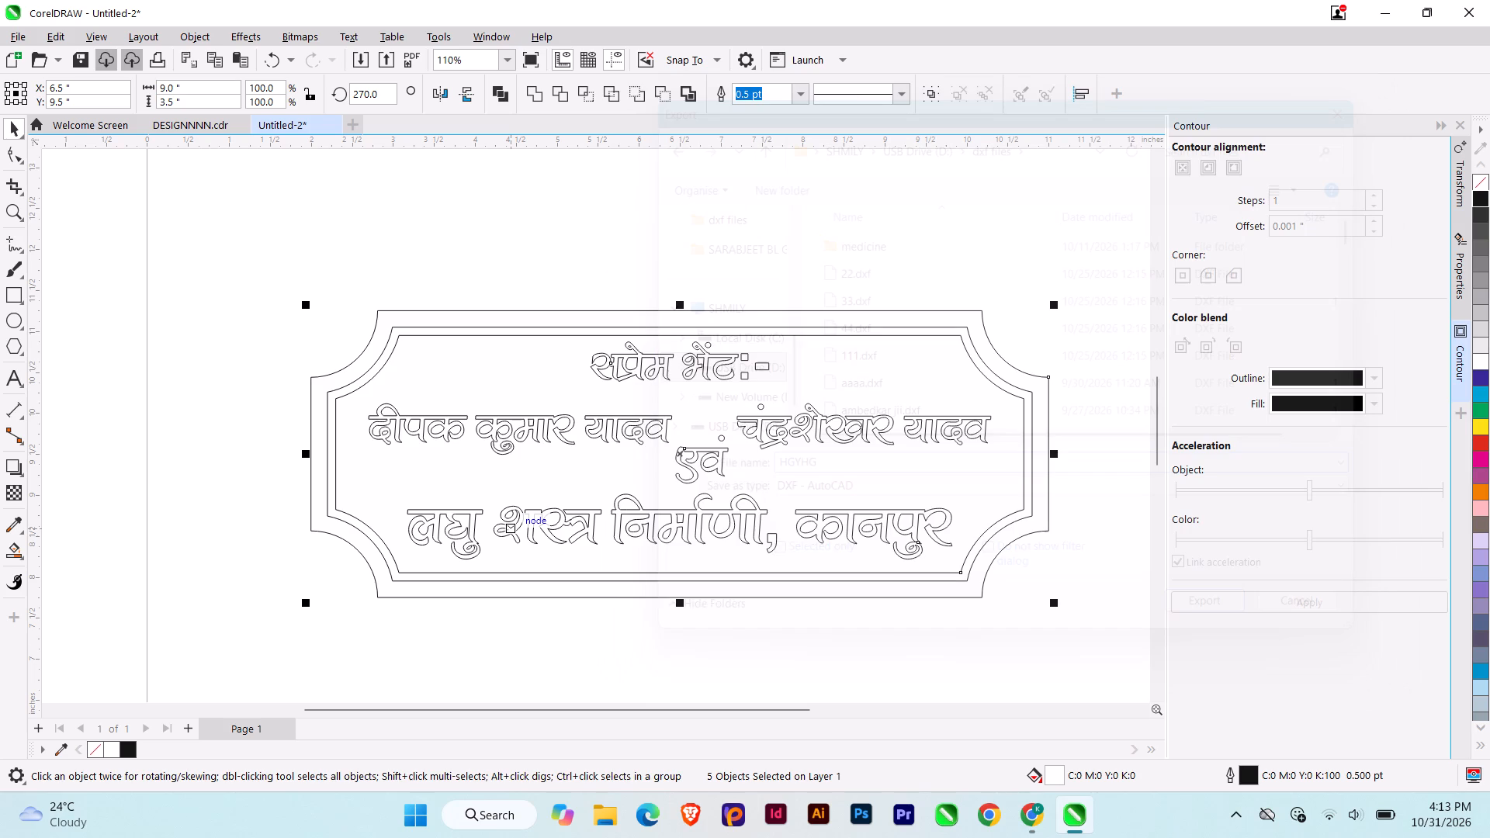
key("Return")
key("Return")
key("Return")
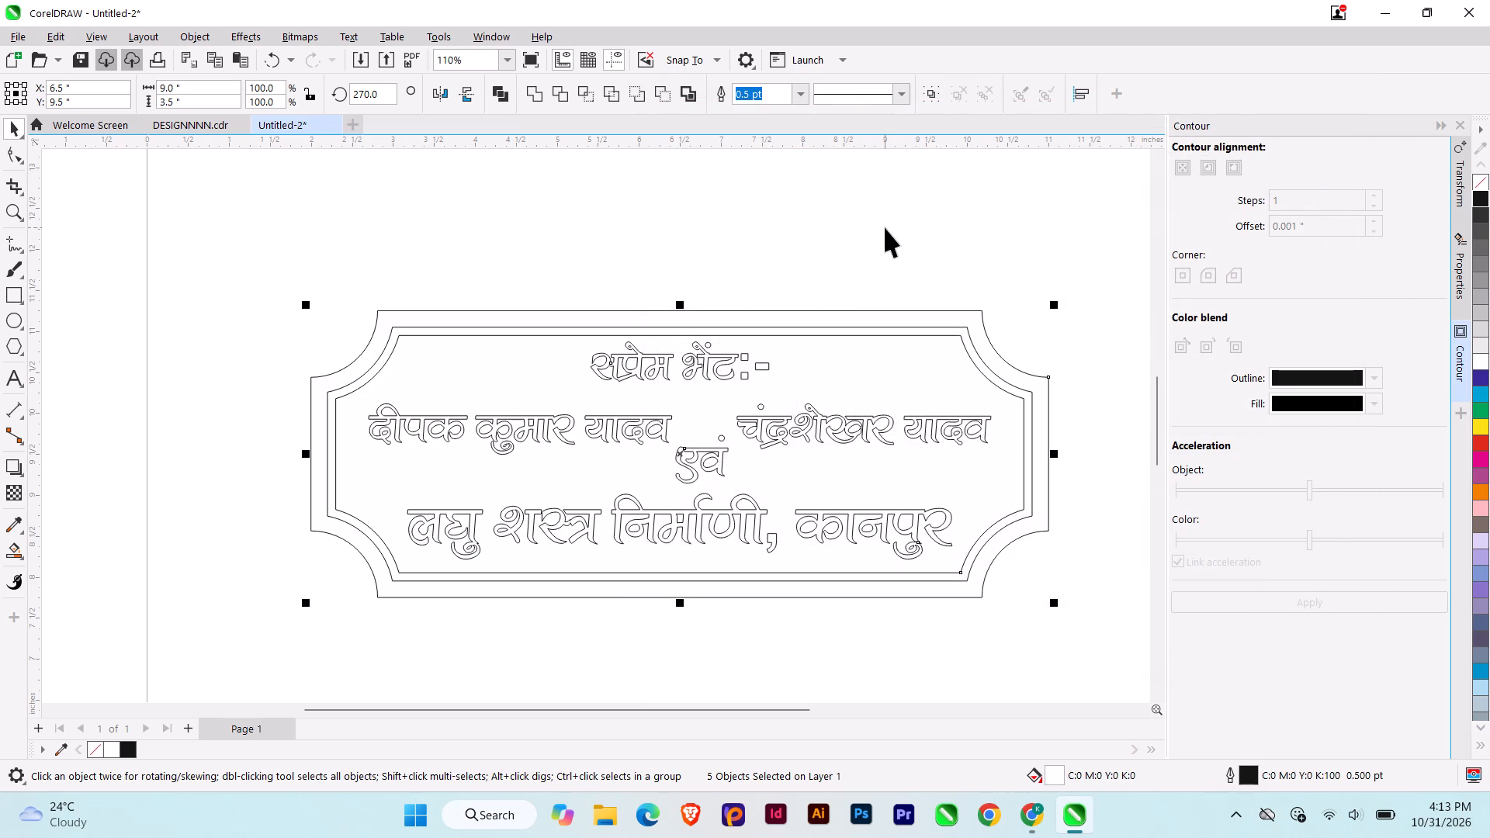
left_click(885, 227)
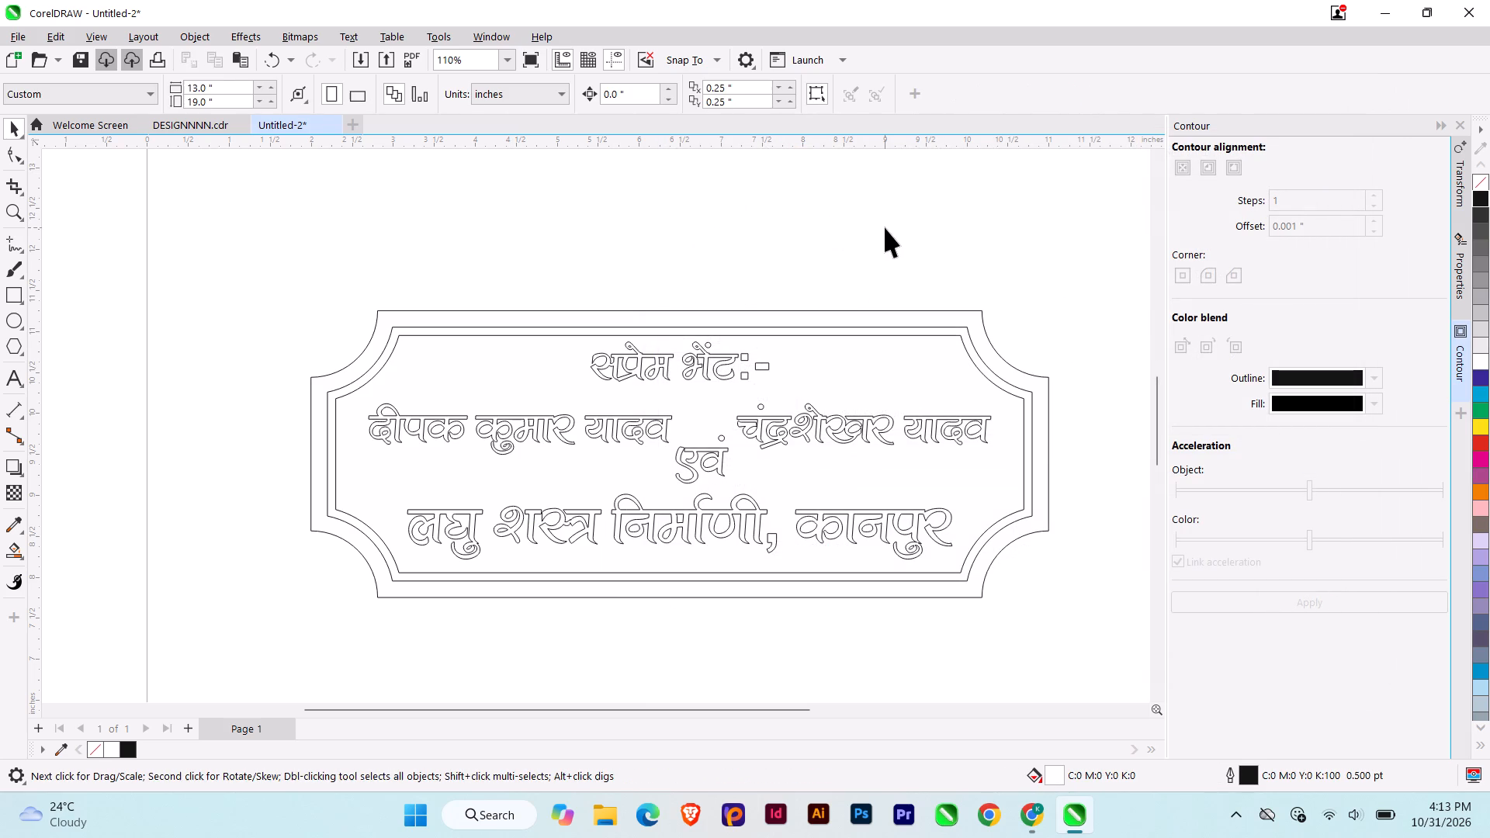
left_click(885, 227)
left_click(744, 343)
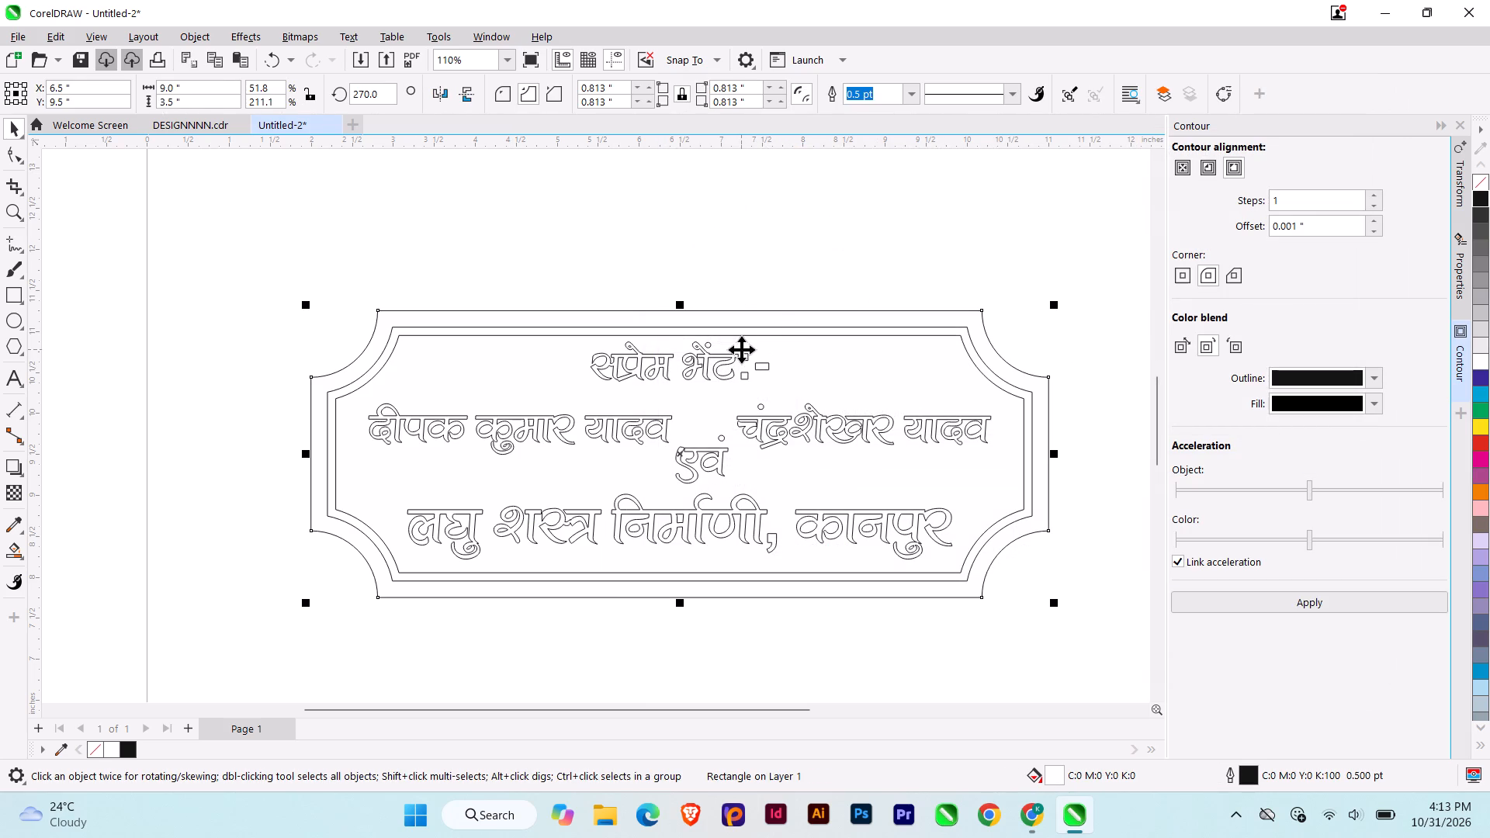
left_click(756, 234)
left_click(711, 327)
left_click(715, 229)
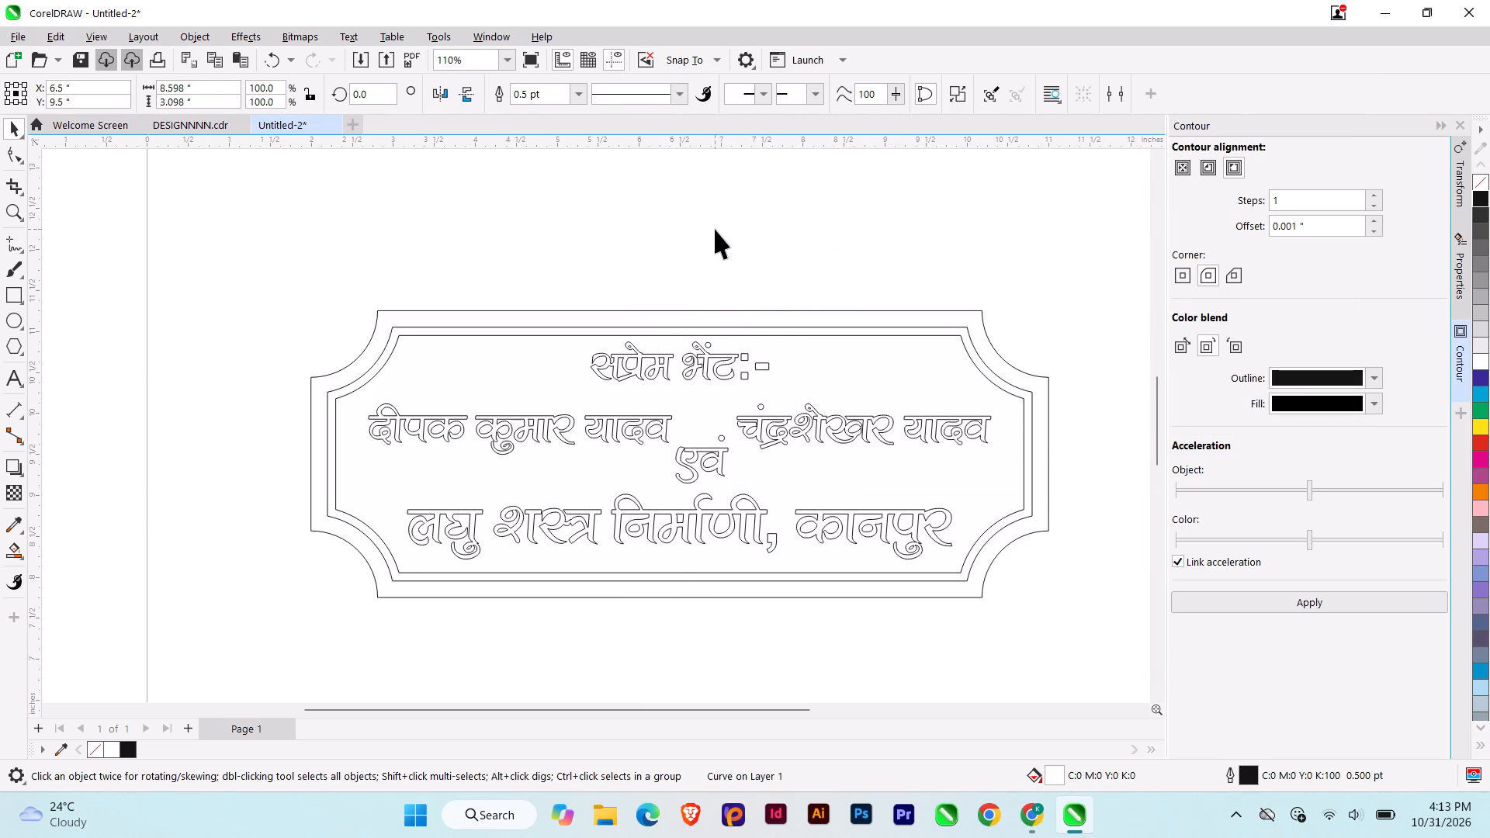
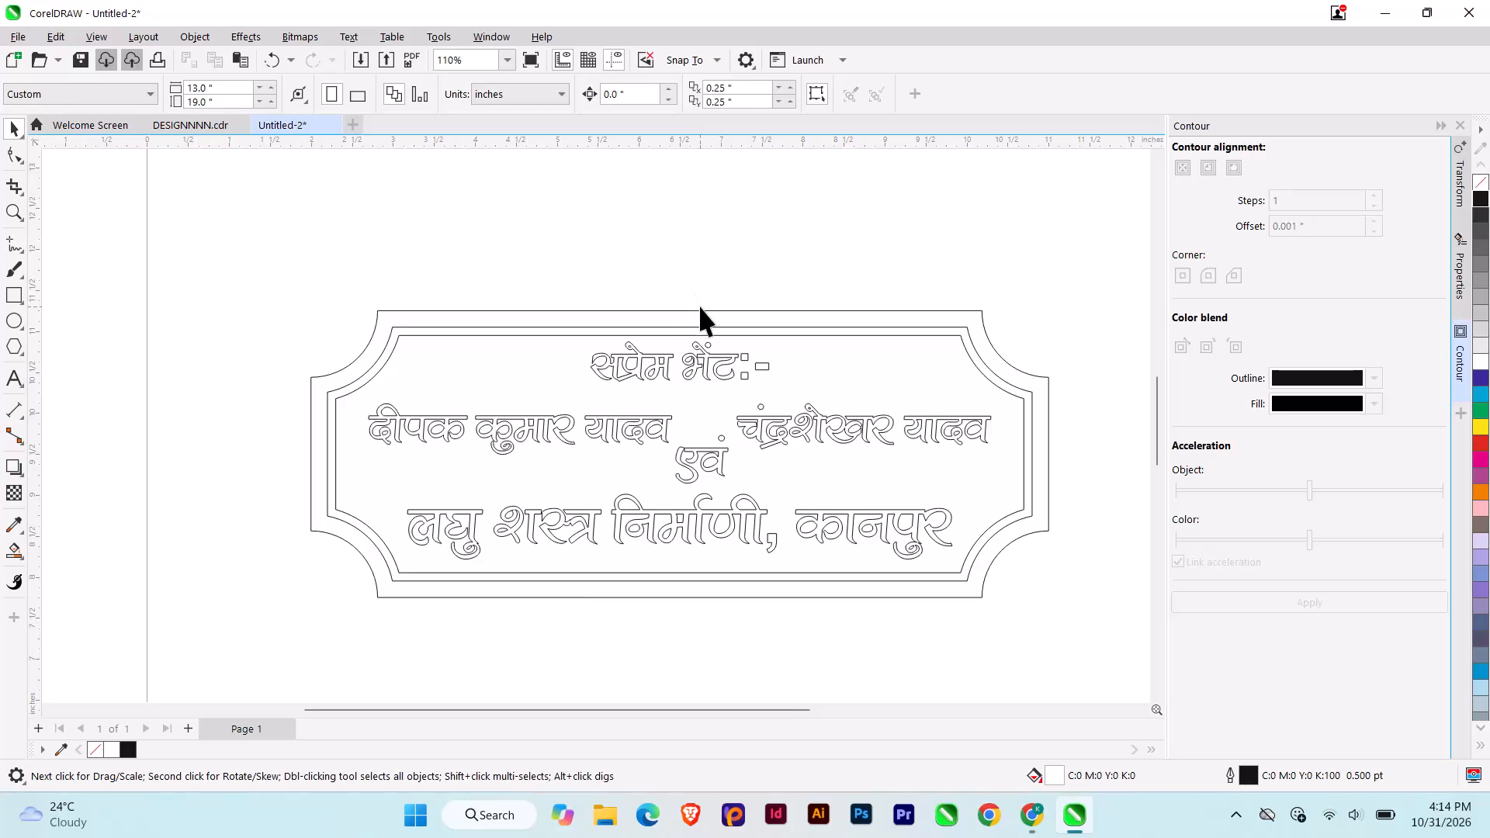
Delete the outermost scalloped outline, the 9 × 3.5 inch border around the plaque.
left_click(700, 306)
left_click(700, 306)
left_click(706, 309)
double_click(706, 309)
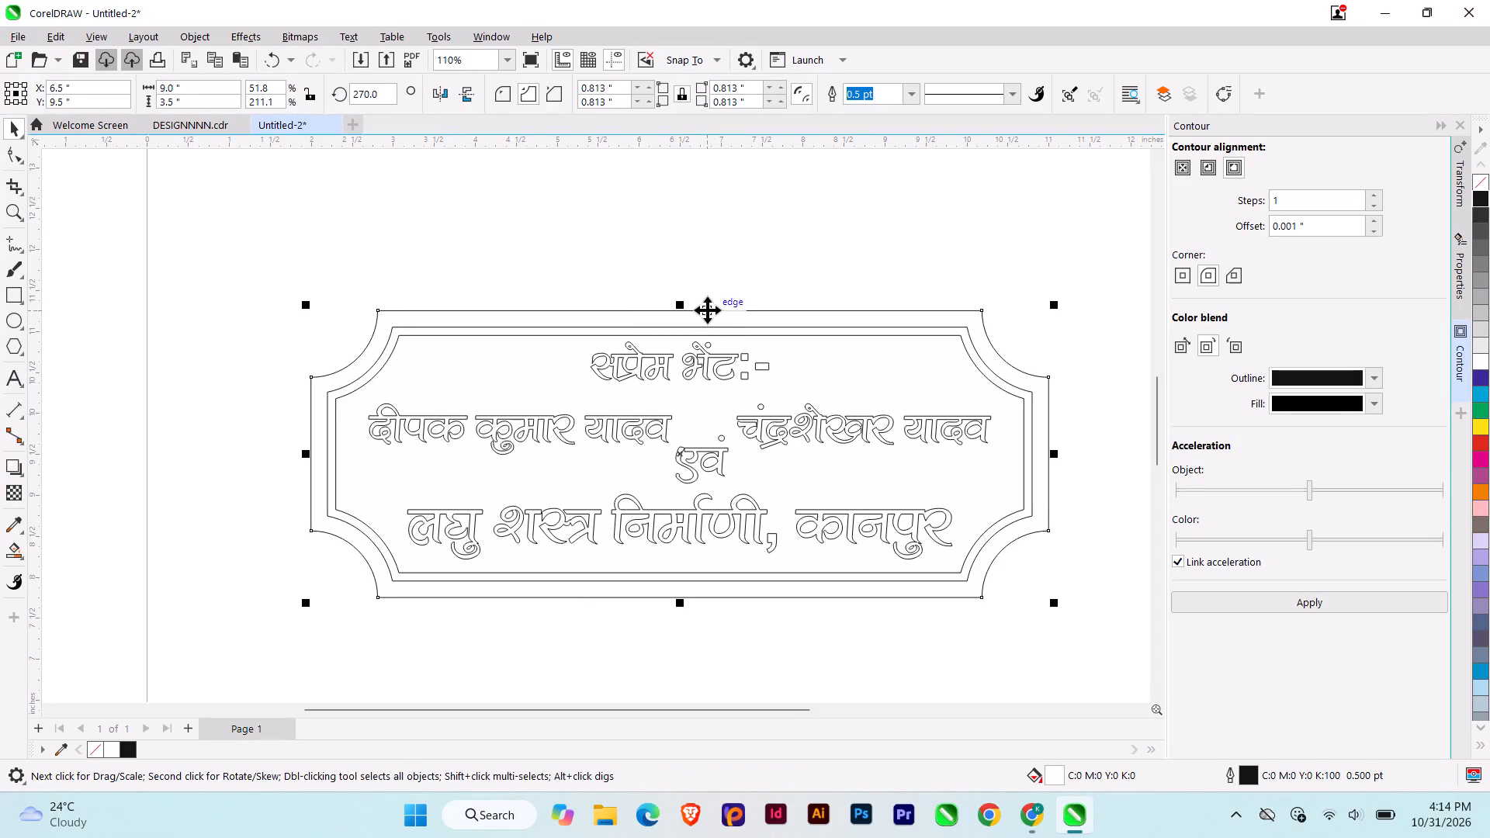
key("Delete")
Export all remaining plaque objects as a DXF named HGU in the USB drive's dxf files folder with default options, and deselect them.
key("ctrl+a")
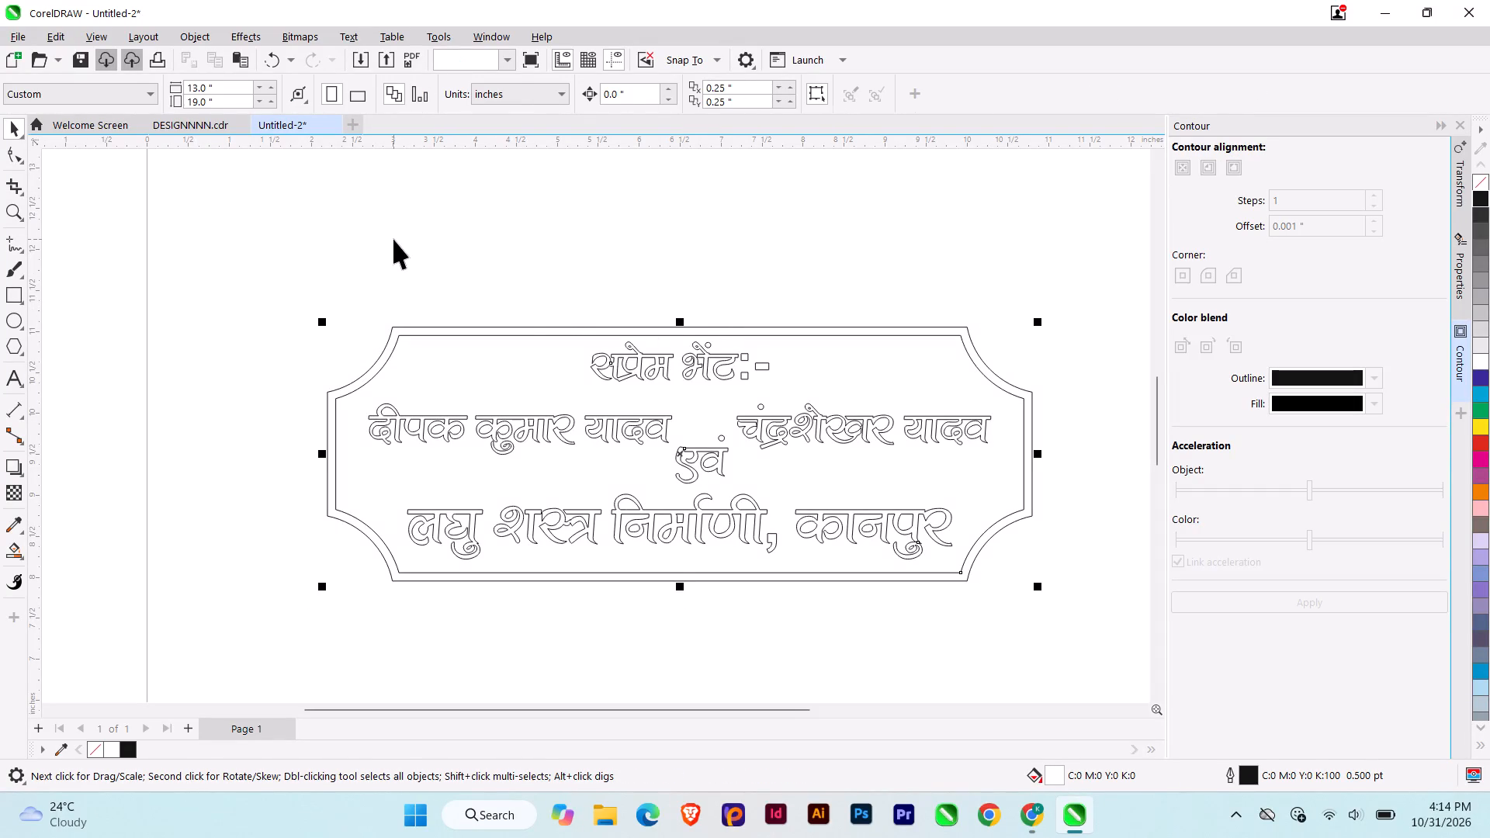
key("ctrl+e")
type("HGU")
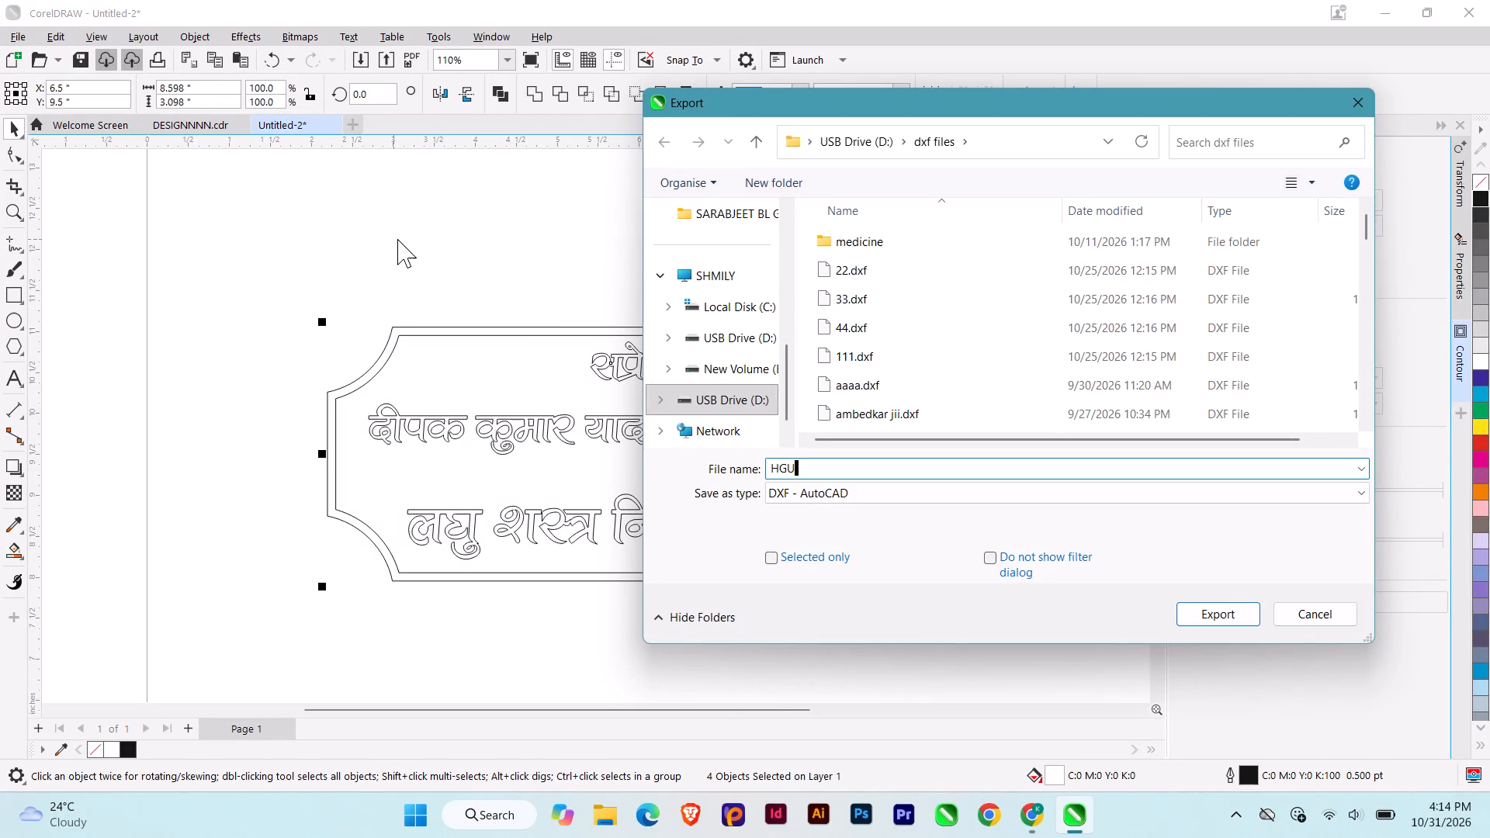
key("Return")
key("Return")
key("Return")
key("Return")
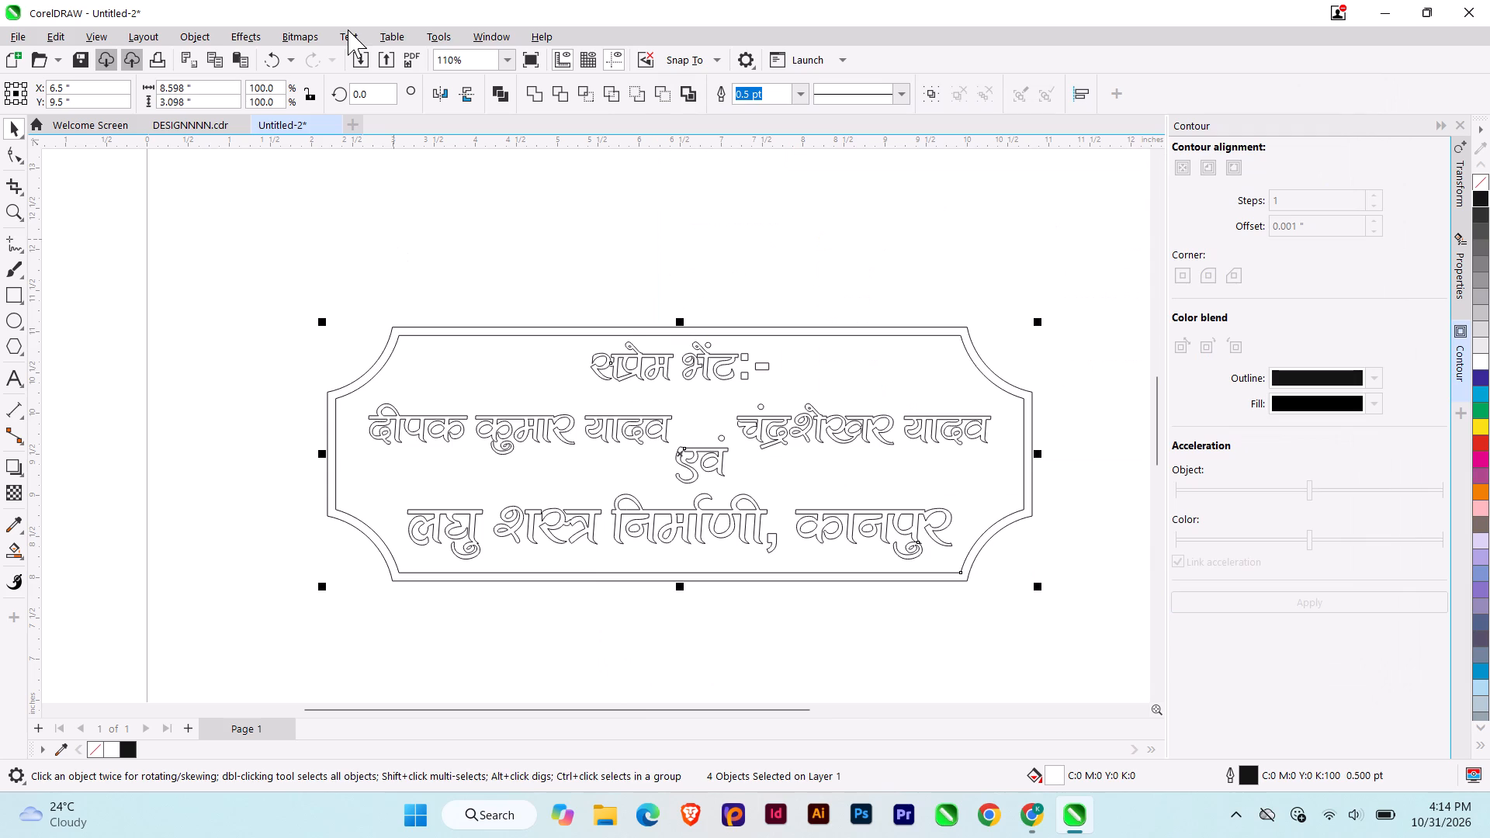
left_click(447, 186)
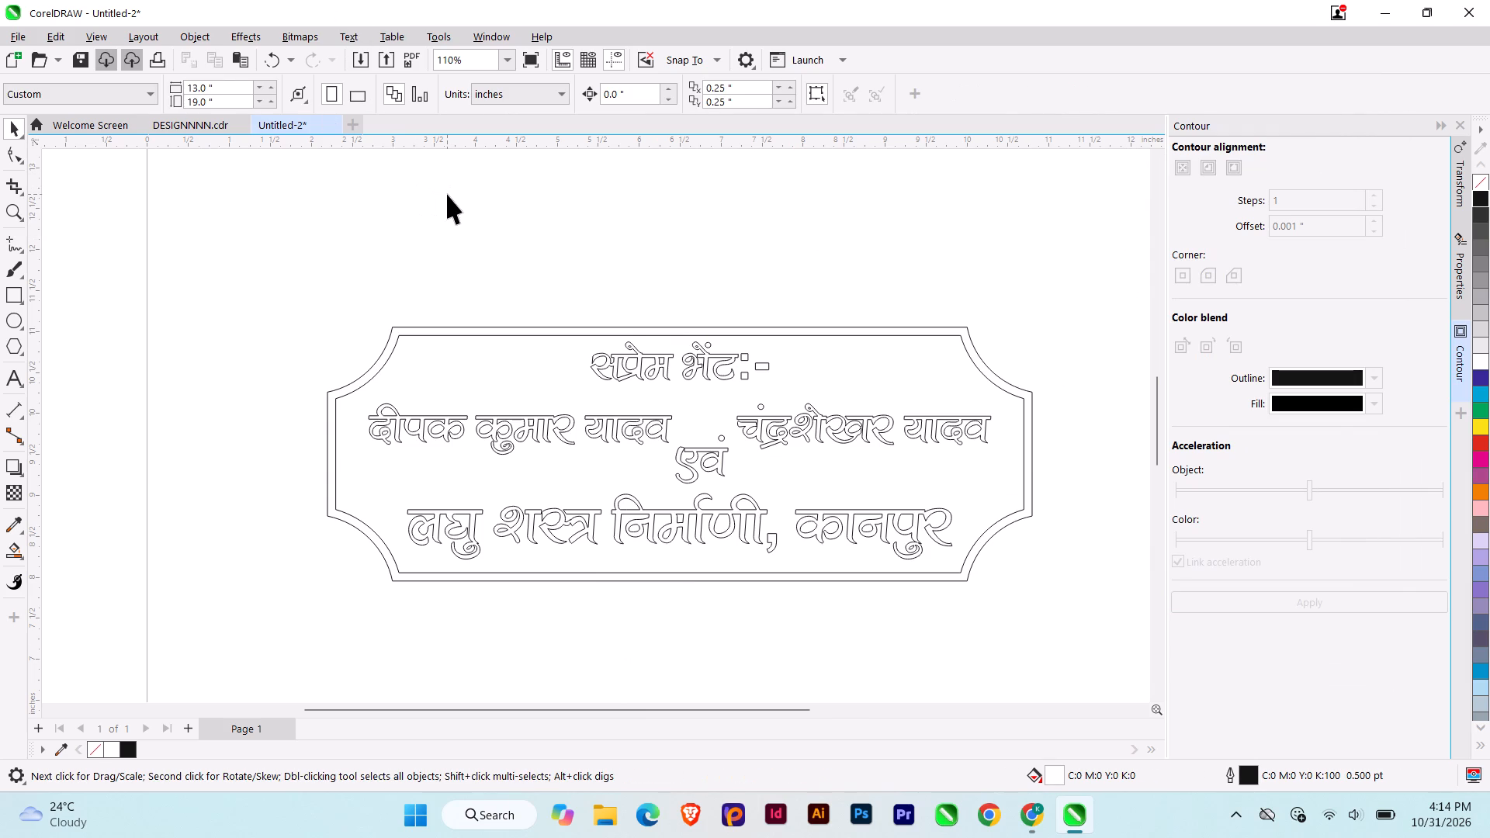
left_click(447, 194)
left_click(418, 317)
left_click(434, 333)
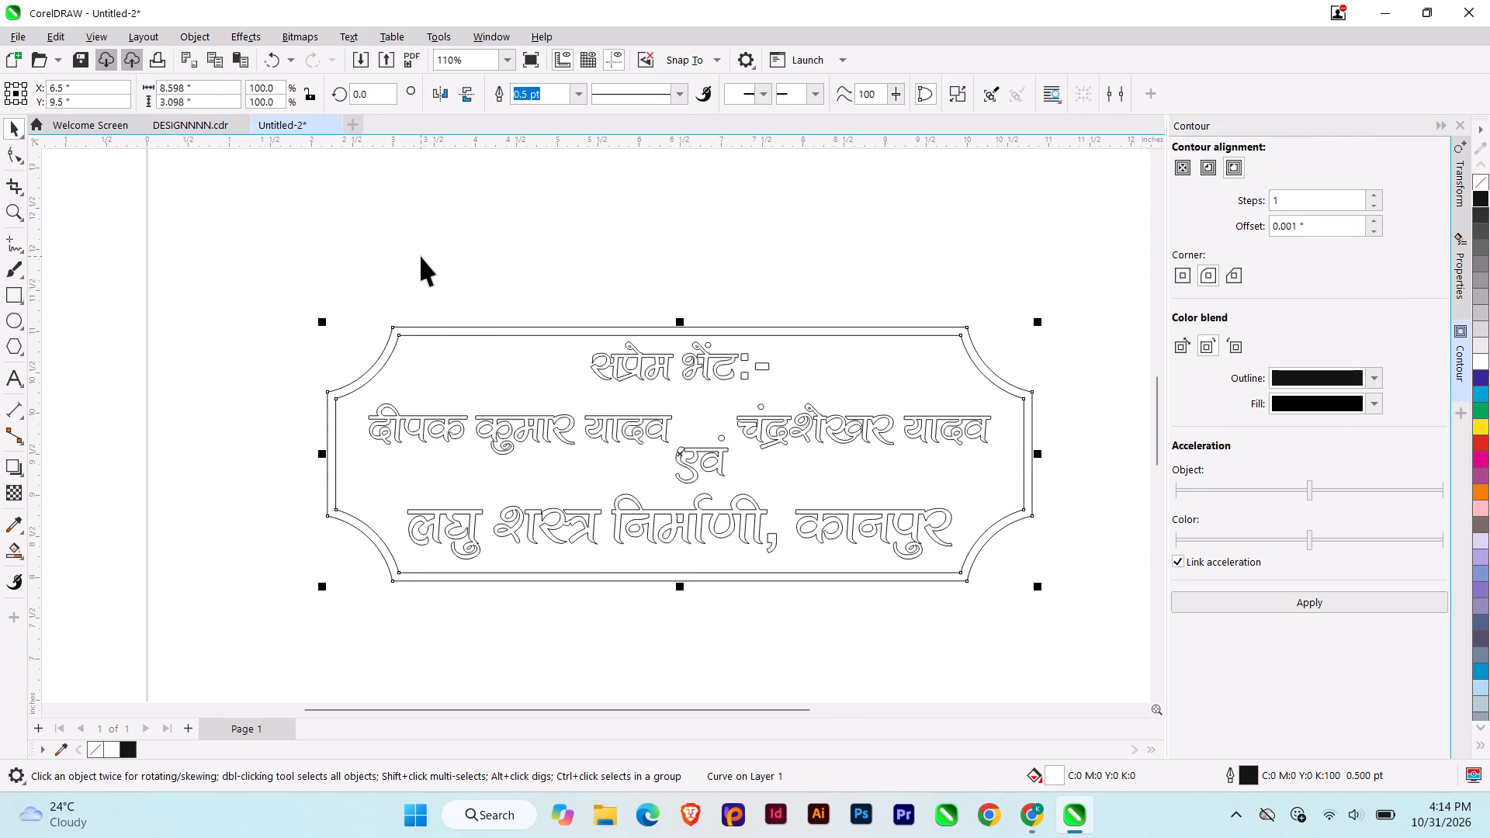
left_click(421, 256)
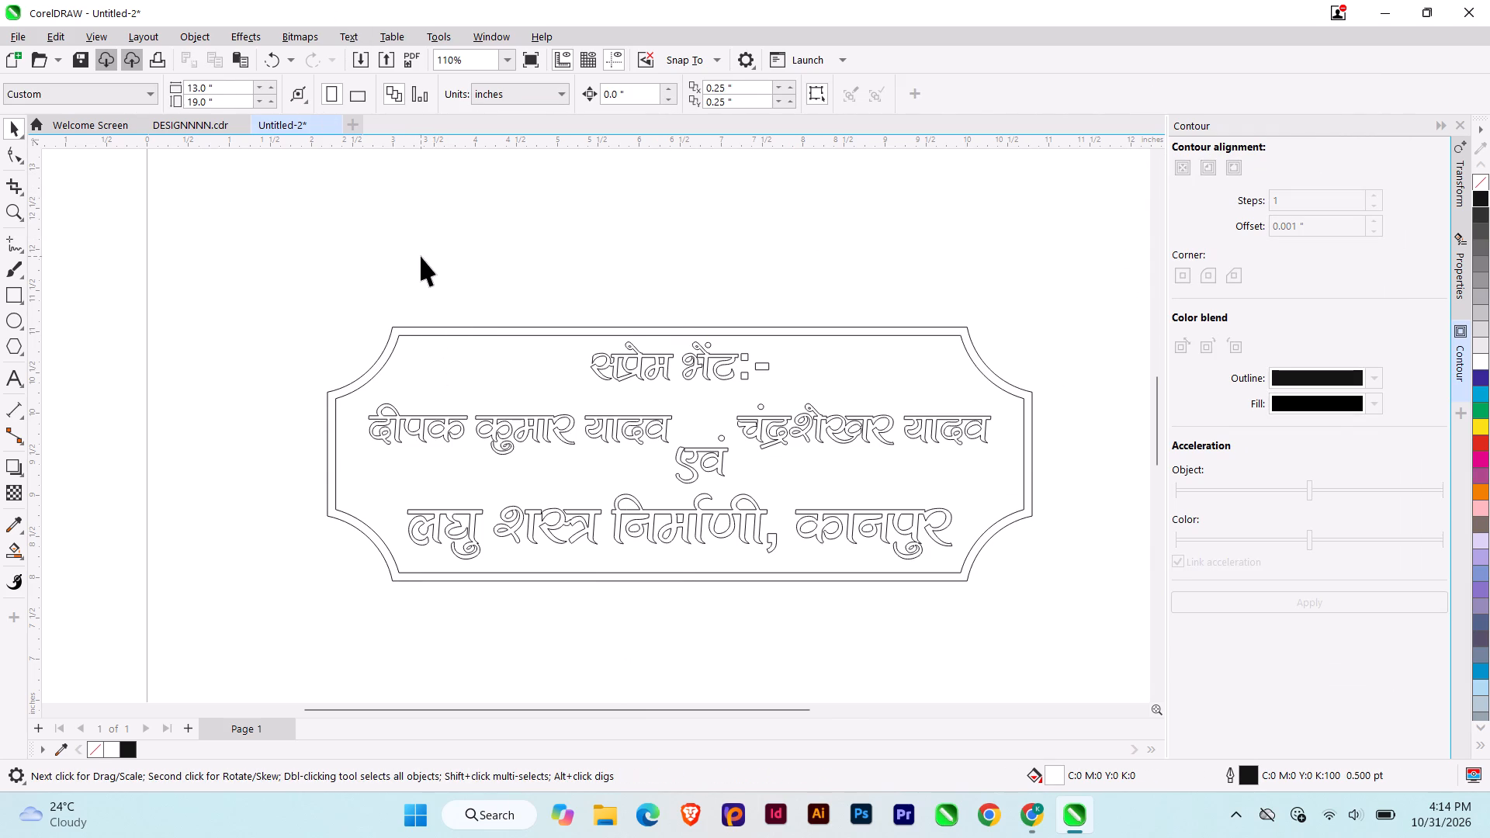